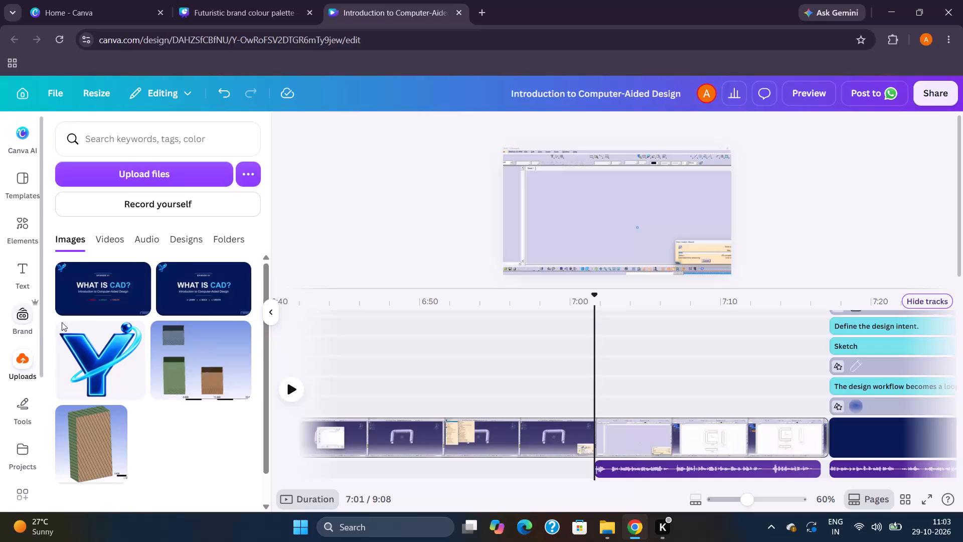
Play back the video from 7:00 to review the transition into the narrated CAD clip, then return the playhead to about 6:59.
left_click(563, 473)
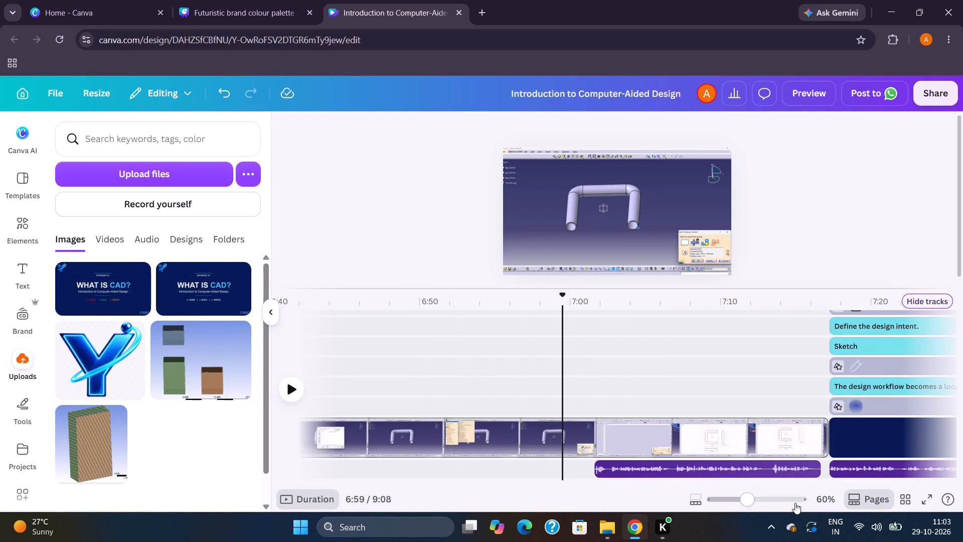
left_click_drag(776, 481, 764, 481)
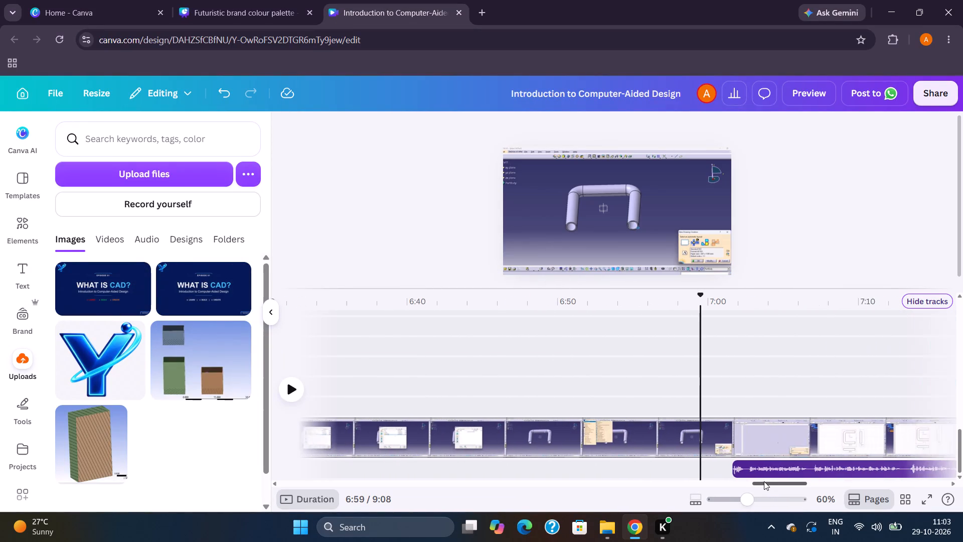
left_click_drag(764, 481, 759, 481)
left_click(787, 466)
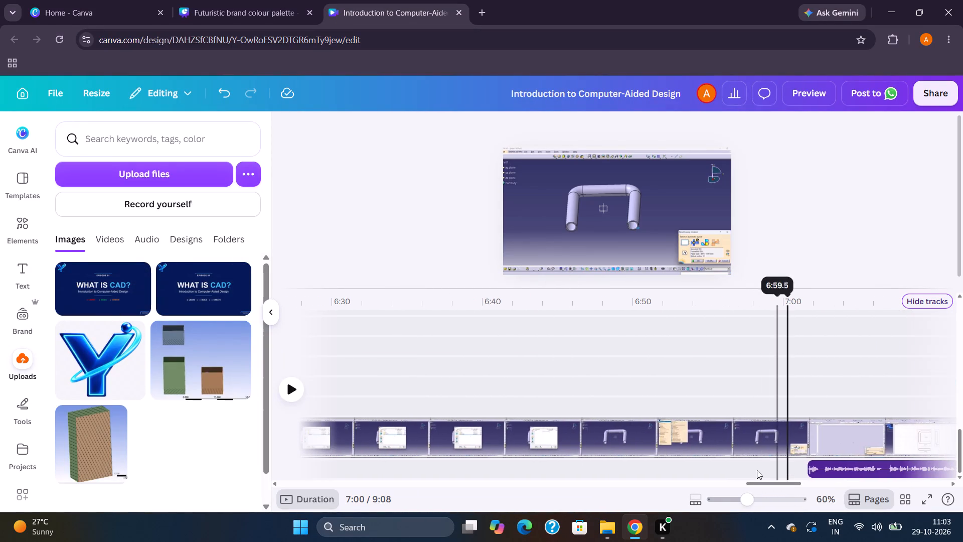
left_click(291, 393)
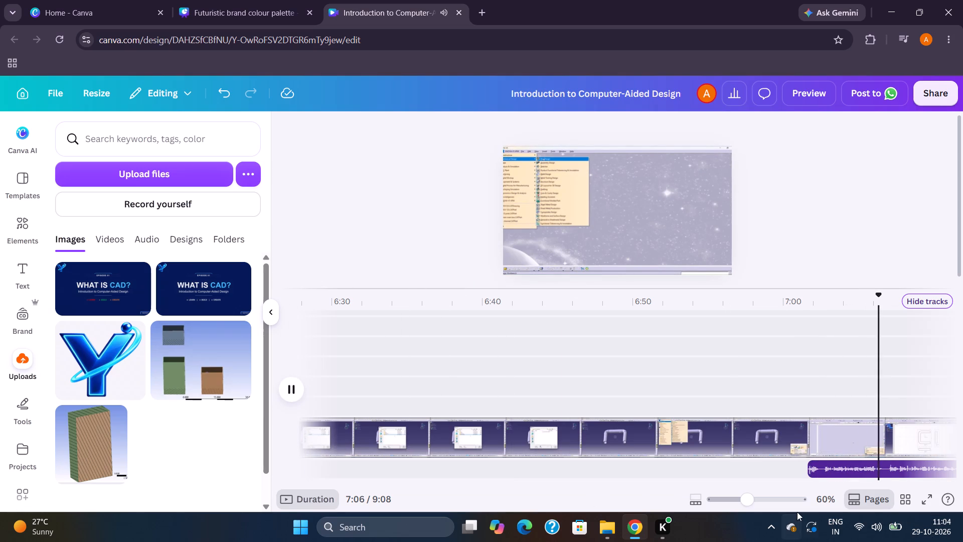
left_click(770, 476)
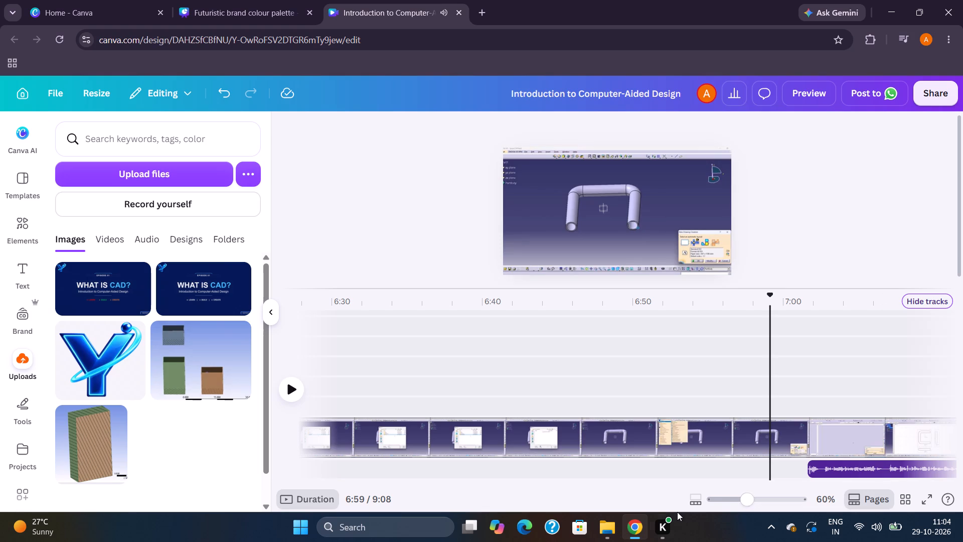
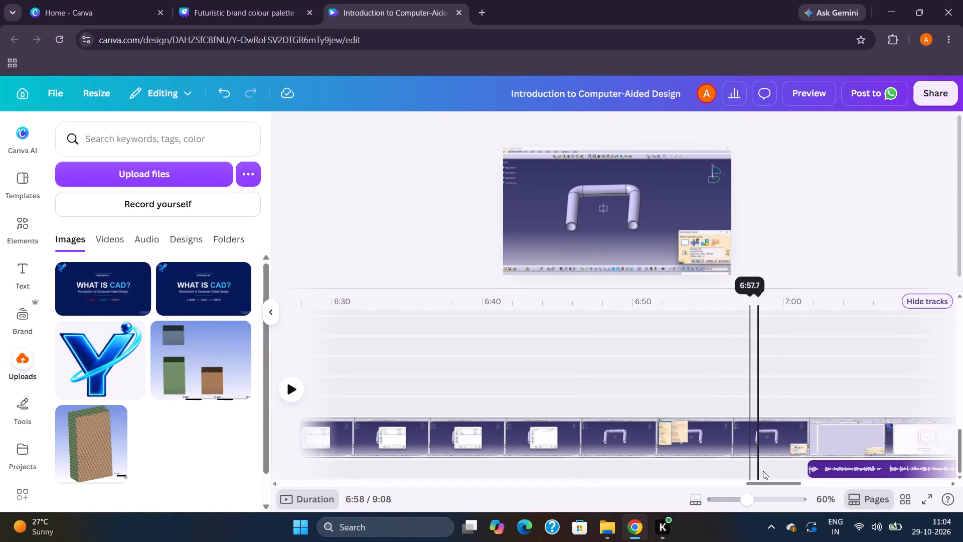
Play back the video from 6:58 to review the transition into the narrated CAD clip near 7:00.
left_click(769, 486)
left_click_drag(766, 486, 647, 473)
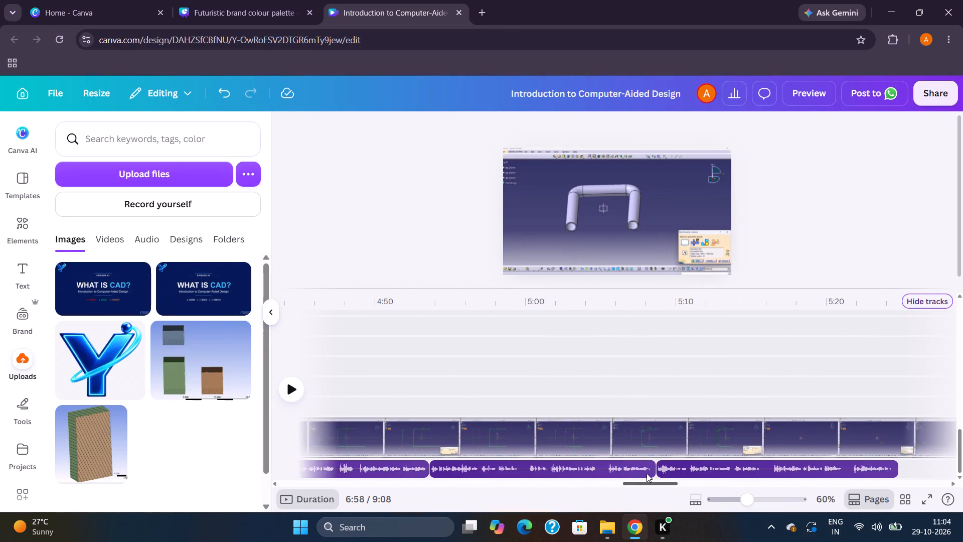
left_click_drag(647, 473, 780, 481)
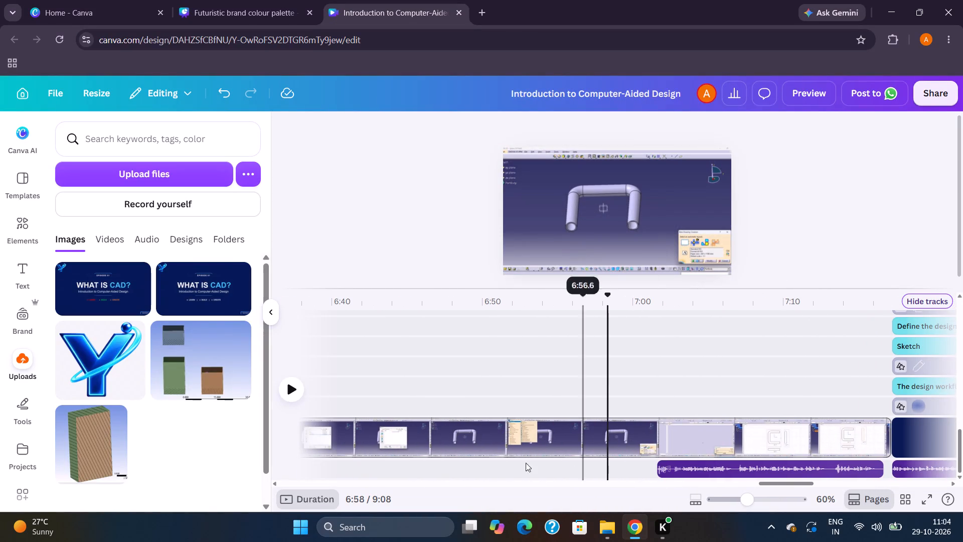
left_click(284, 394)
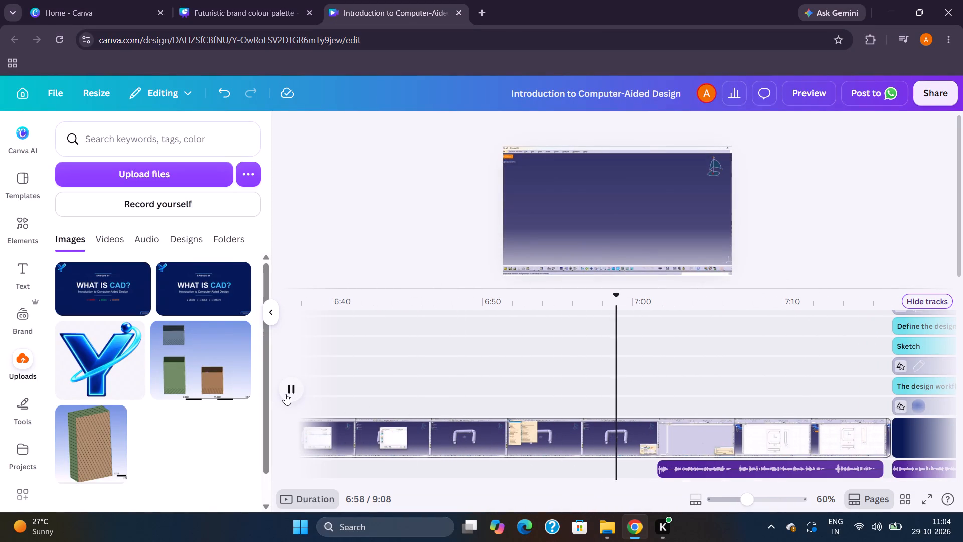
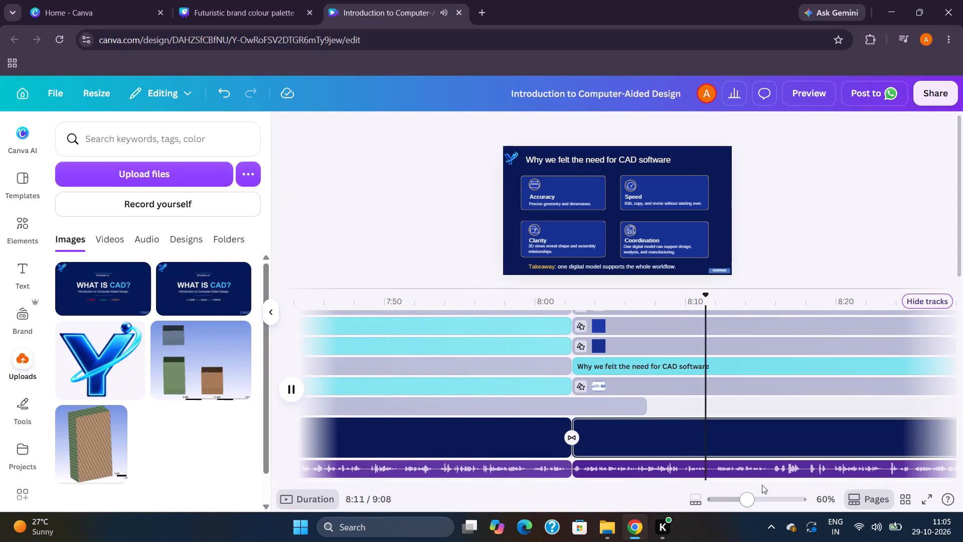
Pause playback and replay the CAD screen-recording clip from about 6:44 to find where its narration should start.
left_click_drag(880, 481, 797, 486)
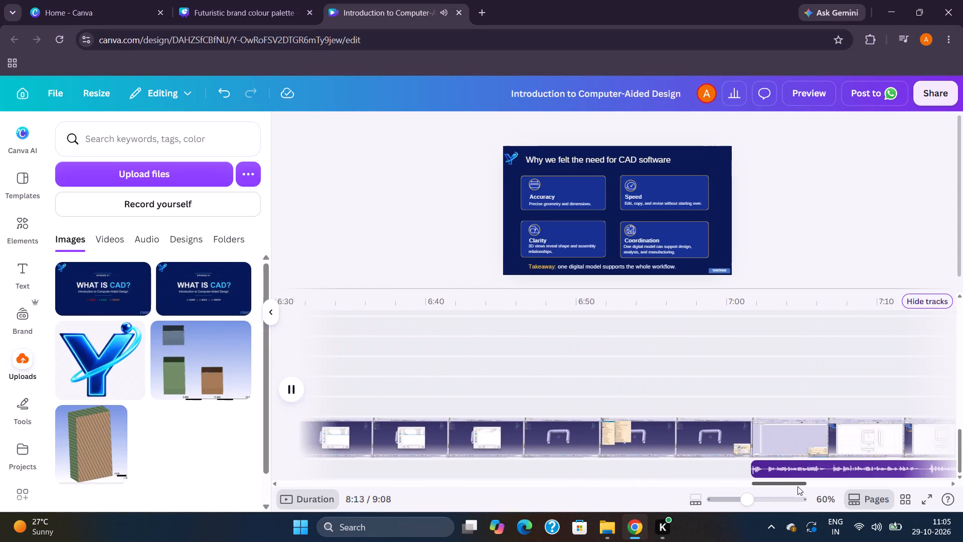
left_click_drag(797, 486, 798, 486)
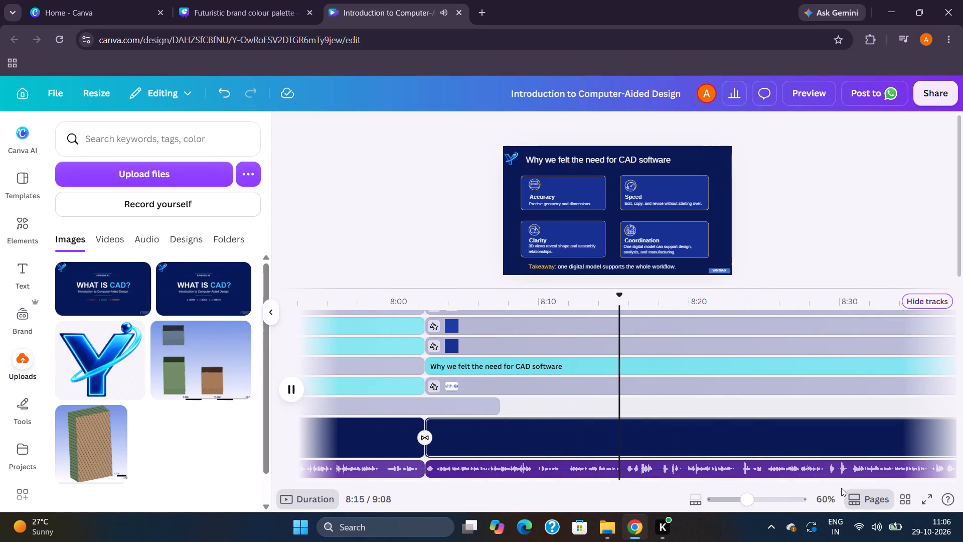
left_click_drag(875, 485, 683, 492)
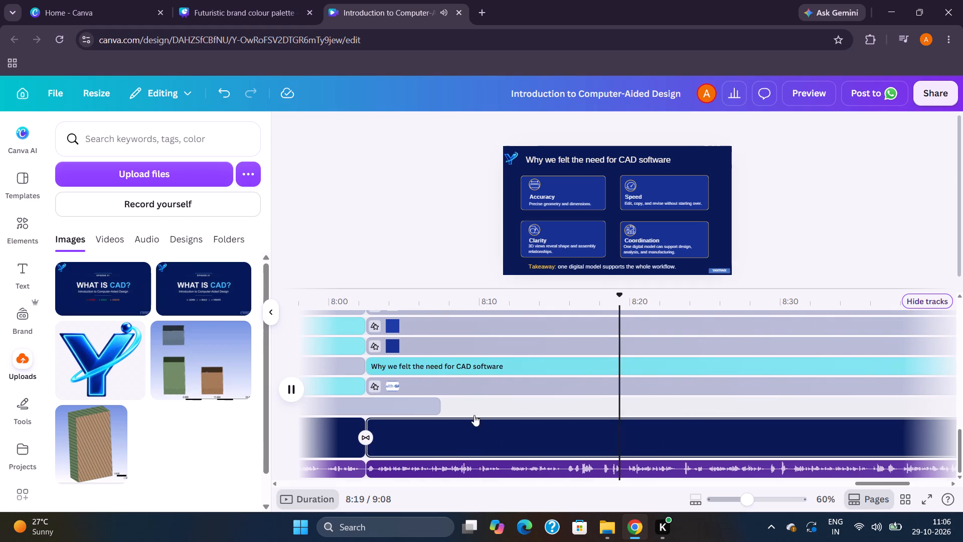
left_click(292, 389)
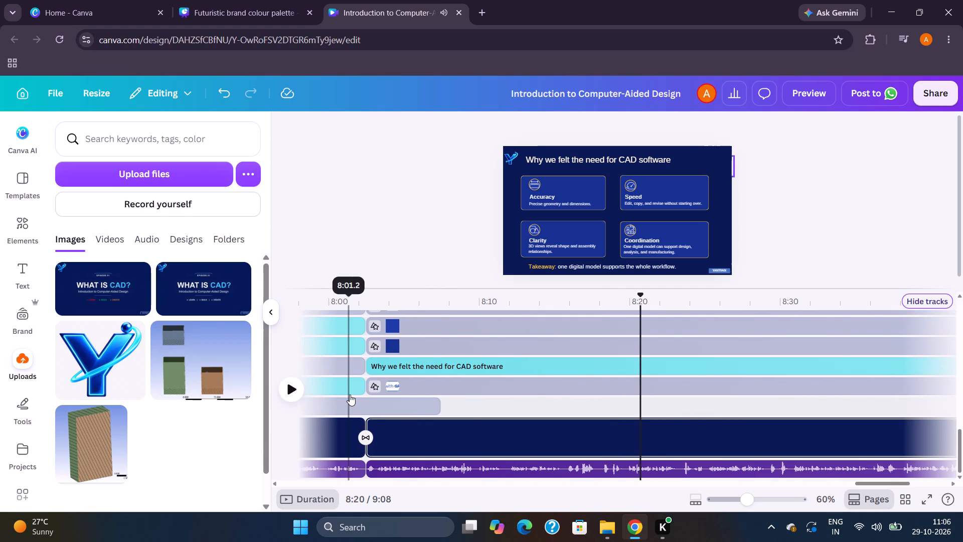
scroll(355, 377, "right", 15)
scroll(356, 353, "right", 12)
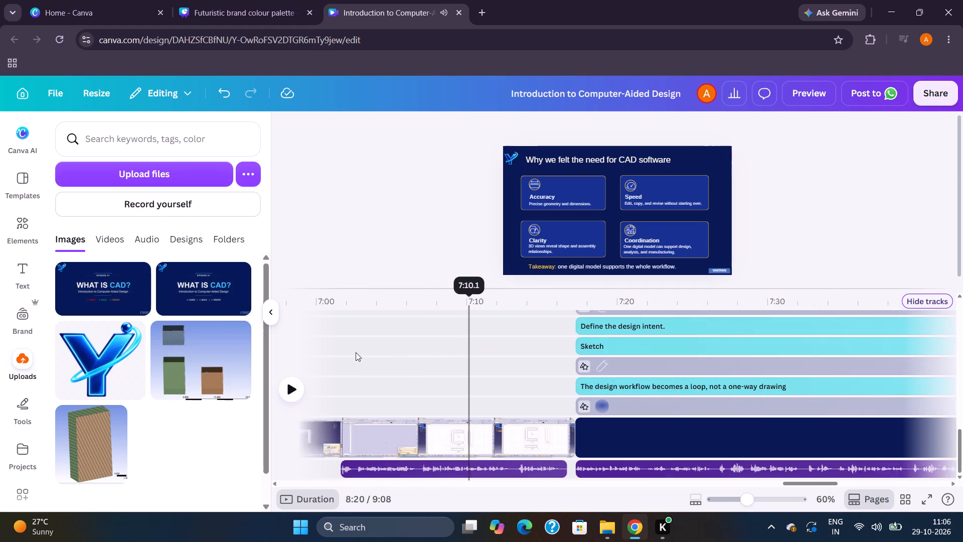
scroll(354, 347, "right", 2)
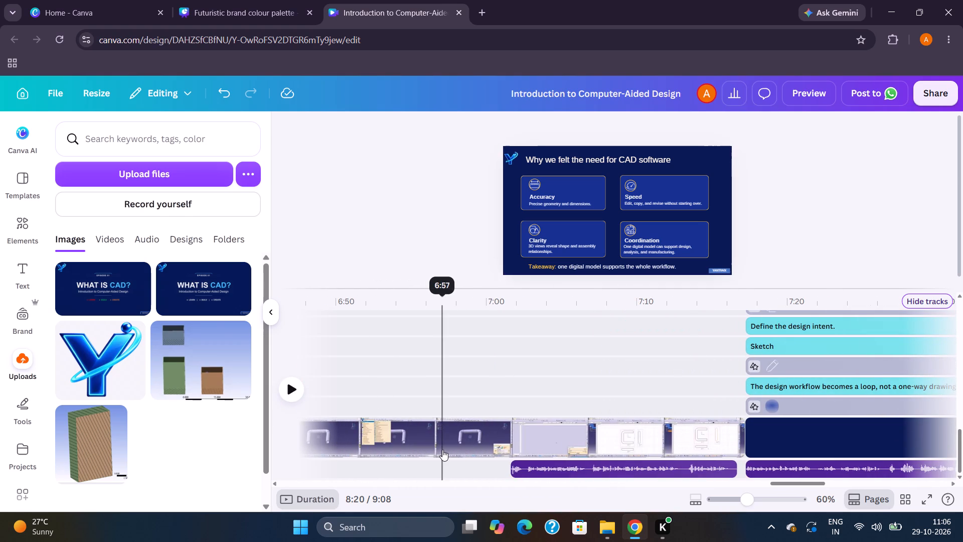
left_click(448, 475)
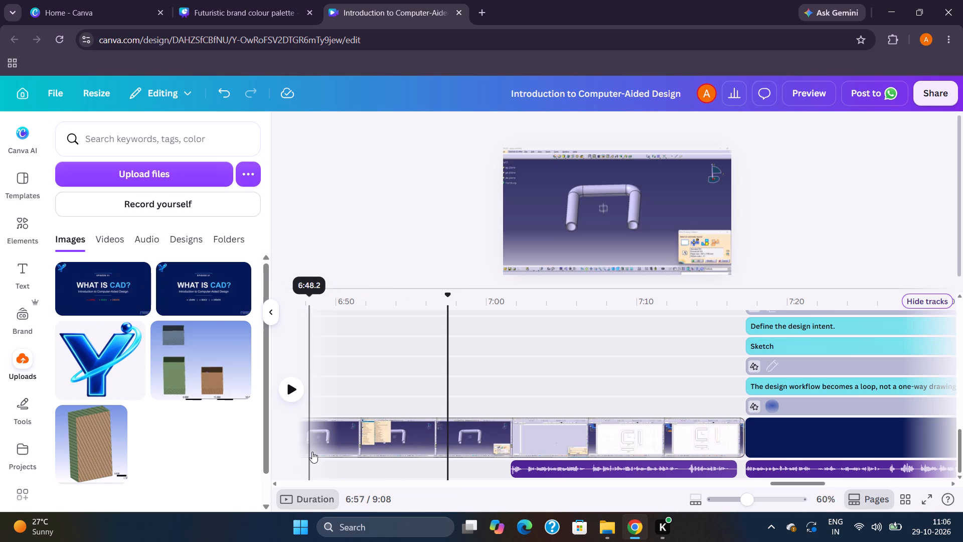
scroll(312, 452, "right", 3)
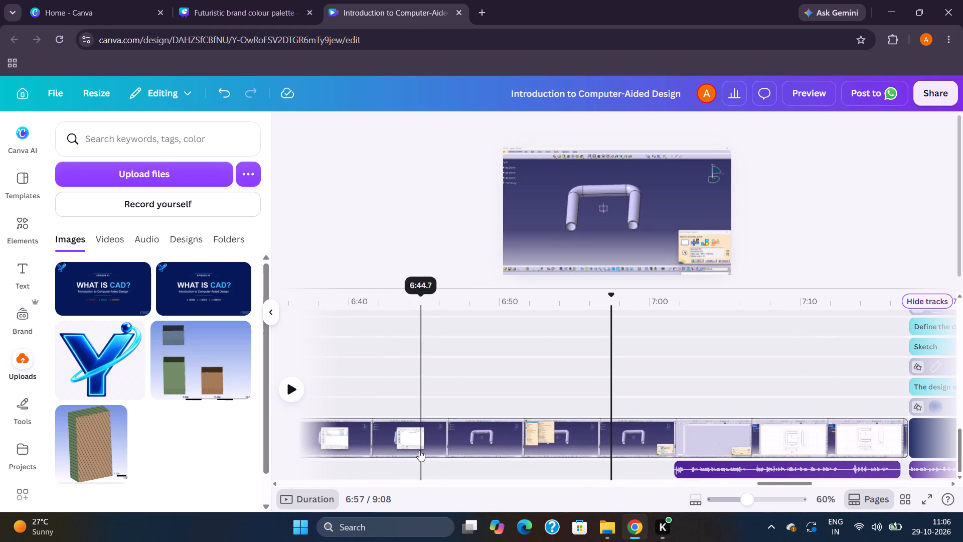
left_click(414, 460)
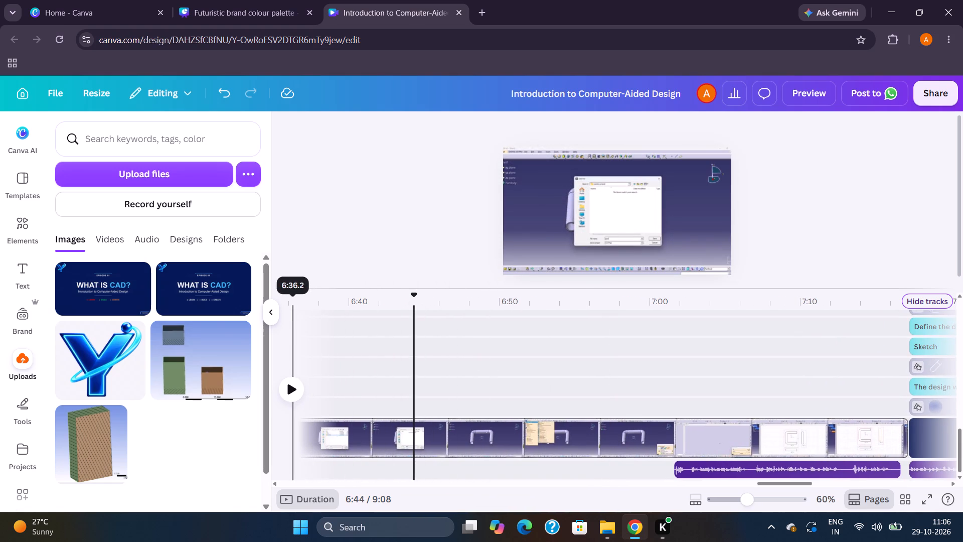
left_click(291, 394)
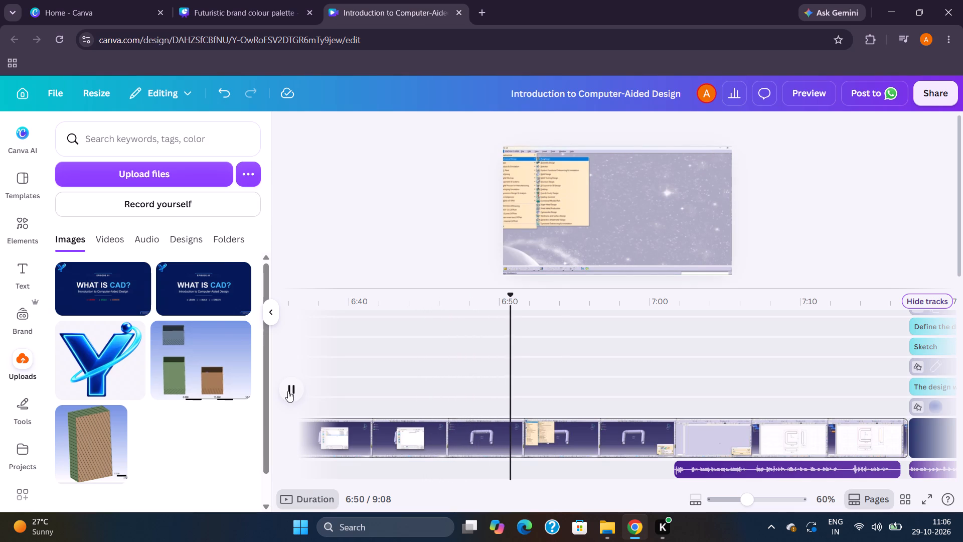
Move the 5(11).mp3 narration earlier under the CAD clip so that it starts at 6:52.
left_click_drag(683, 472, 668, 472)
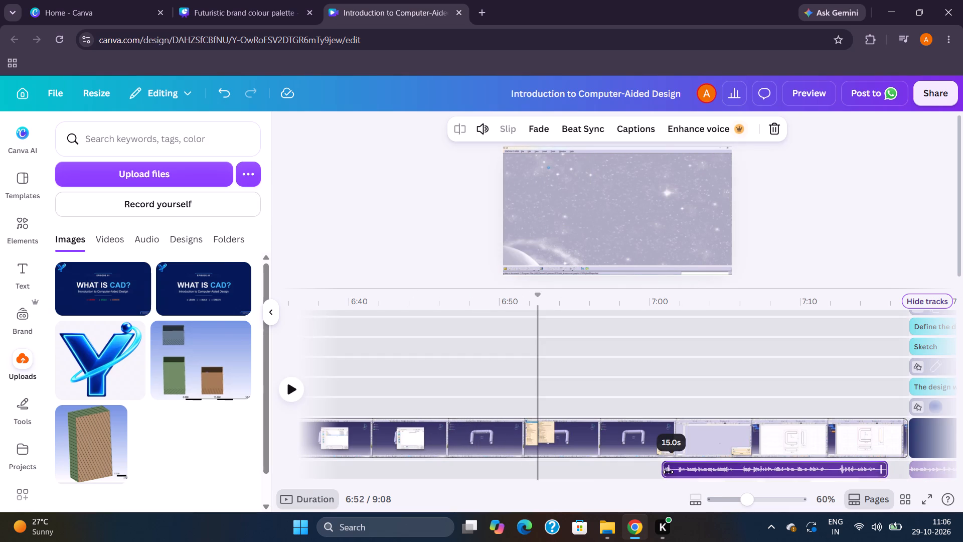
left_click_drag(668, 472, 546, 464)
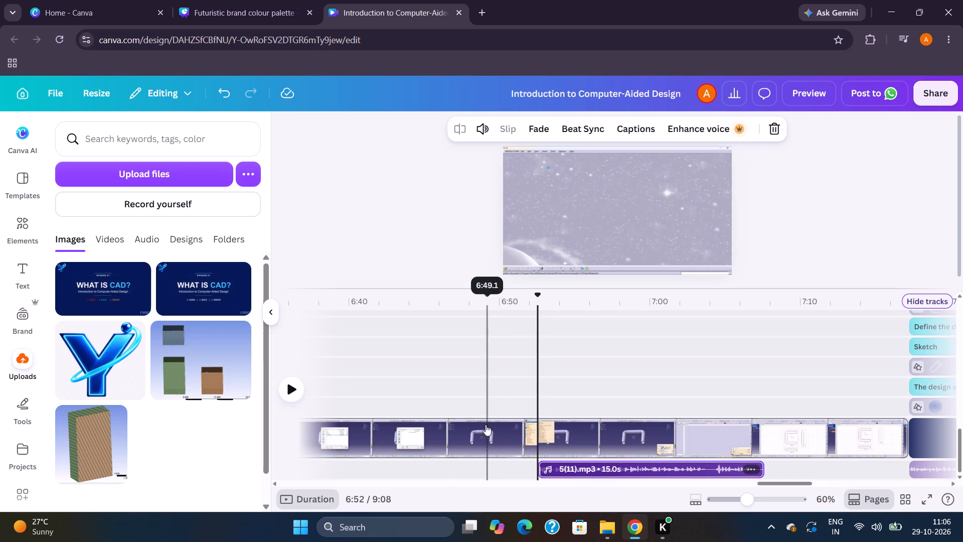
Play the video from 6:52 into the design workflow slide, replay the part after 7:00, and inspect the CAD clip around 3:00 to 4:04.
left_click(290, 388)
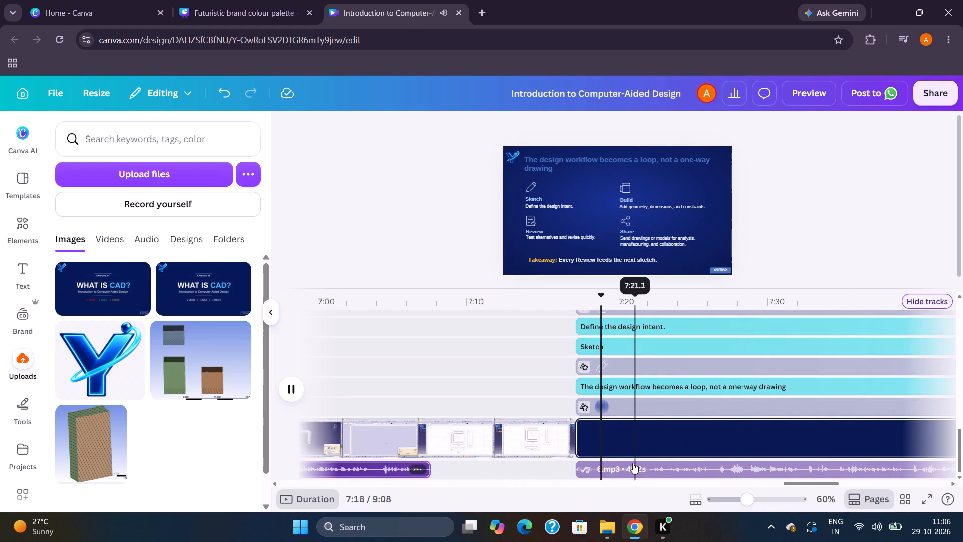
left_click(447, 453)
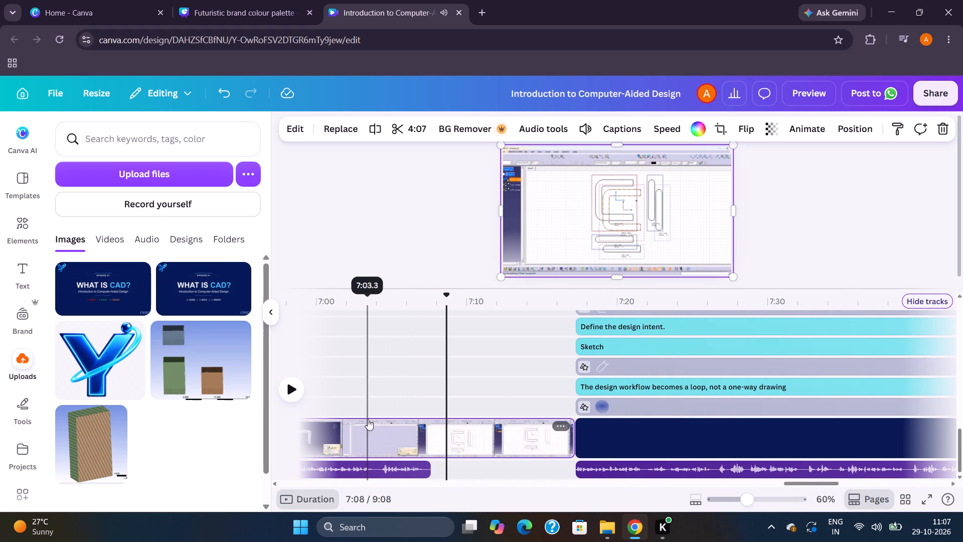
left_click(358, 392)
left_click(289, 392)
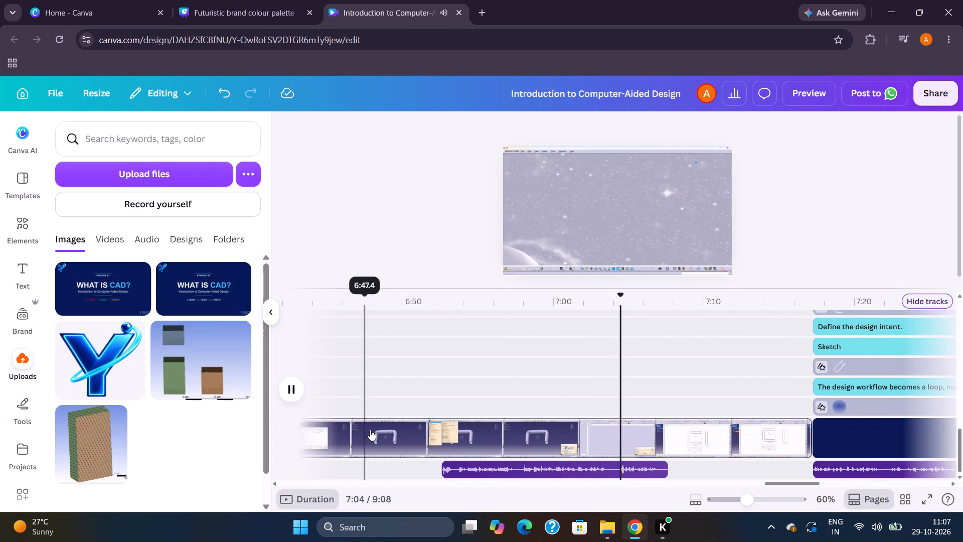
scroll(396, 429, "right", 10)
scroll(362, 433, "right", 11)
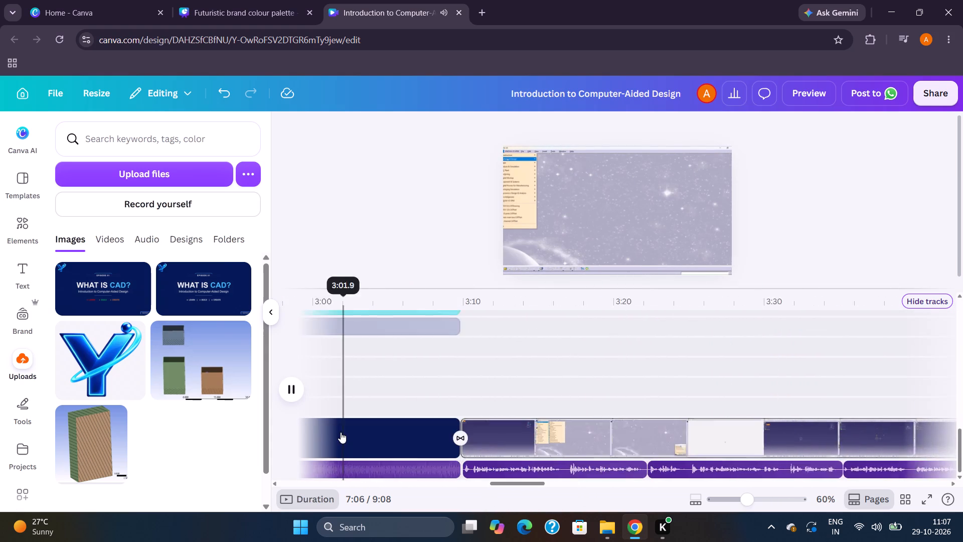
scroll(495, 443, "left", 10)
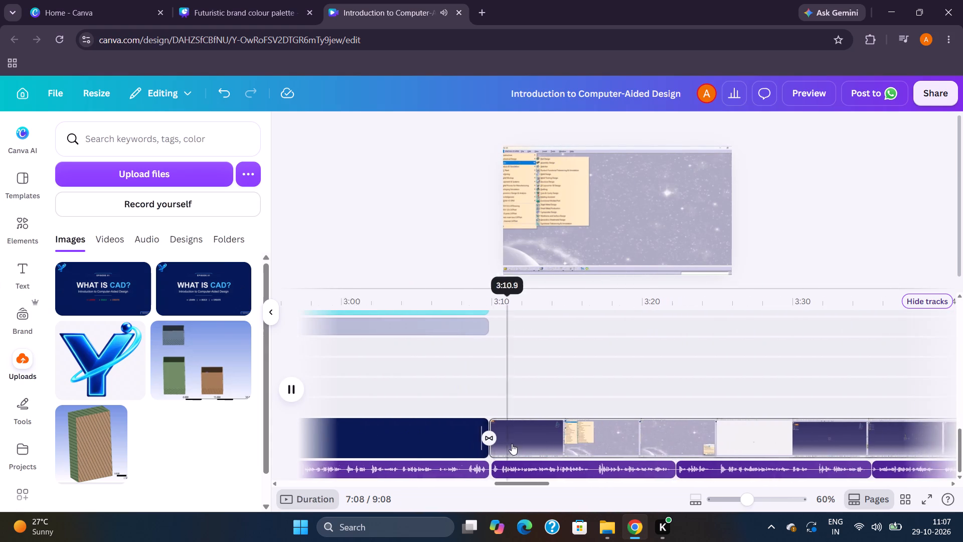
scroll(512, 444, "left", 1)
left_click(498, 438)
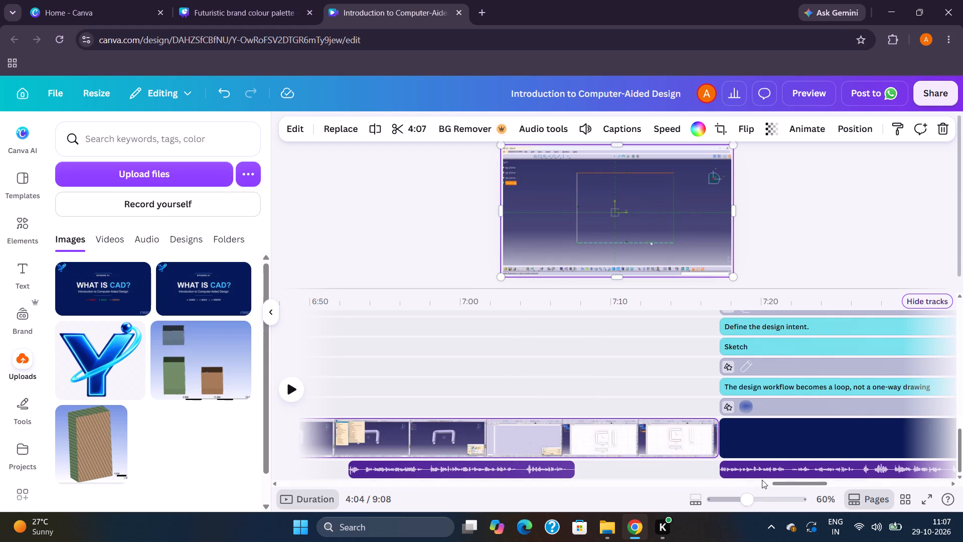
Preview the video full screen, sampling the CAD clip from 3:38 forward to 7:02 and going back to about 6:31.
left_click_drag(786, 481, 450, 479)
left_click(927, 498)
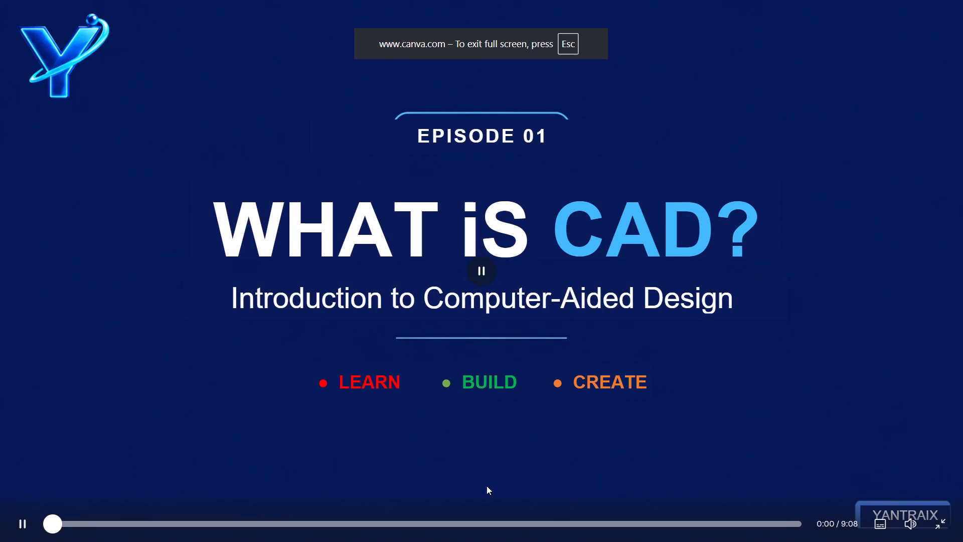
left_click(347, 519)
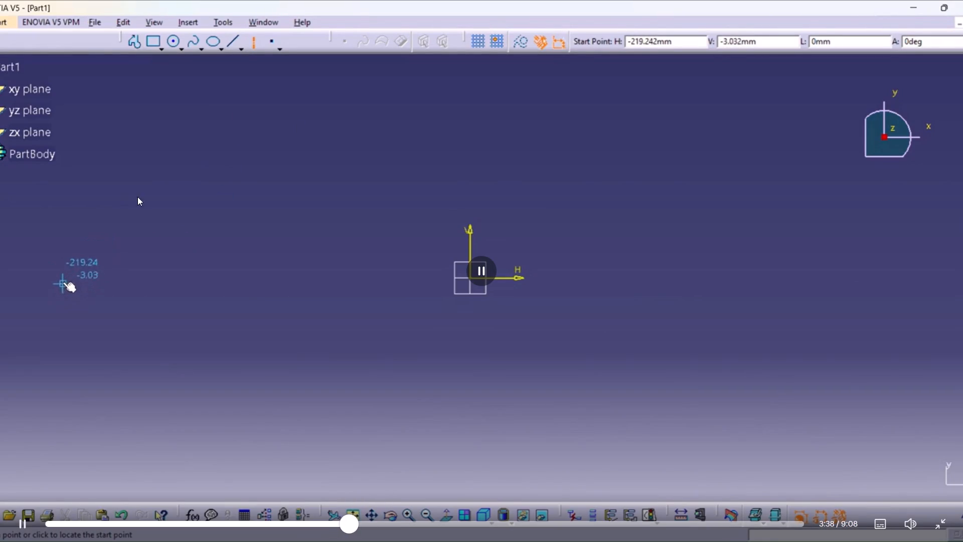
left_click(418, 528)
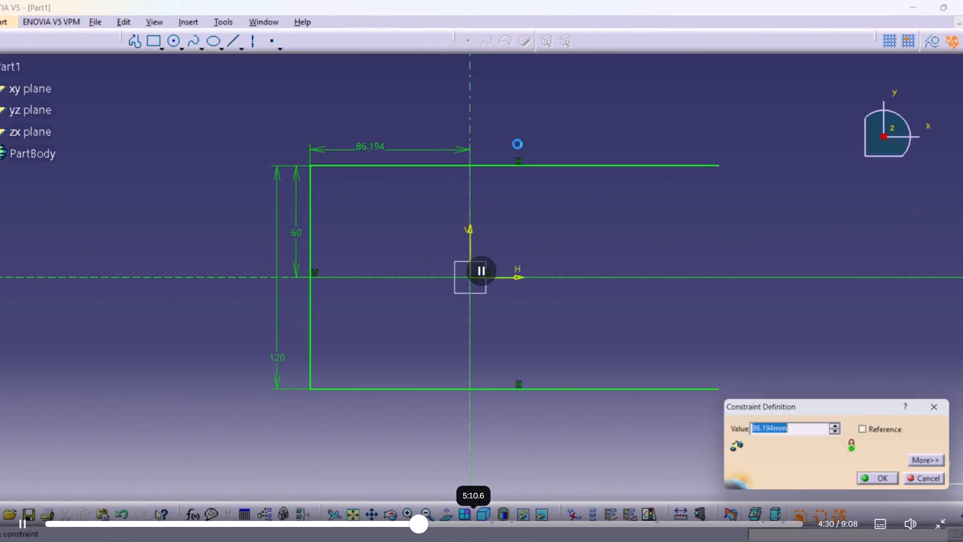
left_click(473, 531)
left_click(521, 527)
left_click(568, 529)
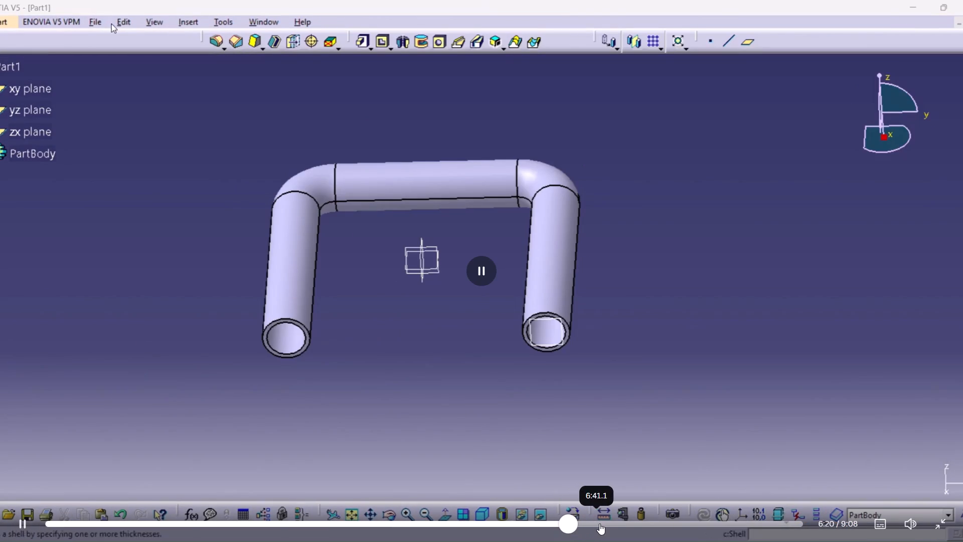
left_click(599, 523)
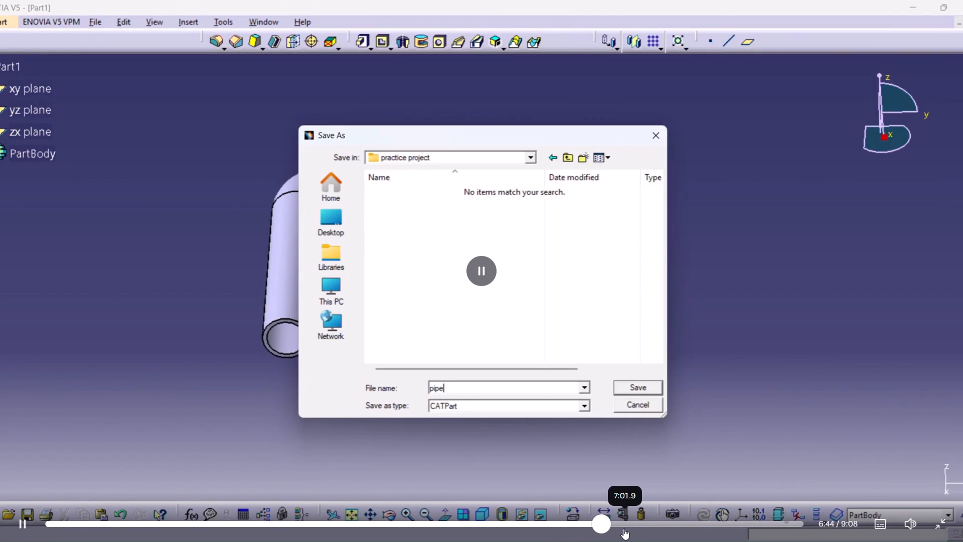
left_click(623, 521)
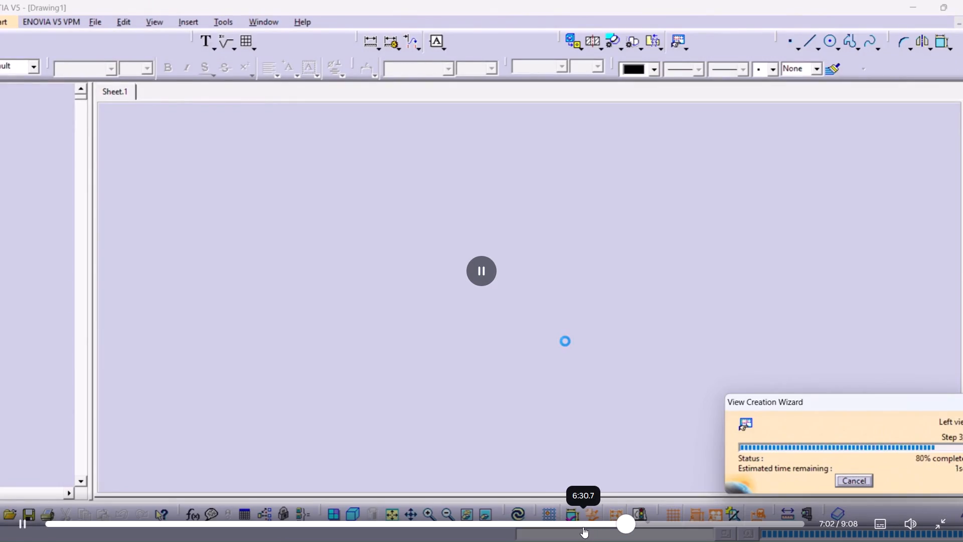
left_click(585, 527)
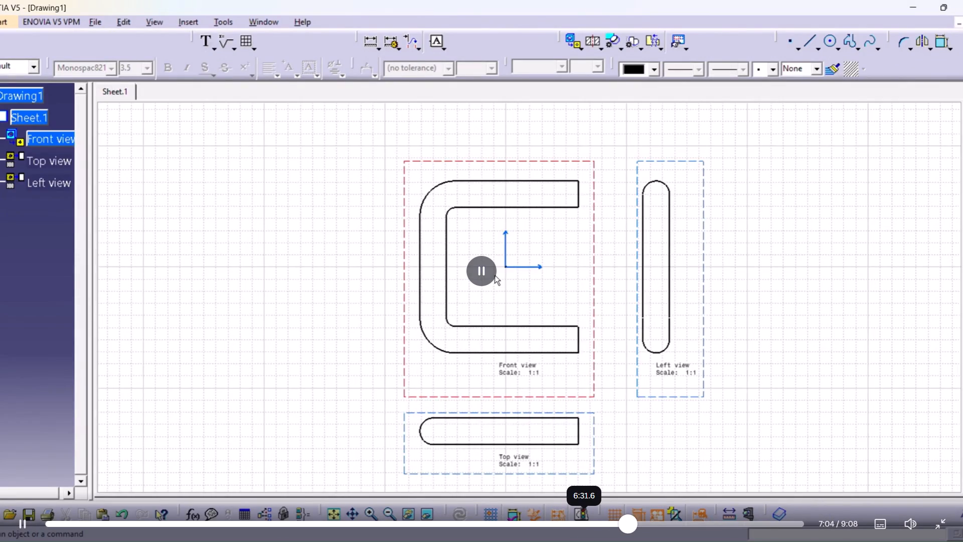
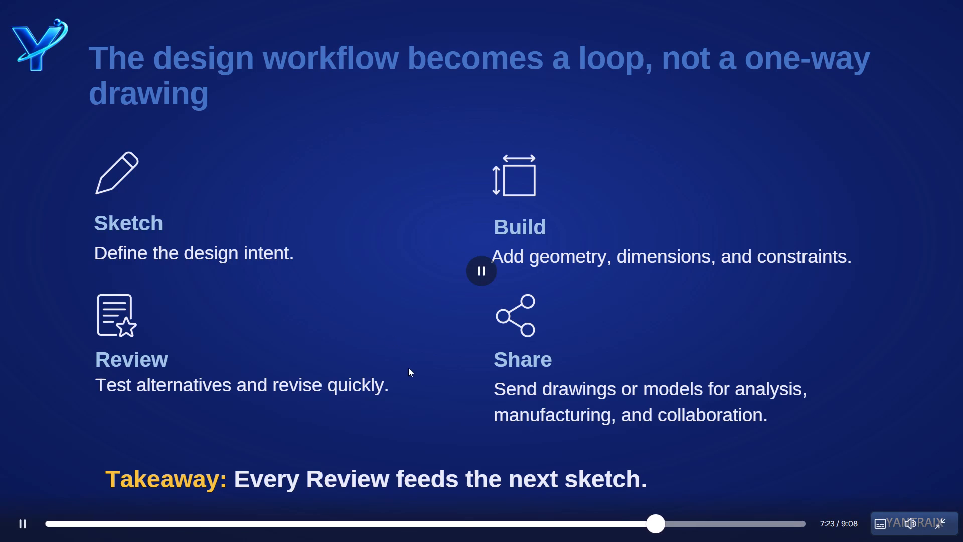
Leave the full-screen preview and look over the timeline between about 1:20 and 2:40.
key("Escape")
scroll(489, 434, "right", 4)
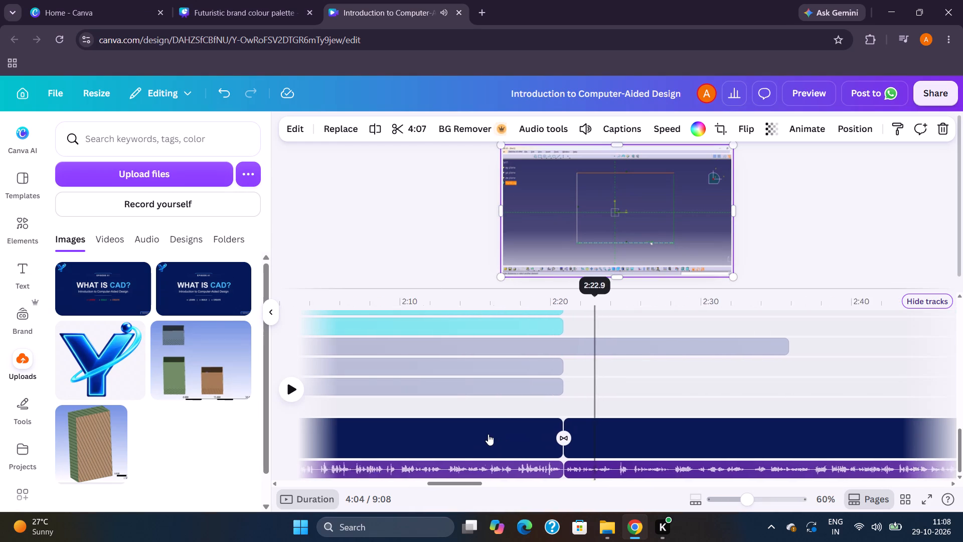
scroll(488, 434, "right", 2)
scroll(446, 447, "right", 8)
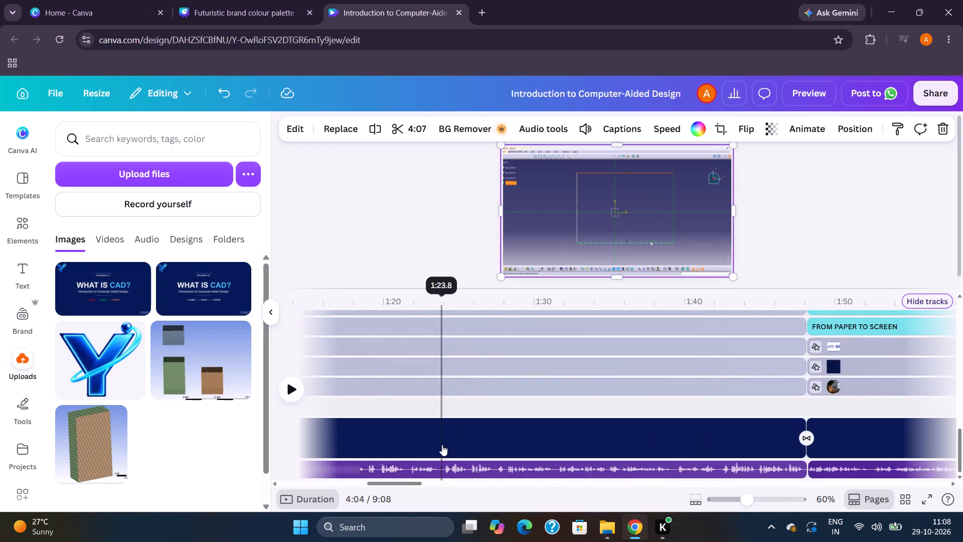
scroll(503, 438, "left", 5)
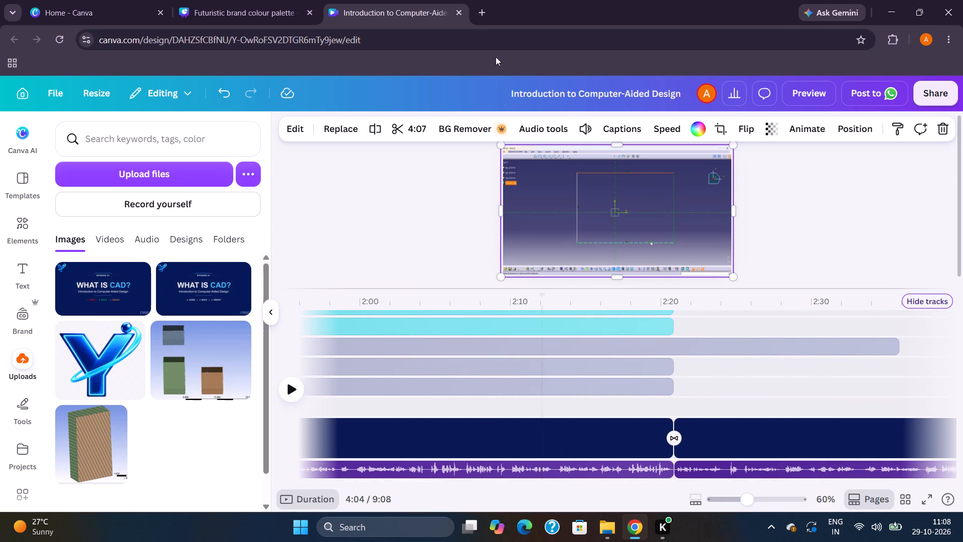
Open a new browser tab.
left_click(487, 9)
left_click(438, 282)
left_click(430, 274)
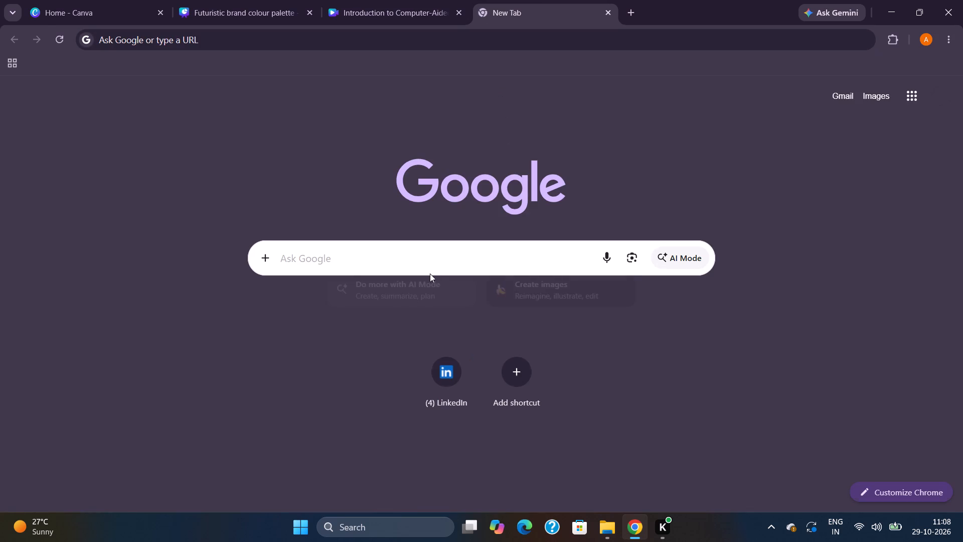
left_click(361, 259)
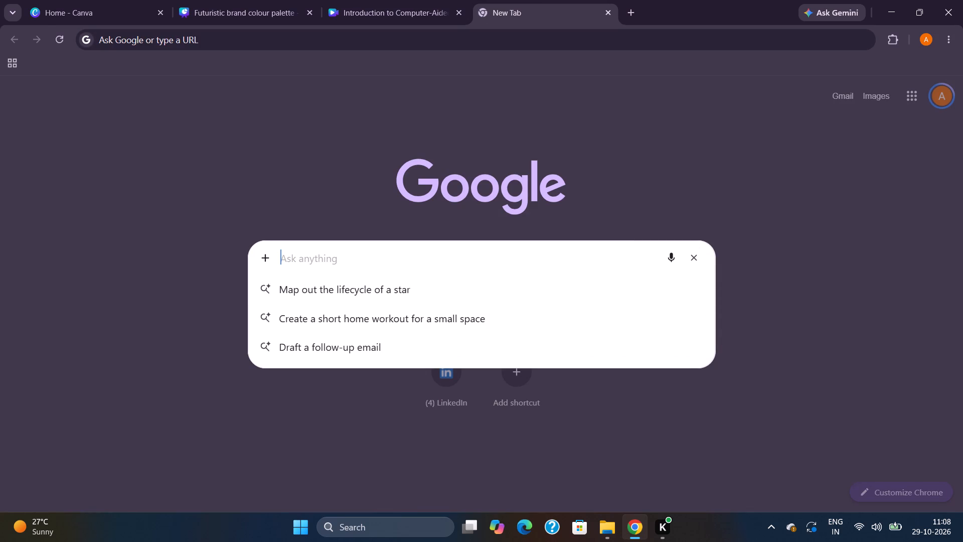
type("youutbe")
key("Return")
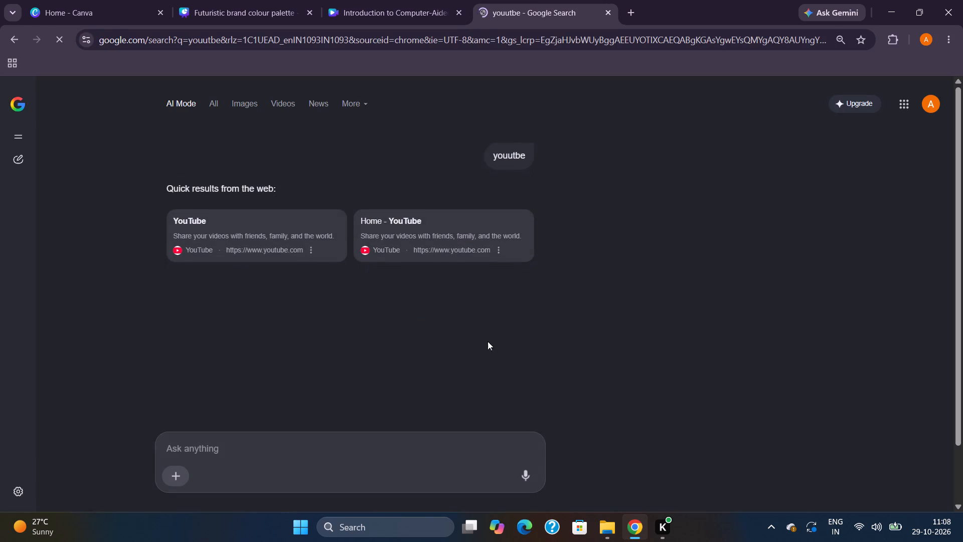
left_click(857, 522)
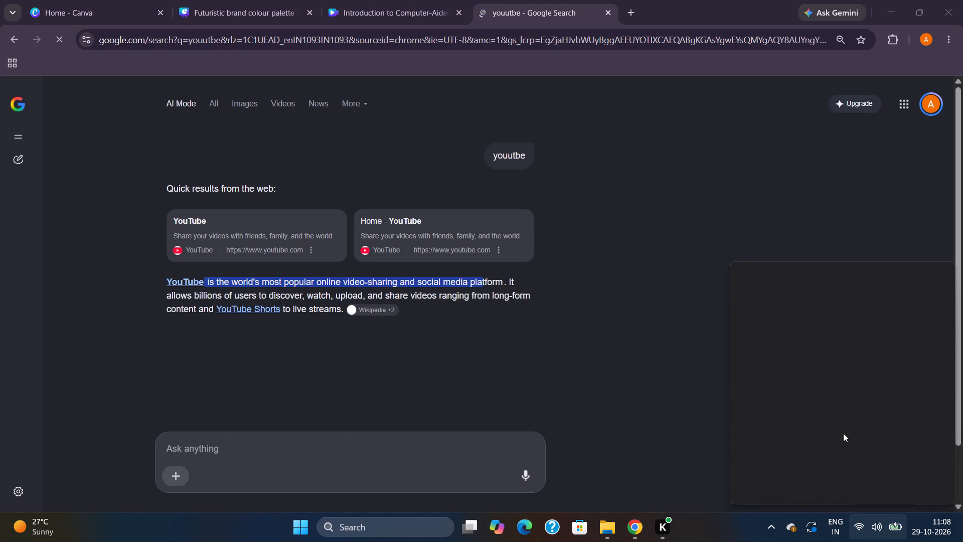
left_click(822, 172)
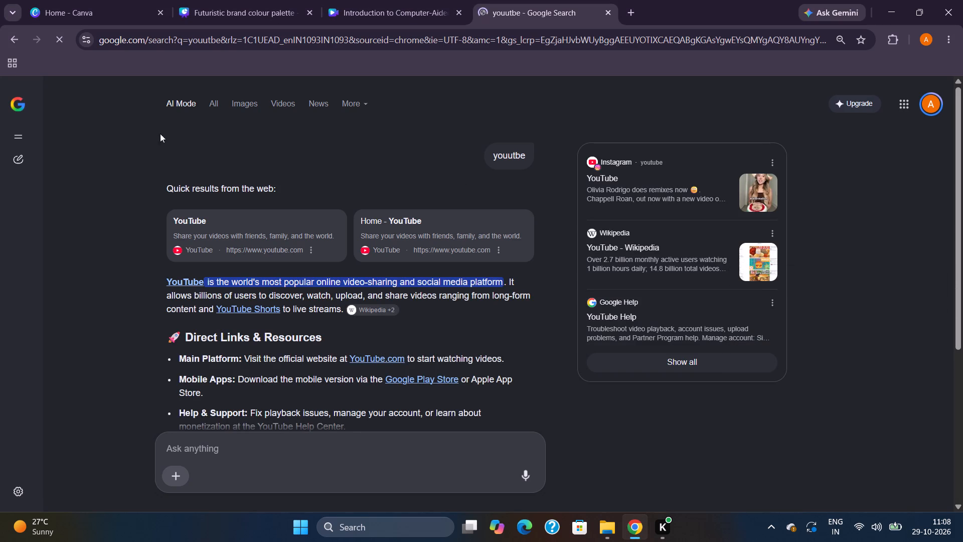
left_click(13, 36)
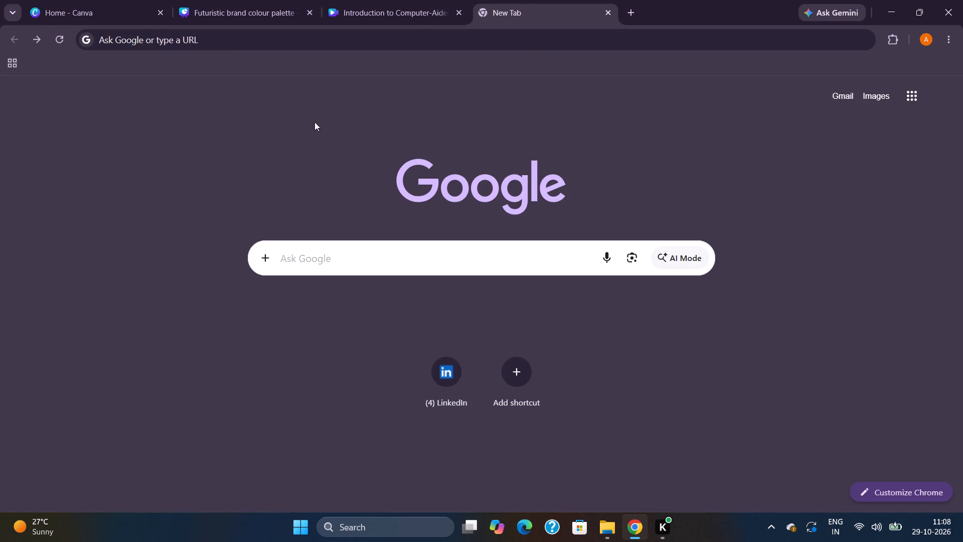
Search Google for youtube and open the YouTube site.
left_click(300, 267)
left_click(303, 340)
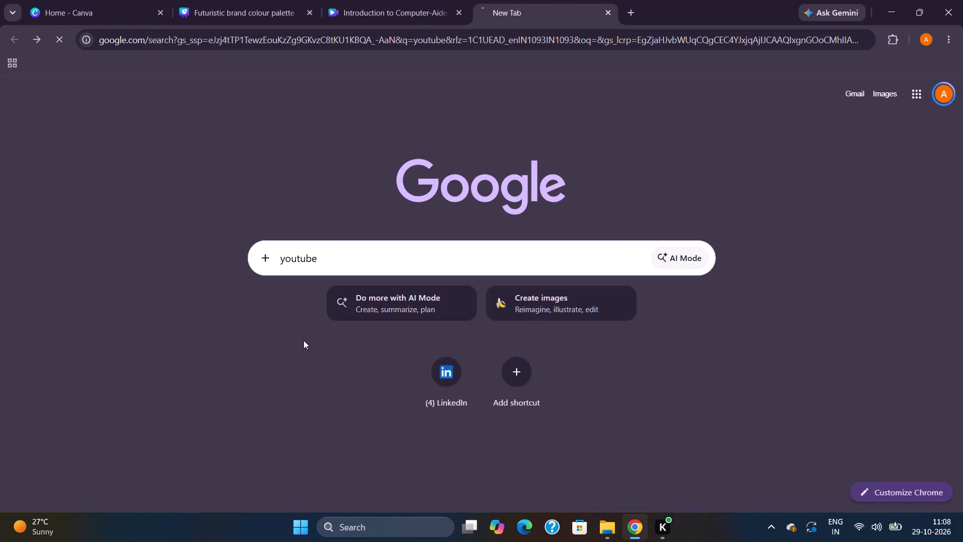
left_click(170, 206)
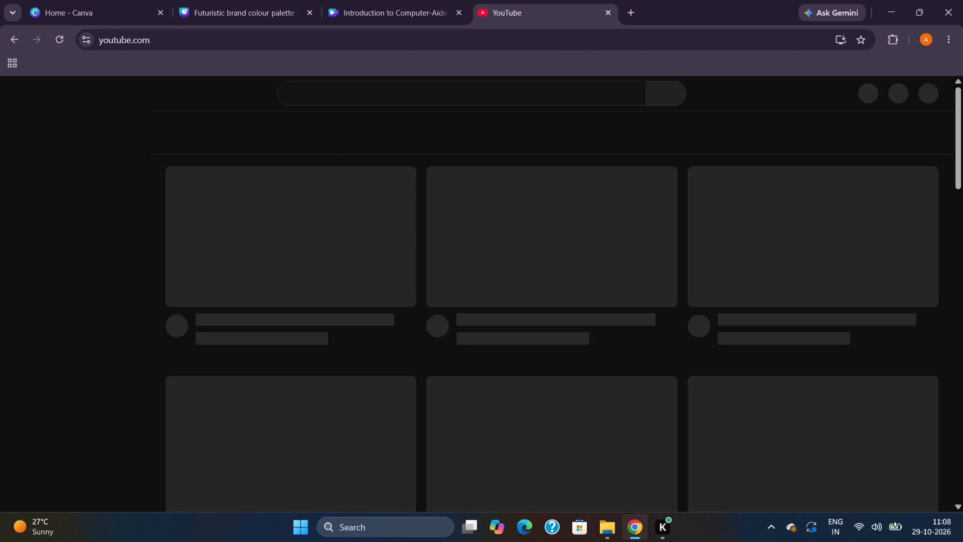
Search YouTube for "duniya hi navi navi" and play the Rang Hey Nave Nave video from Marathi Love Vibes.
left_click(357, 104)
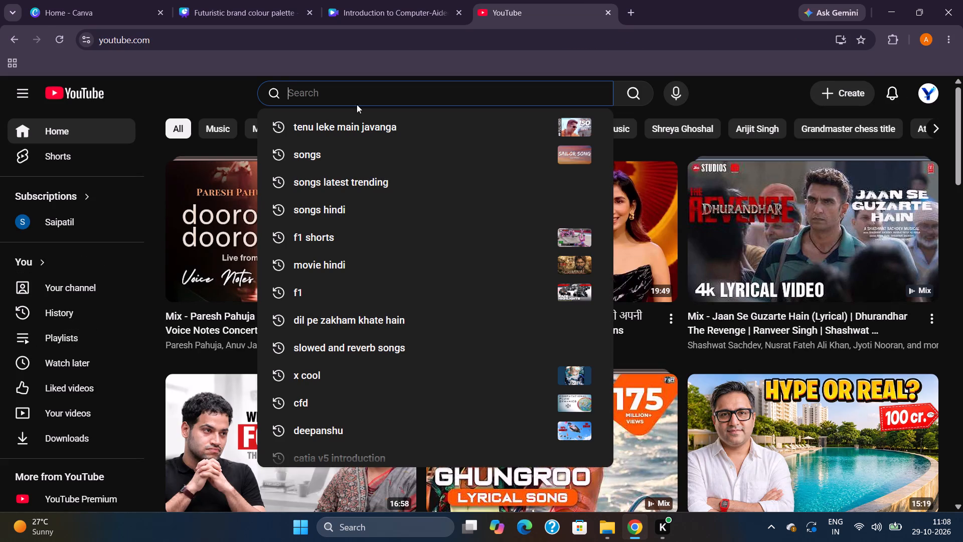
type("duniy")
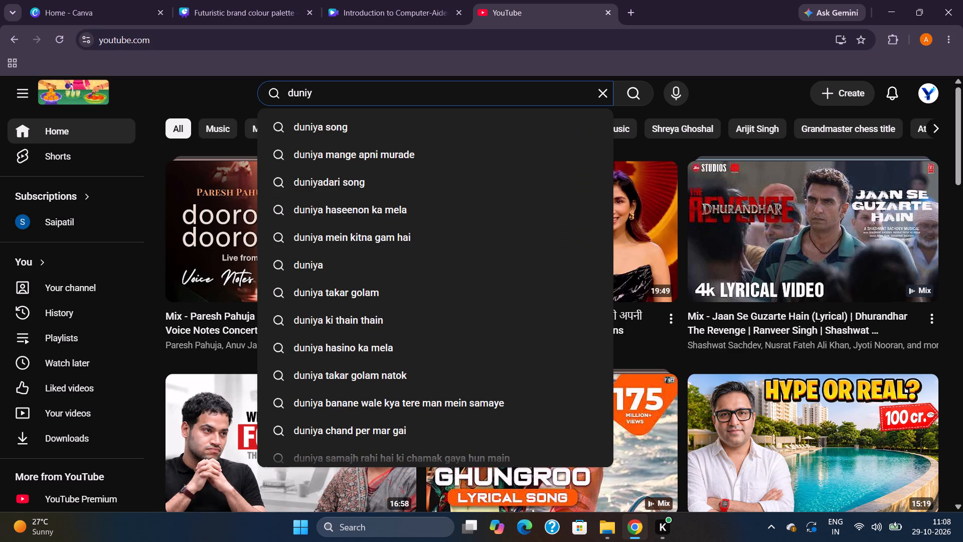
type("a he navi")
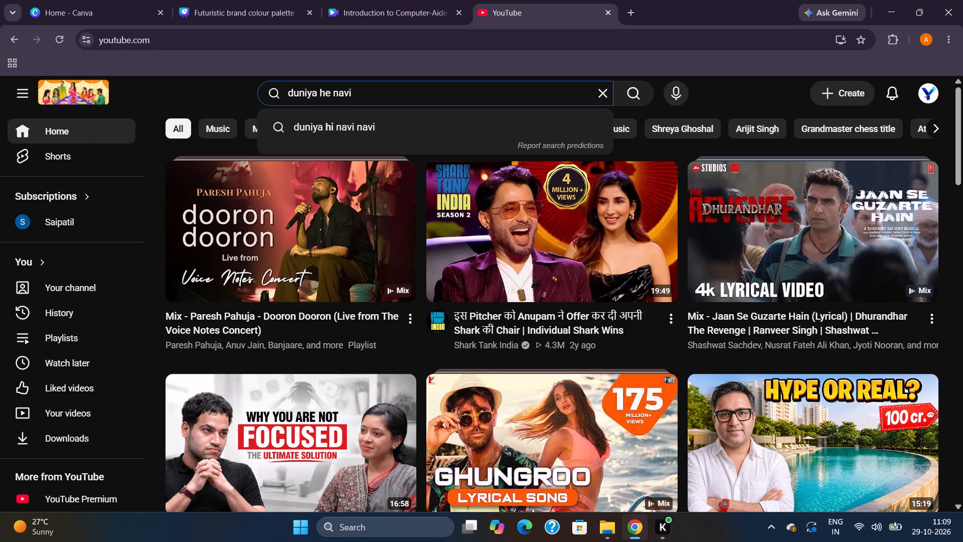
left_click(361, 133)
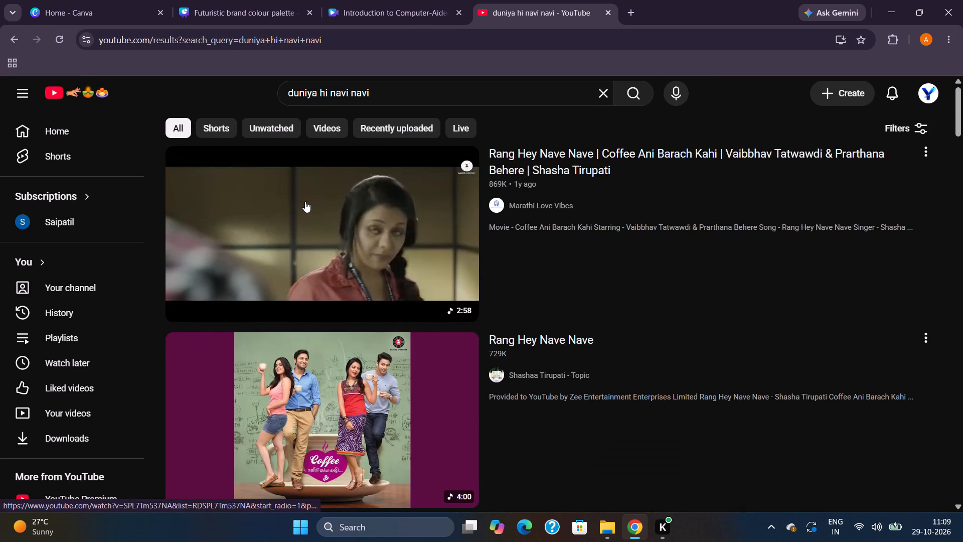
left_click(396, 272)
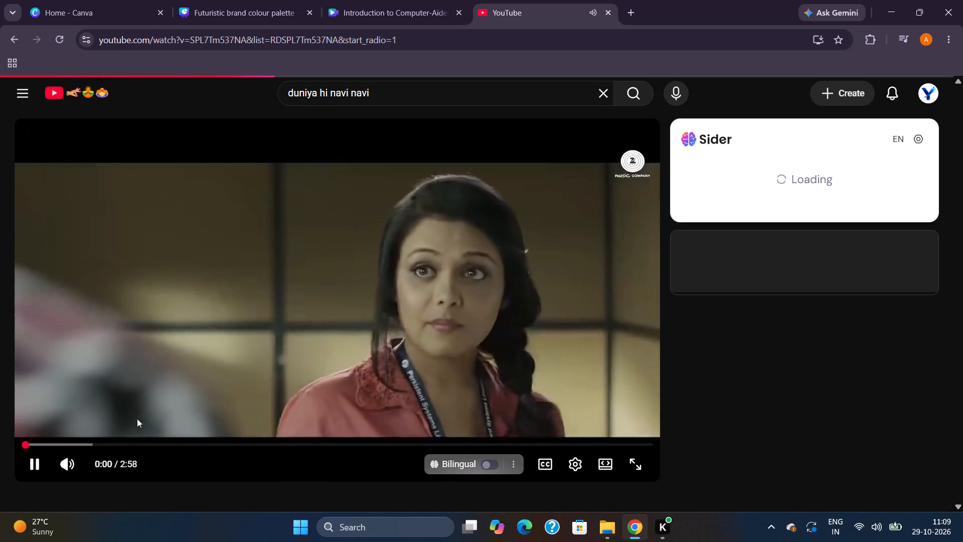
Sample the song at about 0:19 and 0:26, and go back to play it from about 0:07.
left_click(70, 447)
left_click(80, 440)
left_click(88, 445)
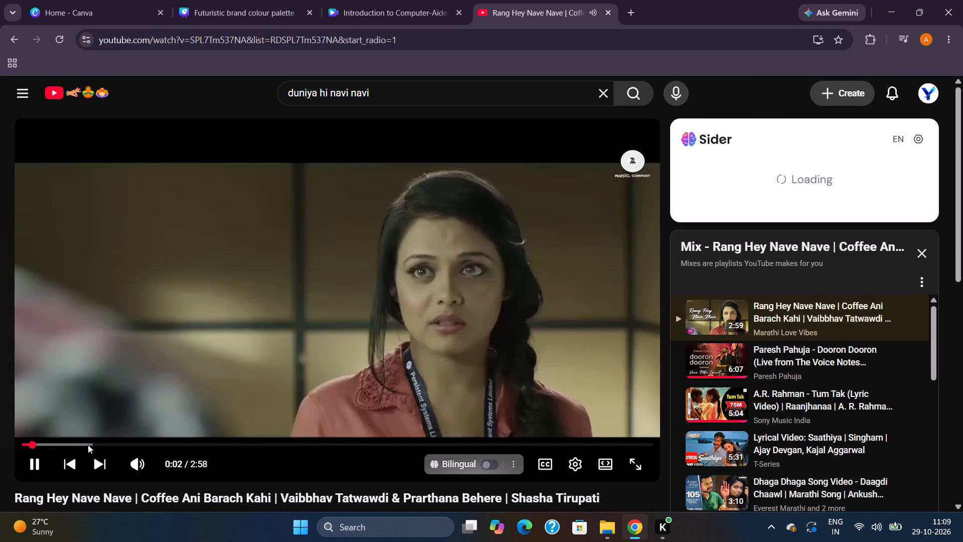
left_click(87, 442)
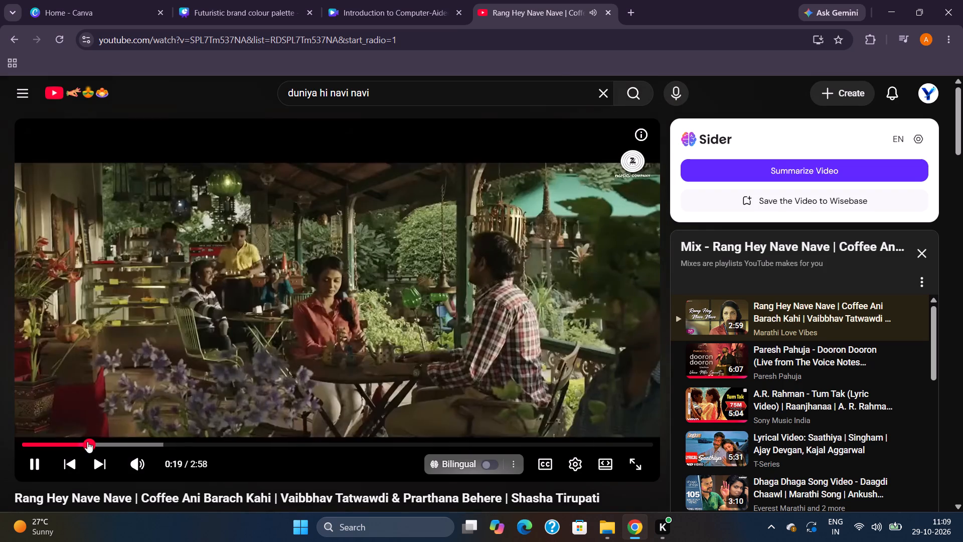
left_click(113, 446)
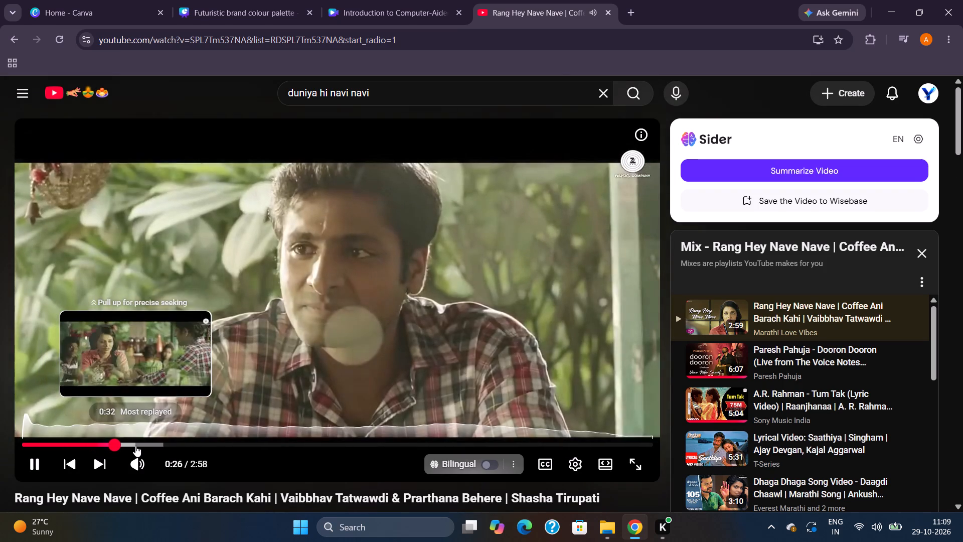
left_click(49, 442)
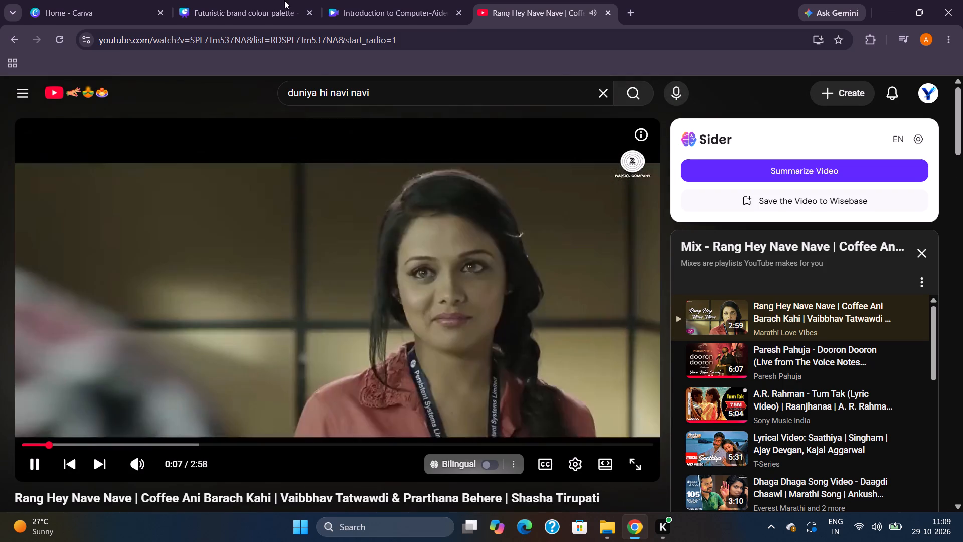
Return to the Introduction to Computer-Aided Design video and look through its timeline from about 1:40 to the closing Beyond the Model slide.
left_click(389, 0)
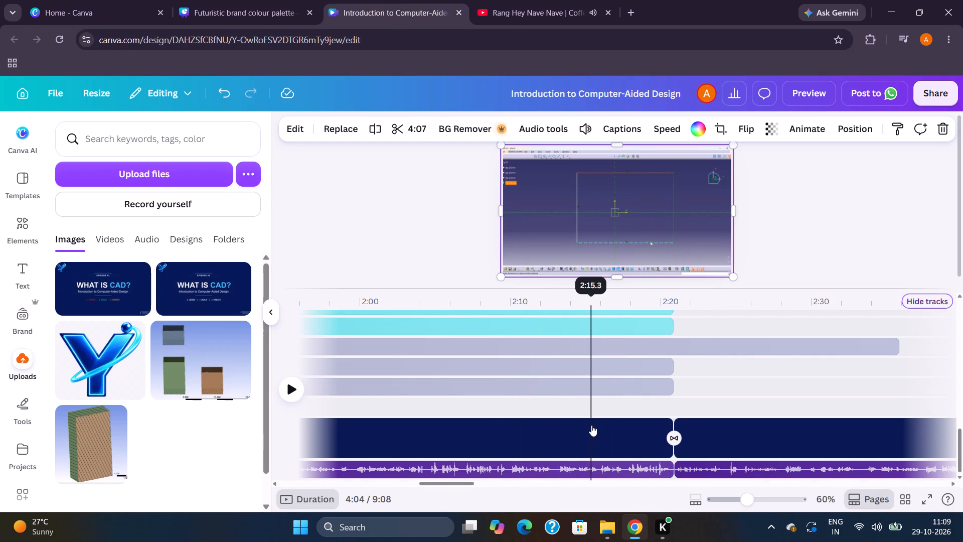
scroll(591, 425, "right", 6)
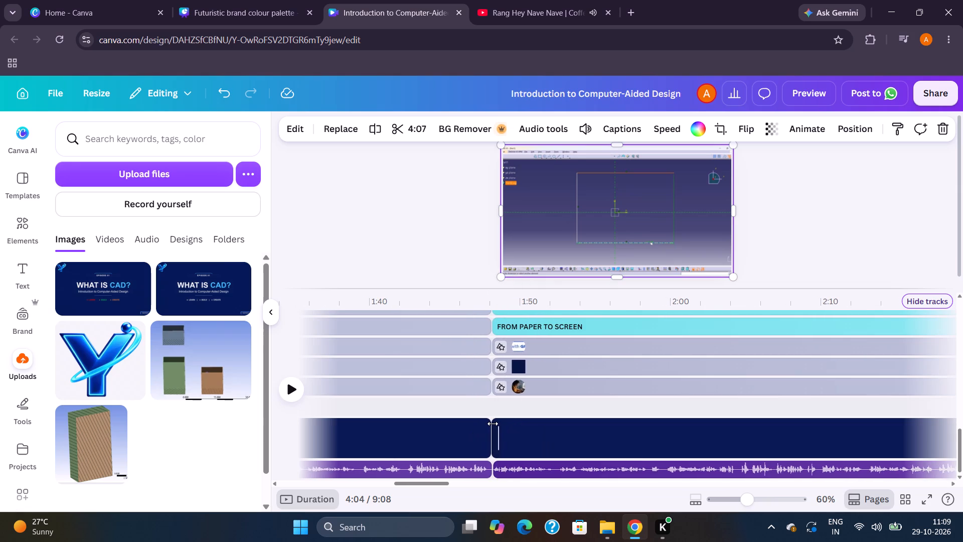
scroll(493, 424, "left", 11)
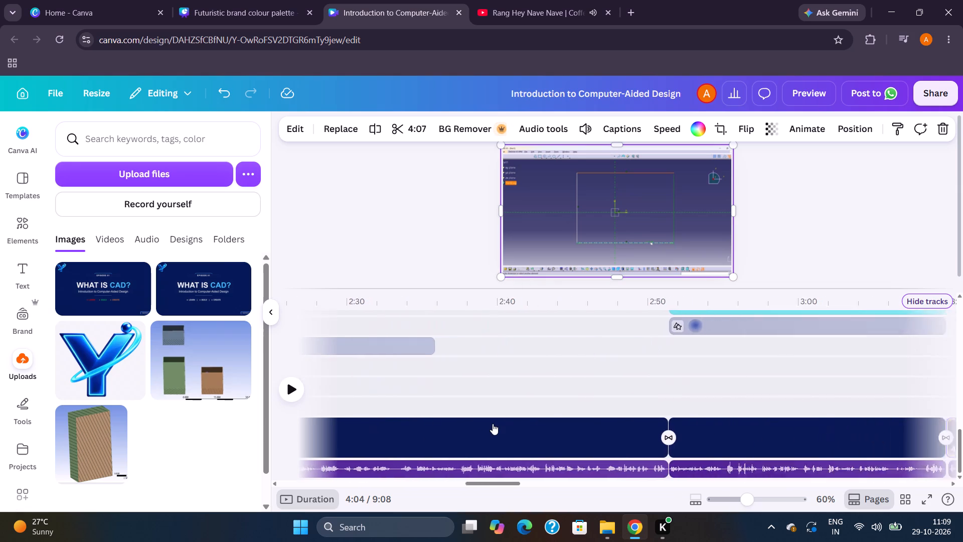
scroll(493, 424, "left", 13)
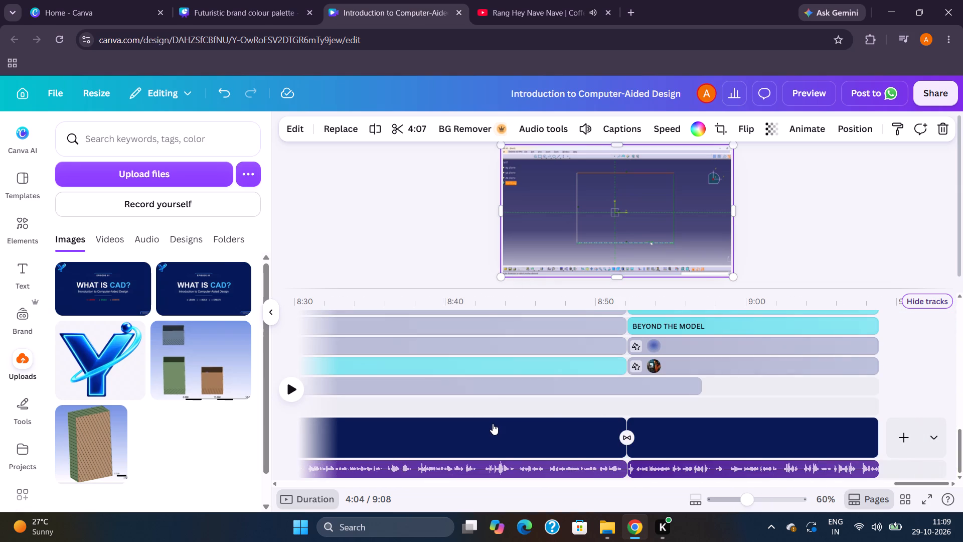
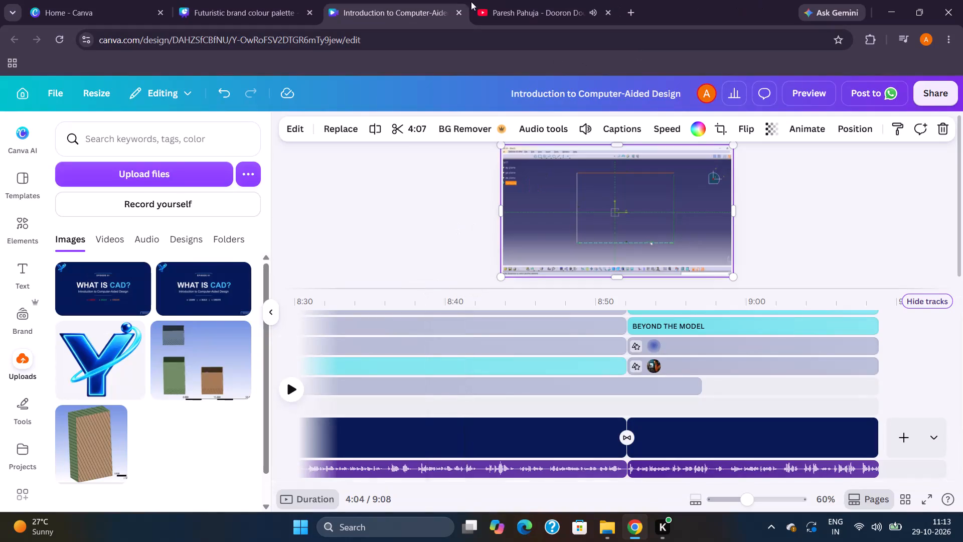
Switch to YouTube and go back to the Rang Hey Nave Nave song in the mix.
left_click(505, 7)
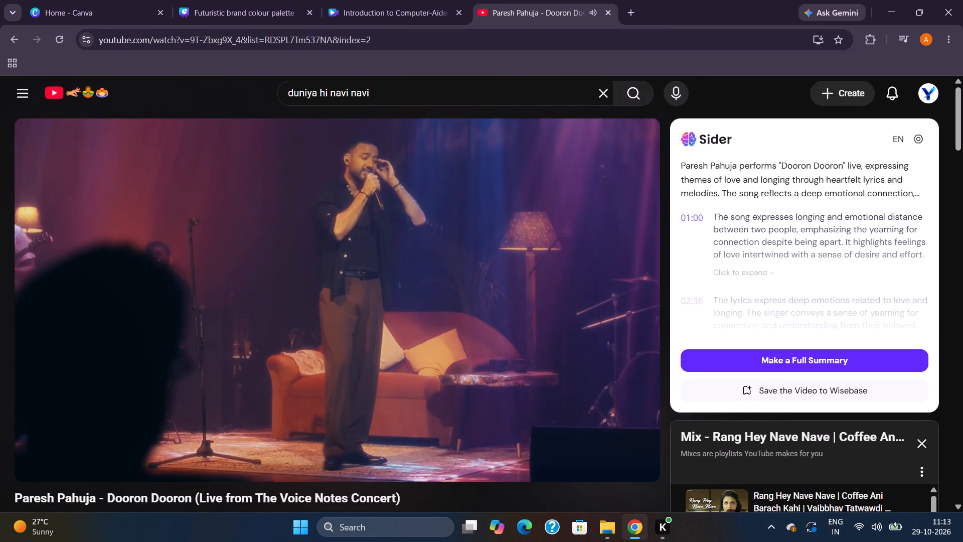
left_click(60, 464)
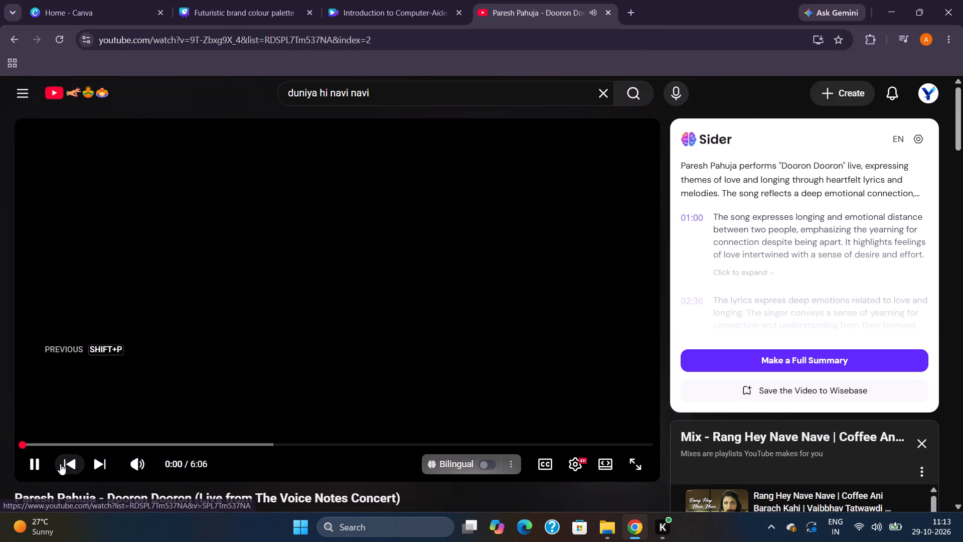
left_click(60, 464)
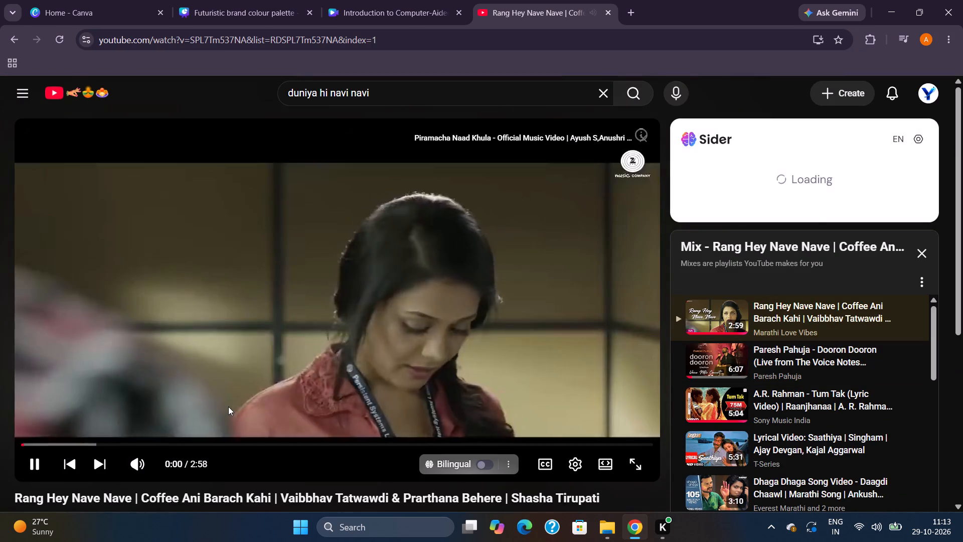
Return to the Introduction to Computer-Aided Design video, look through its timeline, and place the playhead at about 3:09, where the CAD clip begins.
left_click(376, 15)
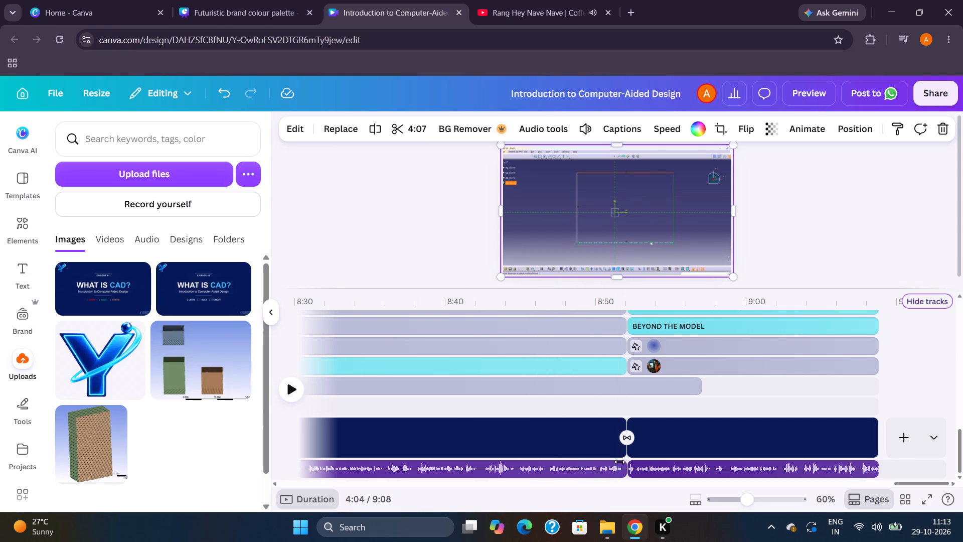
scroll(549, 451, "right", 6)
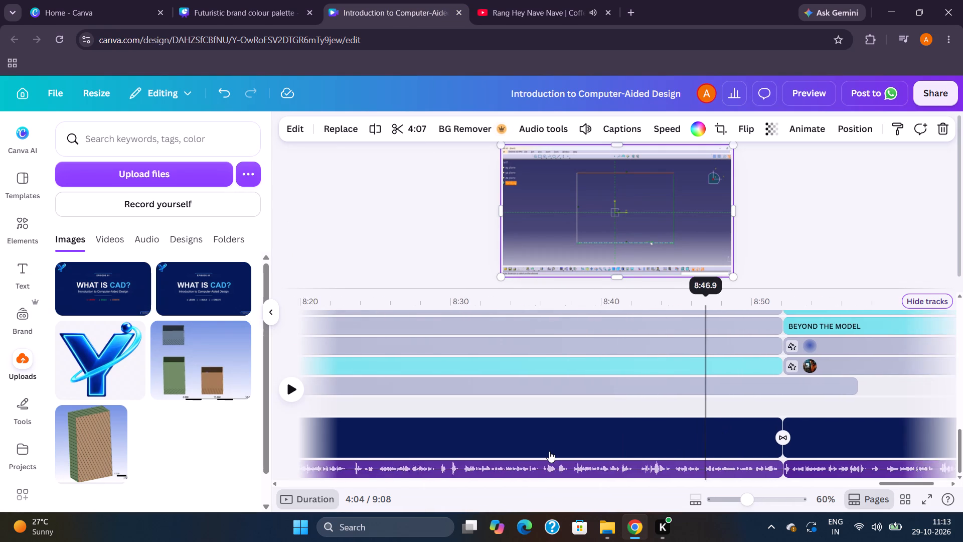
scroll(549, 451, "right", 14)
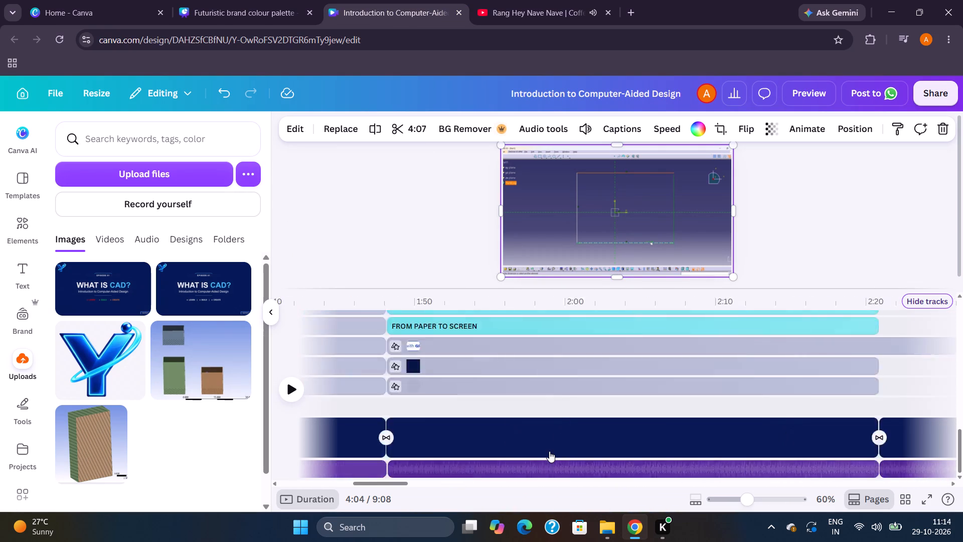
scroll(549, 451, "left", 5)
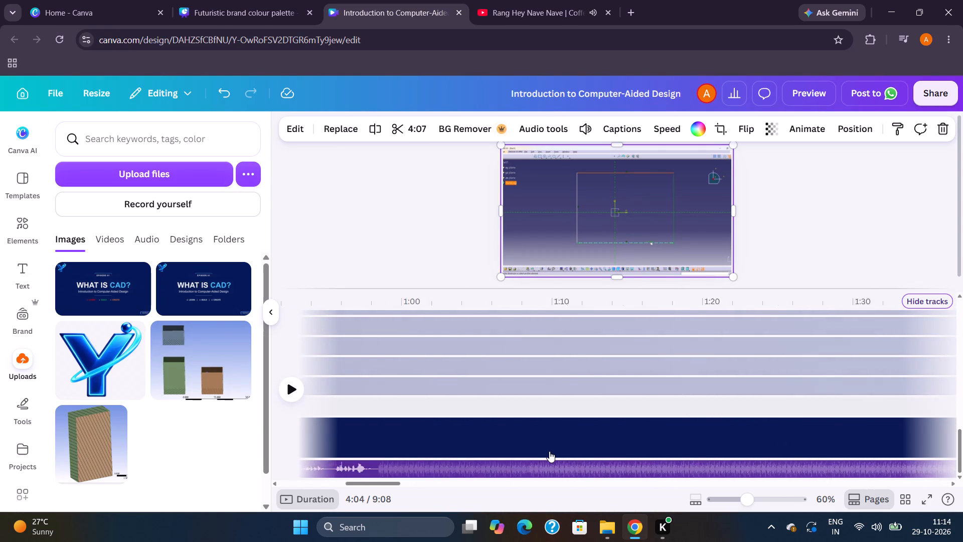
scroll(549, 451, "right", 4)
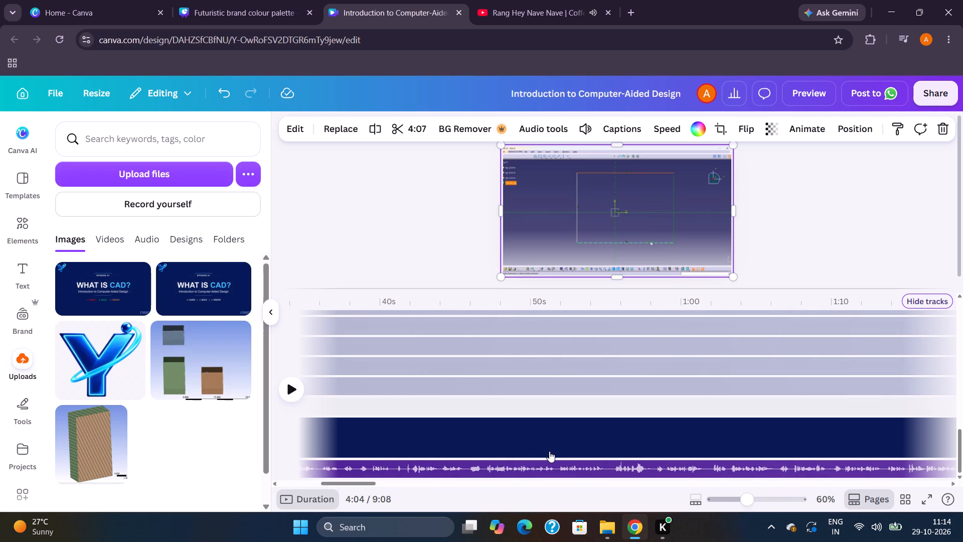
scroll(549, 451, "right", 3)
scroll(549, 451, "left", 4)
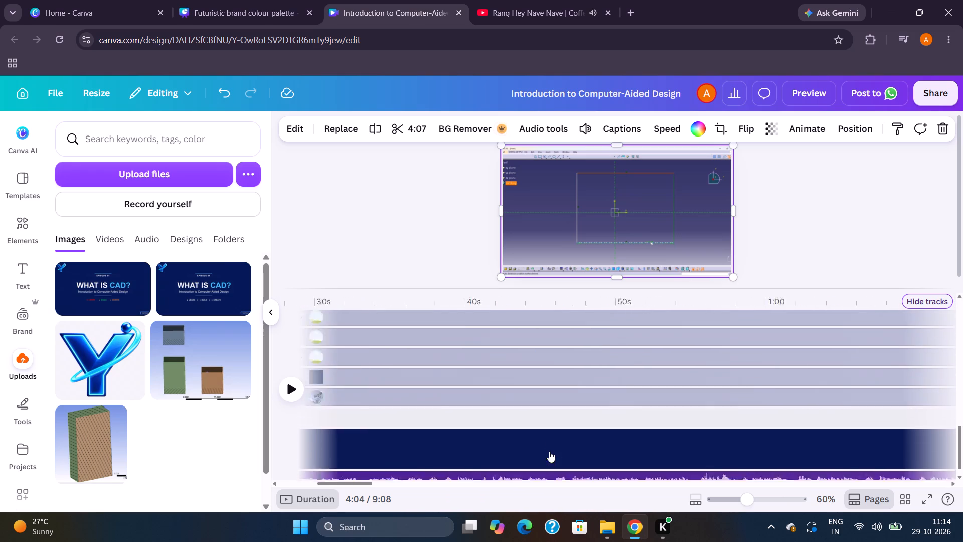
scroll(549, 451, "left", 1)
scroll(549, 451, "down", 4)
scroll(549, 451, "left", 6)
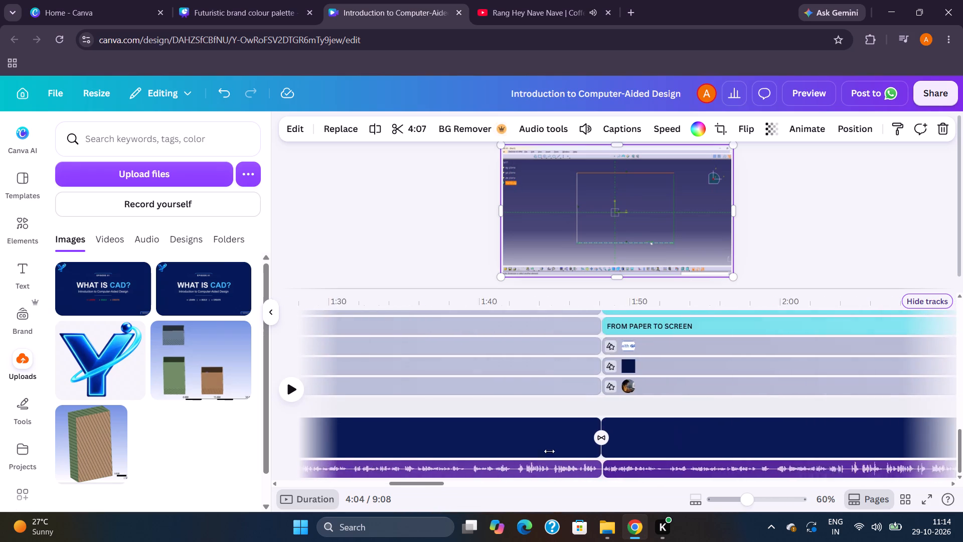
scroll(549, 451, "left", 6)
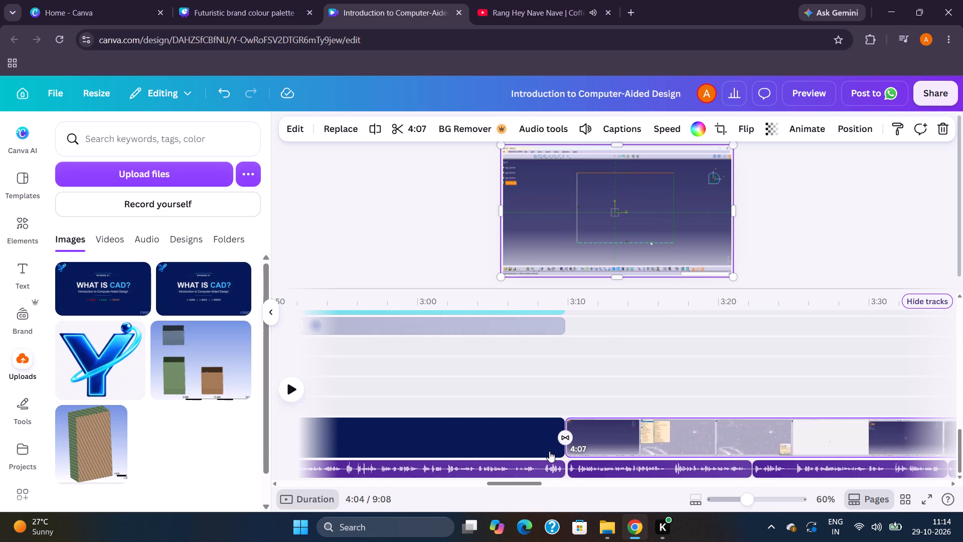
left_click(567, 478)
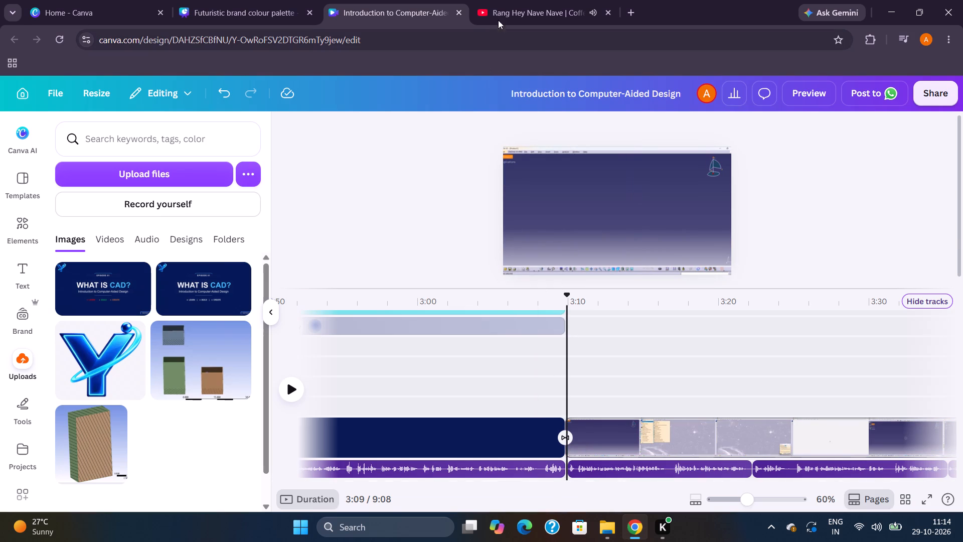
Pause the song playing on YouTube.
left_click(517, 0)
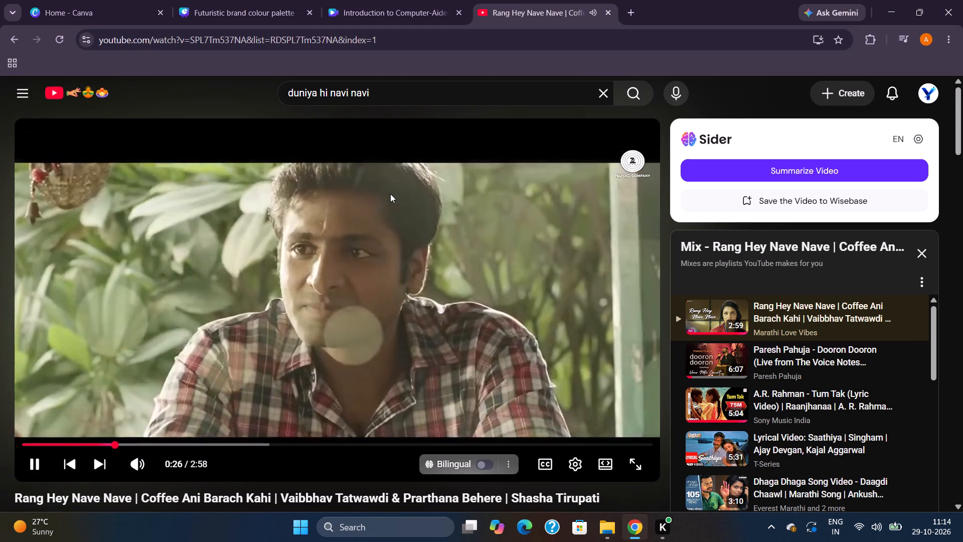
key("space")
Return to the video design and play it from about 3:09 to 3:49, checking the narration against the CAD clip.
left_click(373, 2)
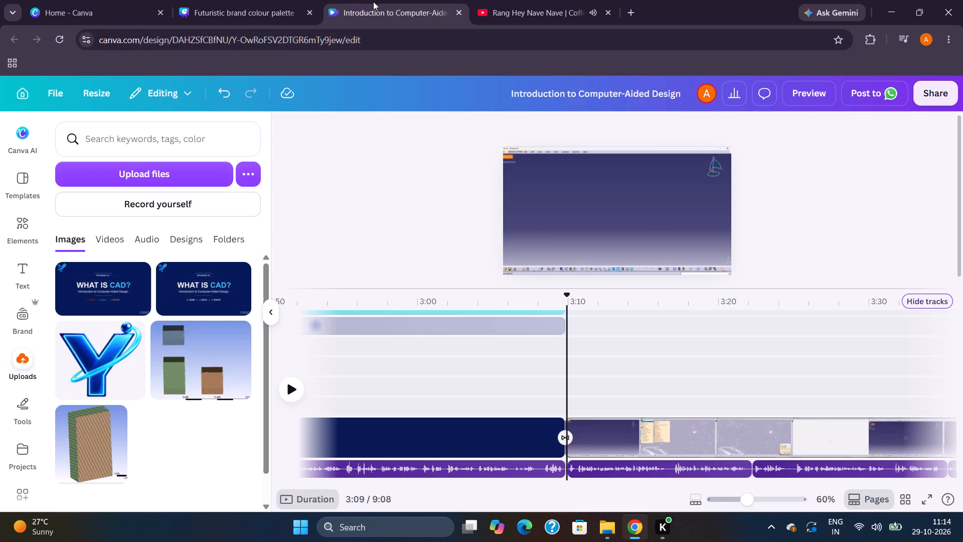
left_click(296, 388)
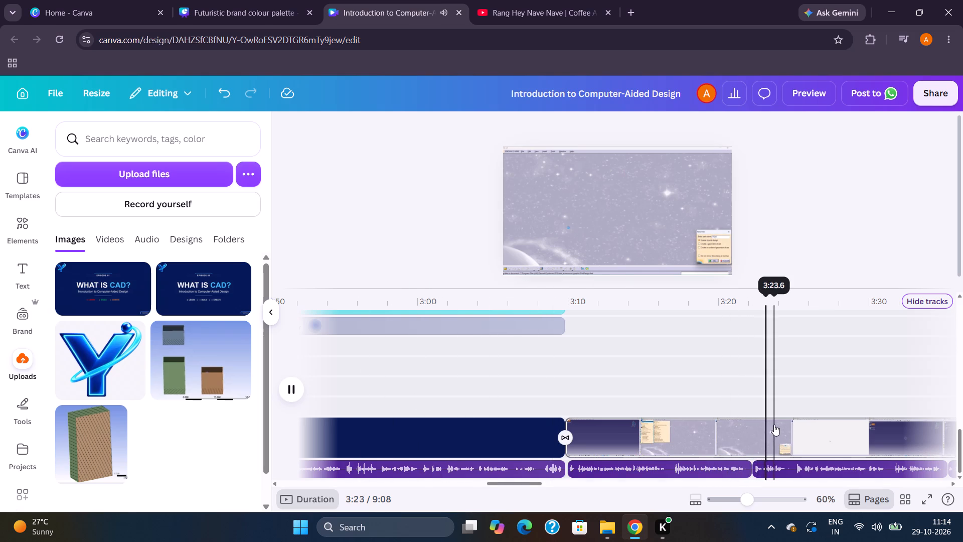
scroll(774, 425, "left", 3)
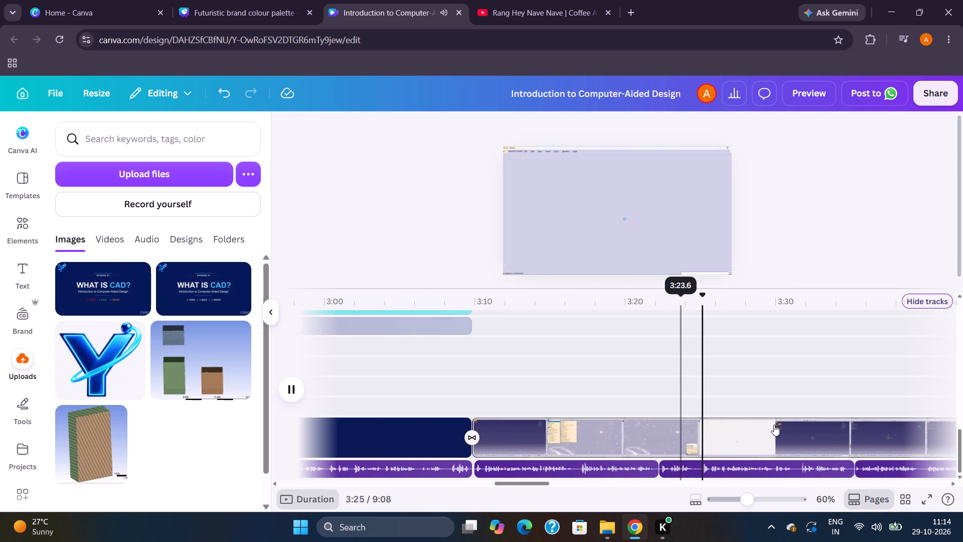
scroll(774, 425, "left", 1)
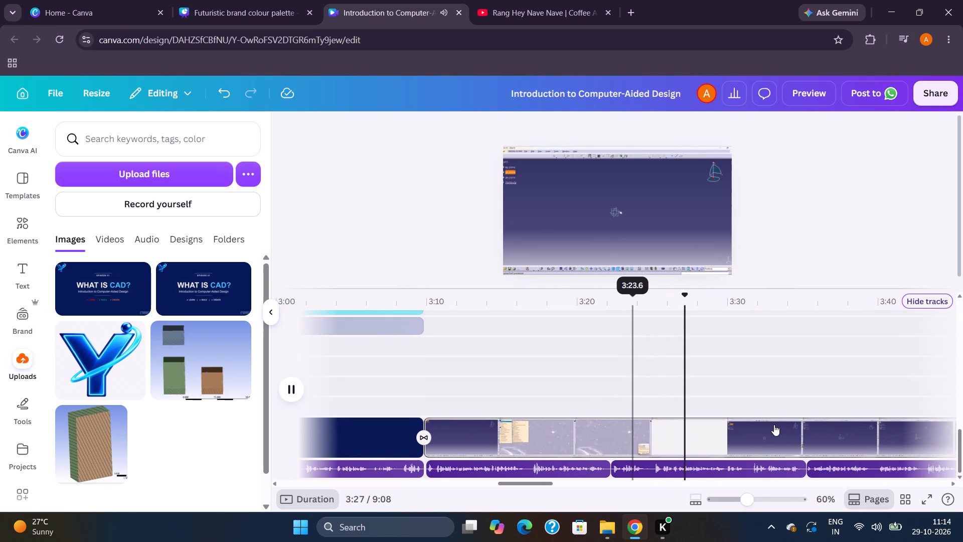
scroll(774, 425, "left", 3)
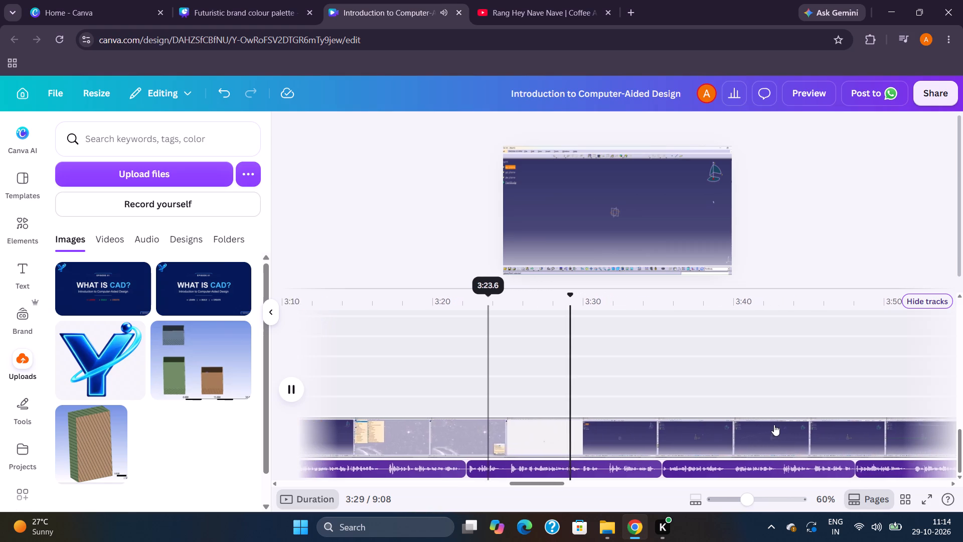
scroll(774, 425, "left", 2)
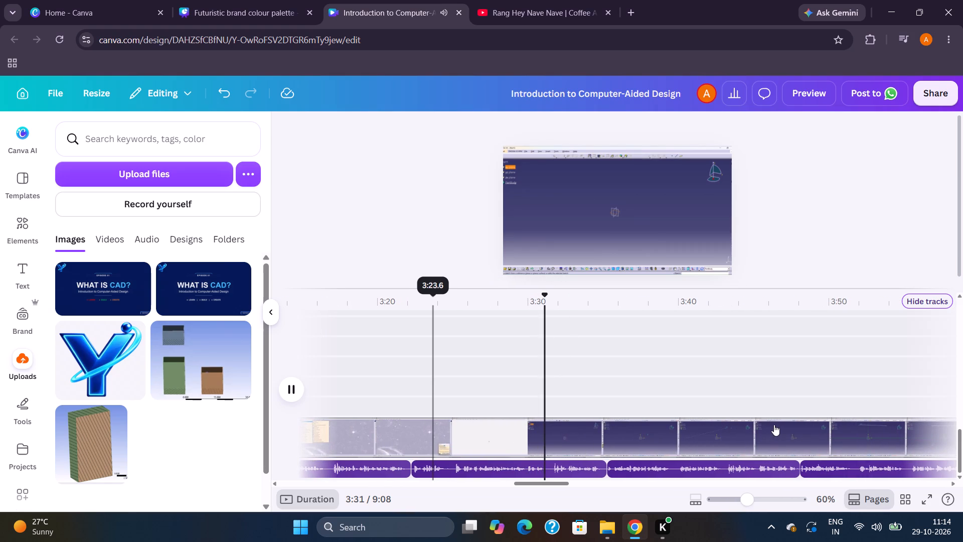
scroll(774, 425, "left", 1)
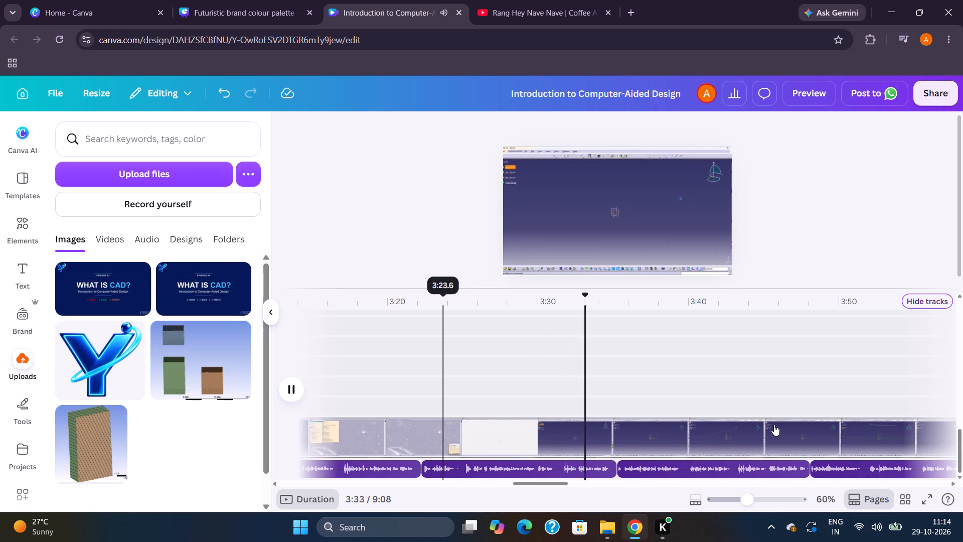
scroll(774, 425, "left", 1)
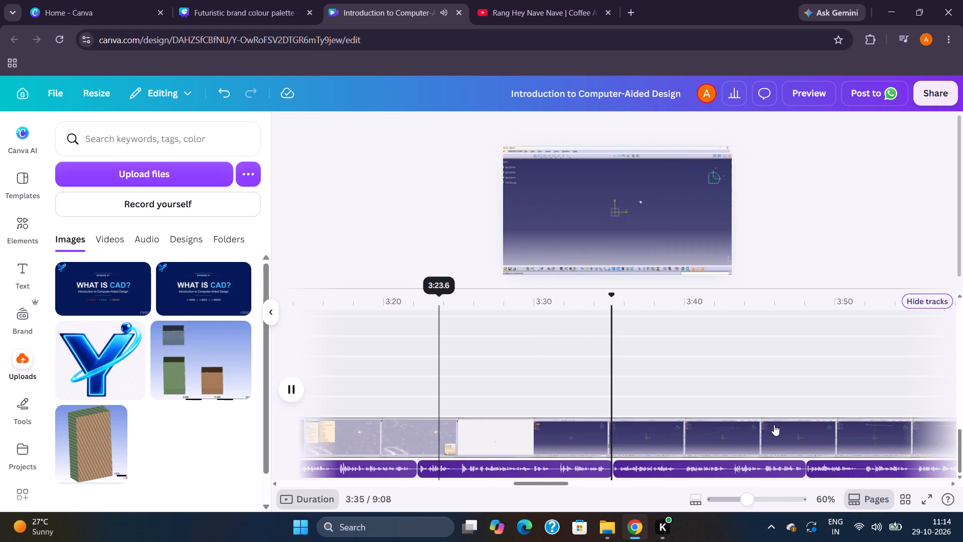
scroll(774, 425, "left", 2)
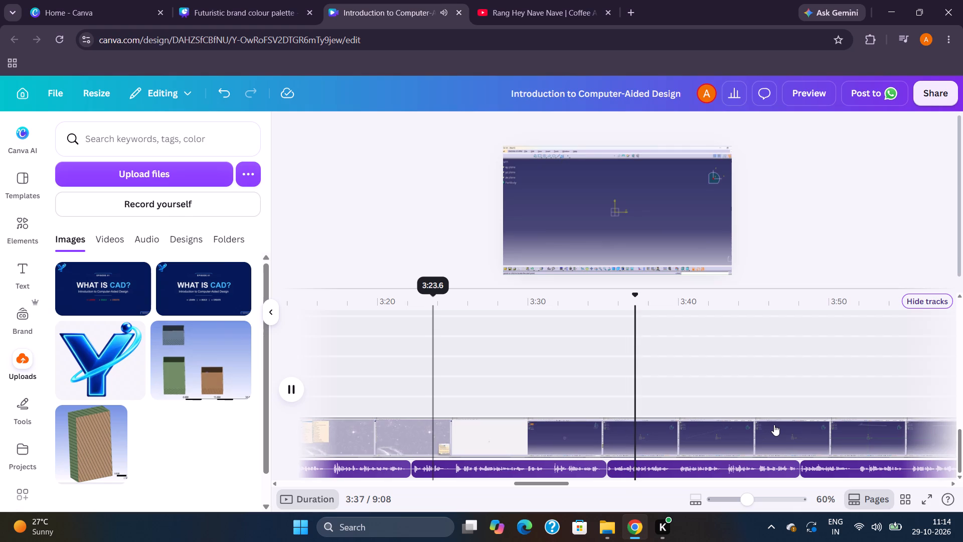
scroll(774, 425, "left", 2)
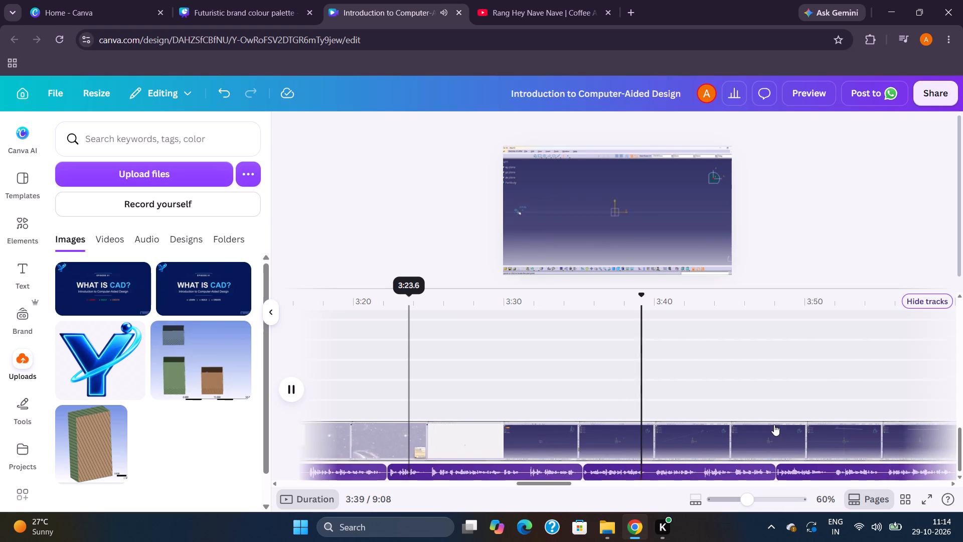
scroll(774, 425, "left", 3)
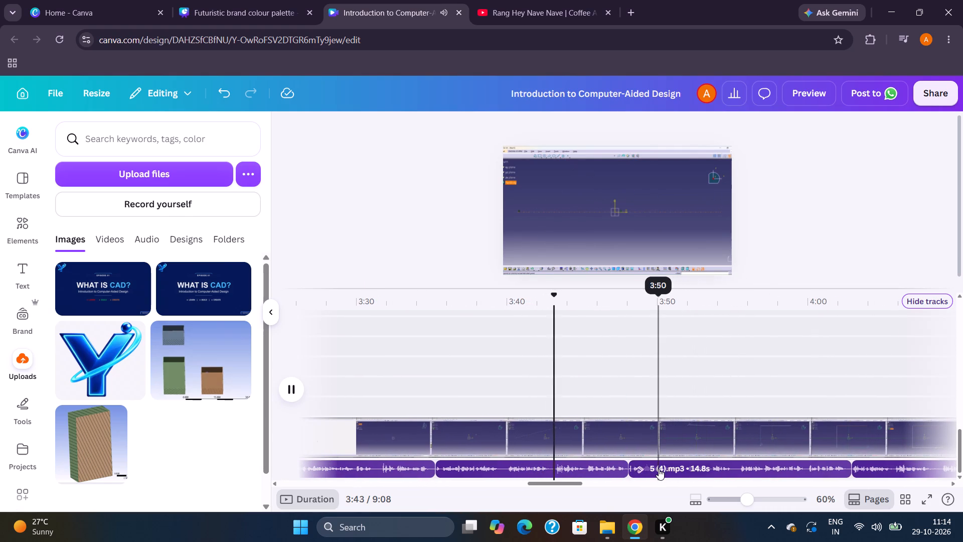
scroll(785, 440, "left", 6)
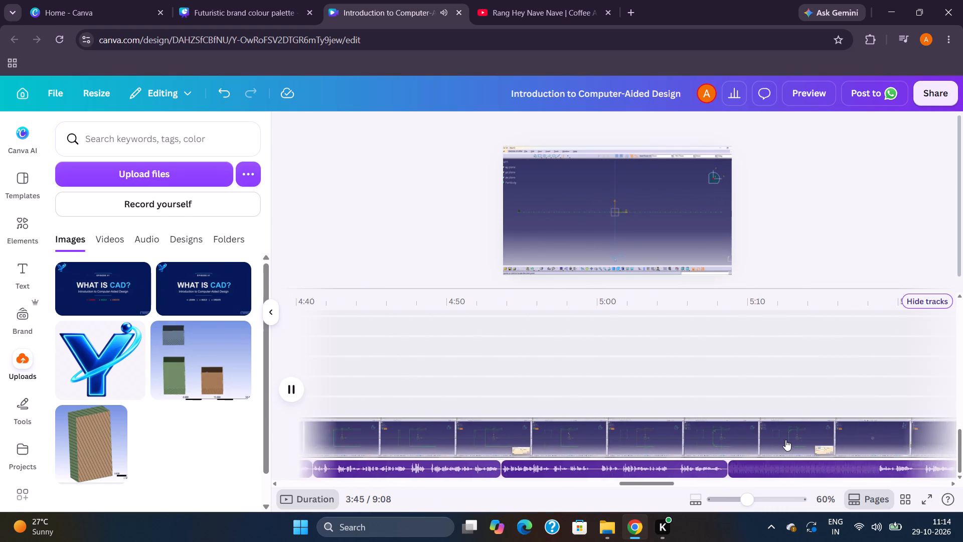
scroll(785, 440, "left", 1)
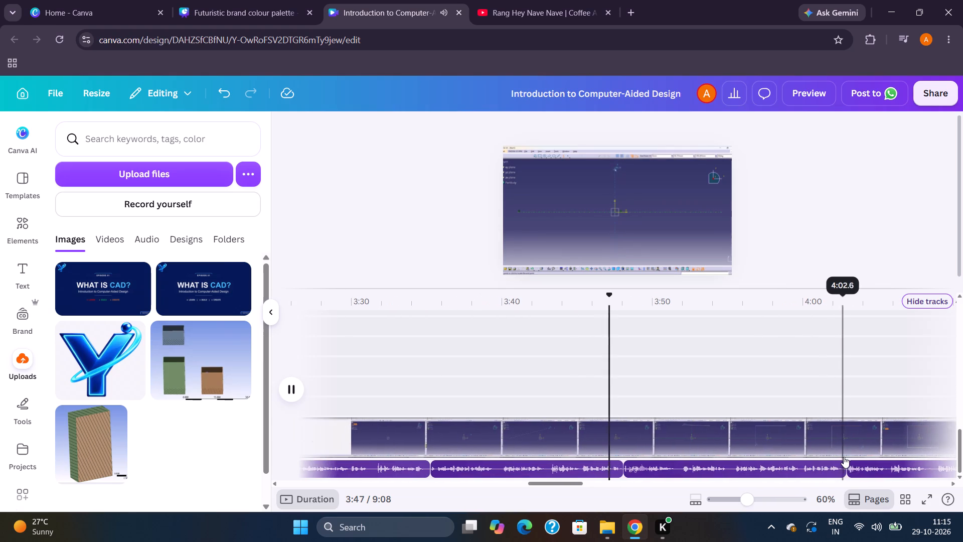
scroll(852, 457, "left", 1)
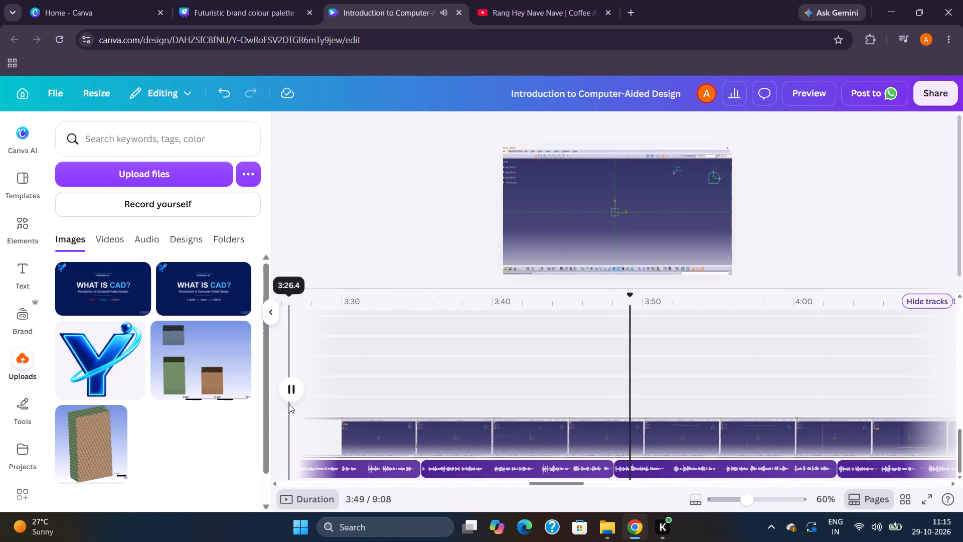
left_click(286, 394)
Move the 5(10).mp3 narration clip along the audio track so that it starts at about 5:38.
scroll(675, 414, "left", 6)
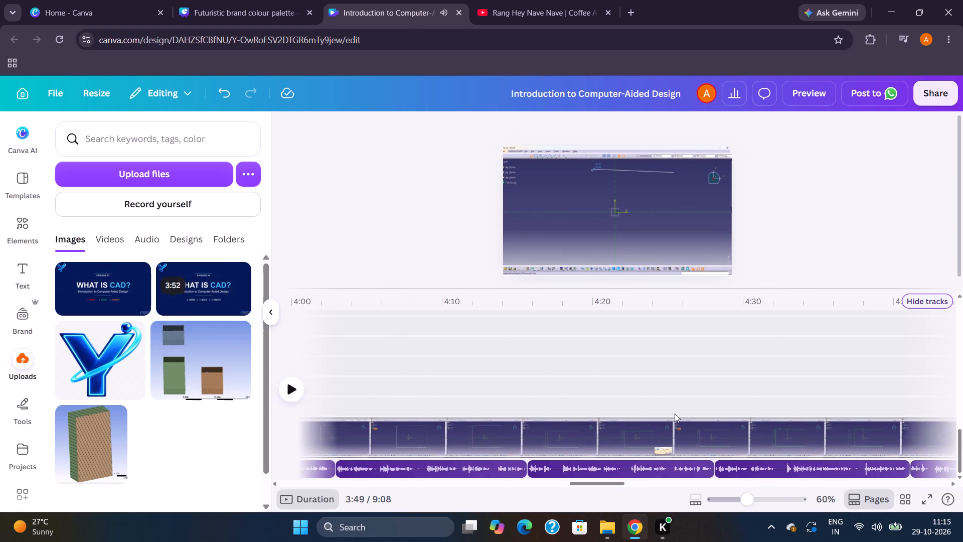
scroll(675, 414, "left", 3)
scroll(787, 403, "left", 5)
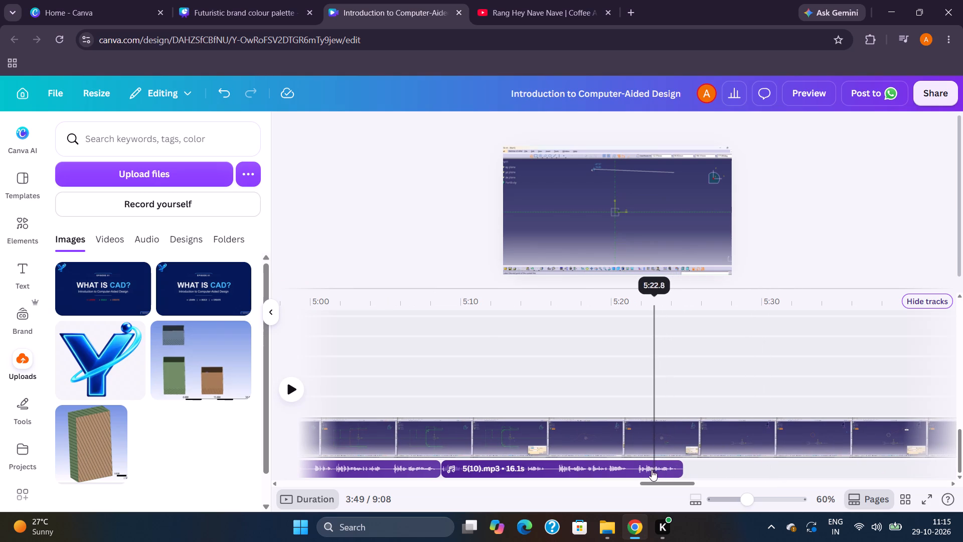
left_click(641, 470)
left_click_drag(641, 470, 715, 468)
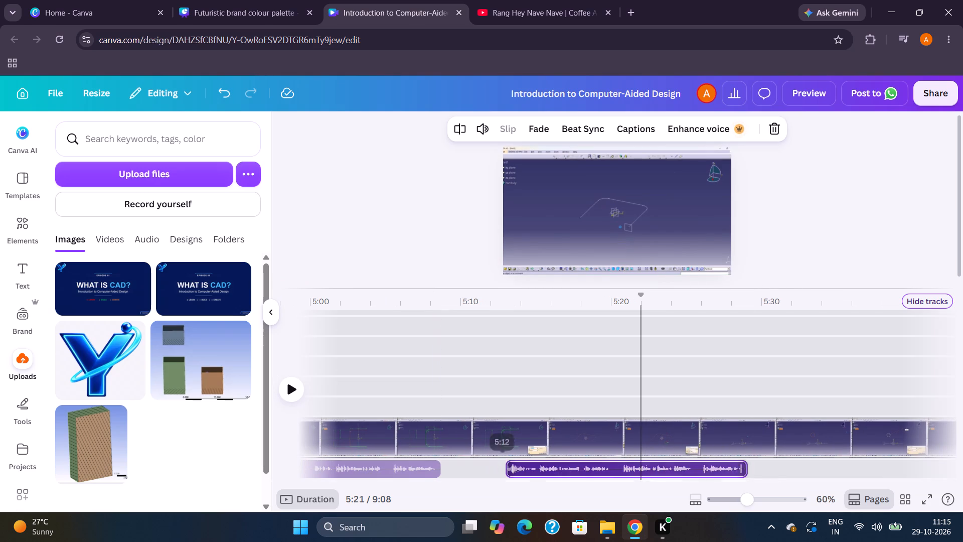
left_click_drag(715, 468, 850, 466)
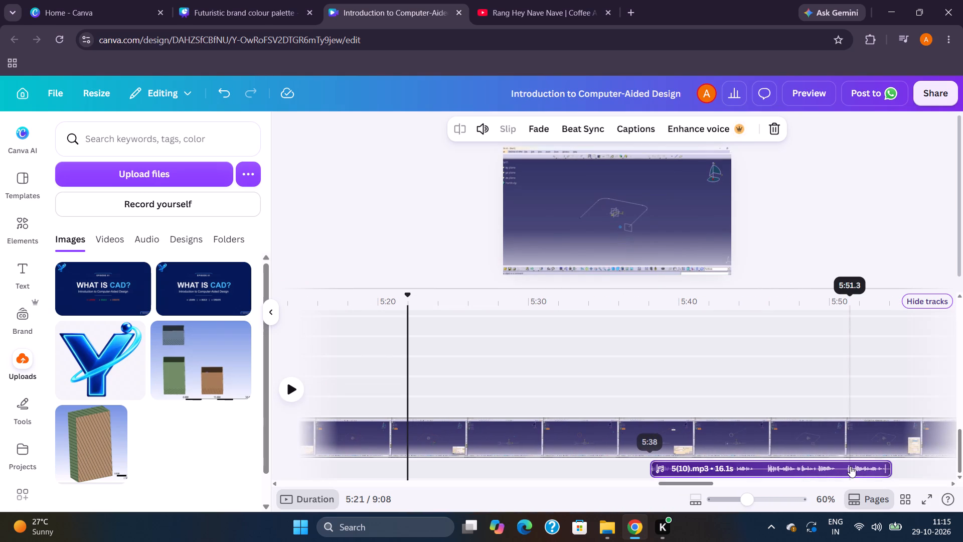
Move the 5(9).mp3 narration clip along the audio track so that it starts at about 5:19.
scroll(580, 500, "right", 3)
scroll(569, 455, "right", 1)
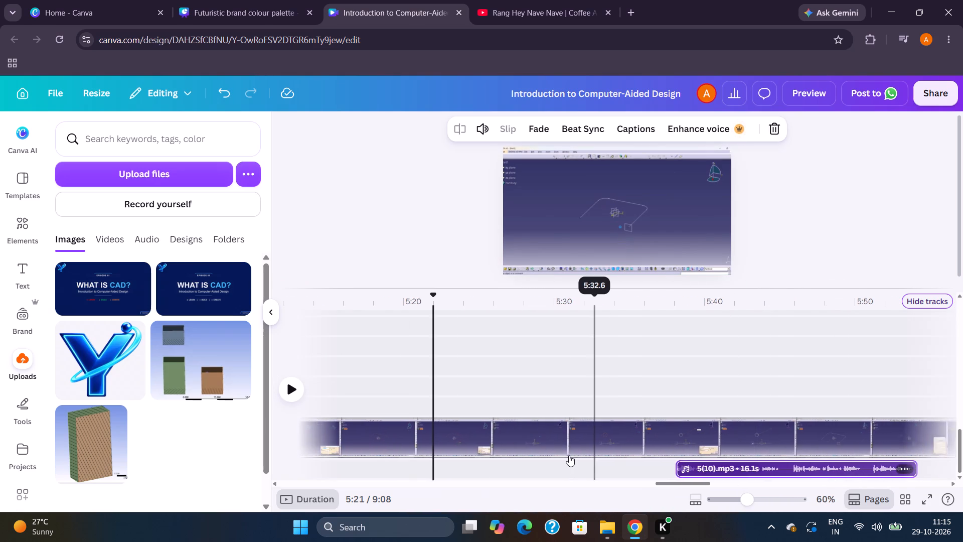
scroll(569, 455, "right", 3)
left_click(516, 469)
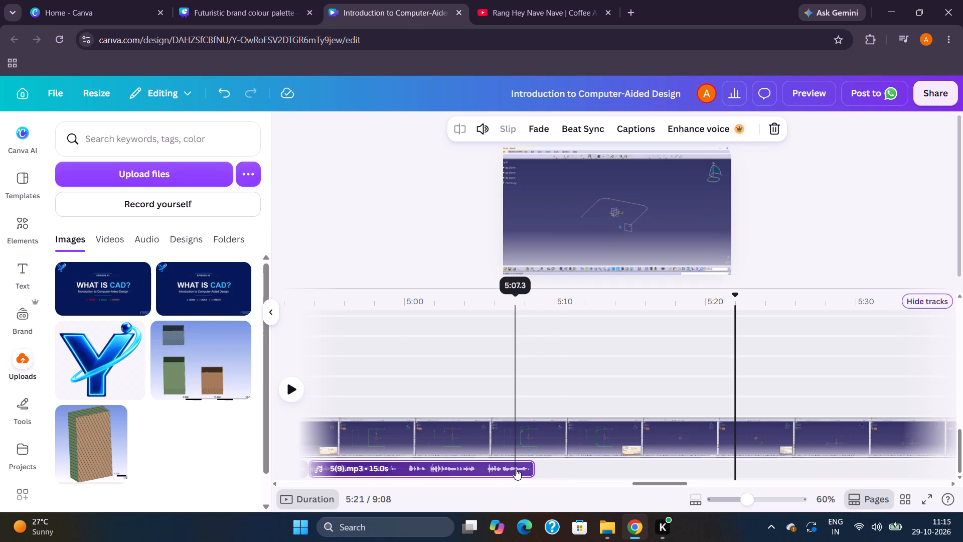
left_click_drag(516, 469, 635, 473)
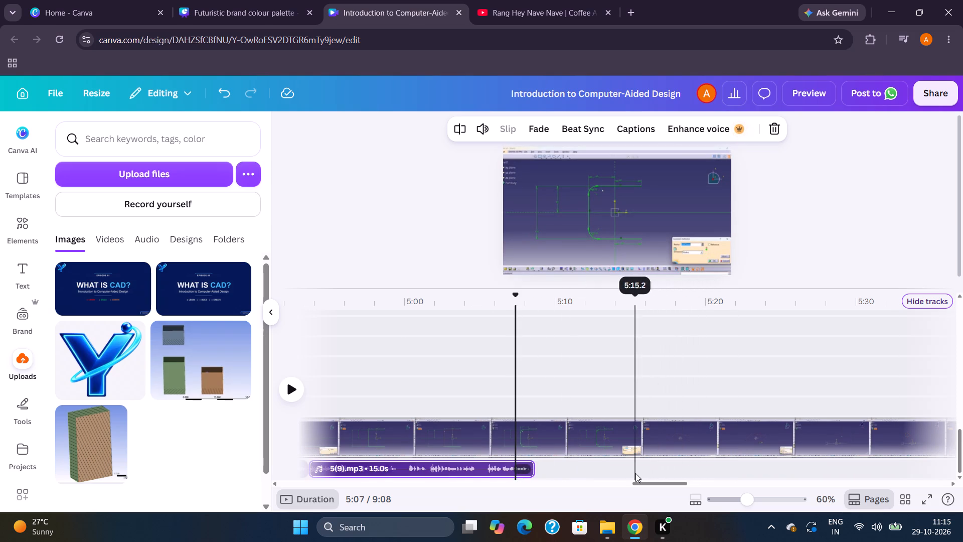
left_click_drag(635, 473, 492, 469)
left_click(492, 469)
left_click_drag(492, 469, 803, 454)
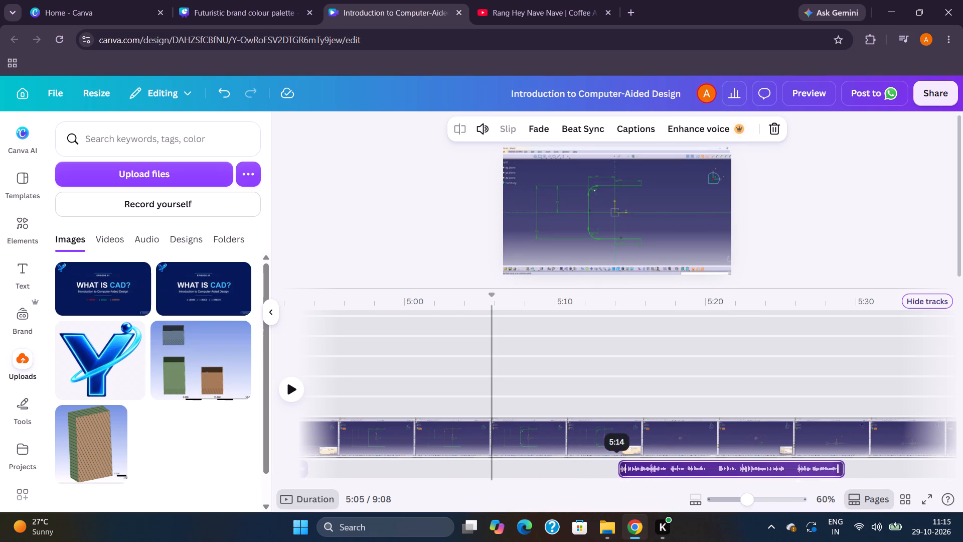
left_click_drag(803, 454, 866, 454)
Move the 12.5-second 5(8).mp3 narration clip along the audio track so that it starts at about 5:05.
scroll(703, 465, "right", 2)
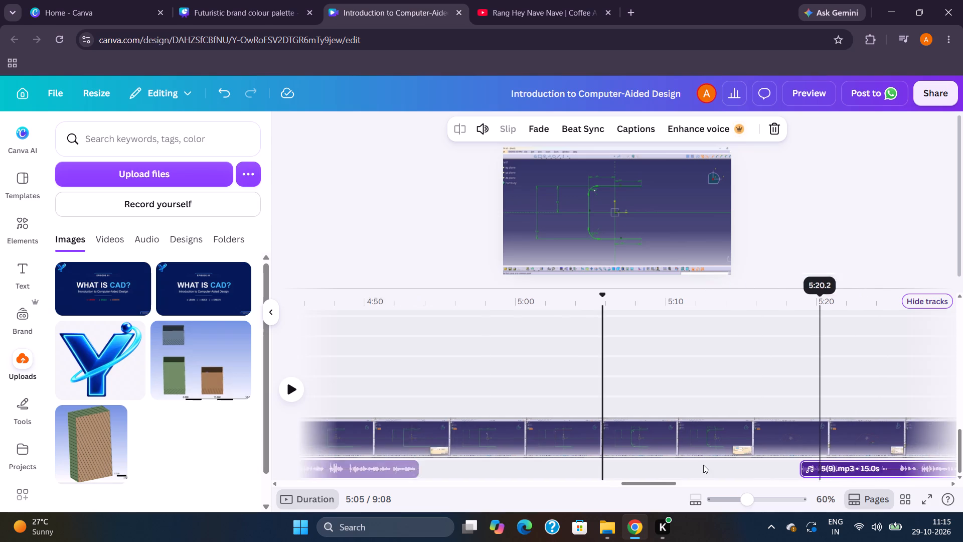
scroll(703, 465, "right", 2)
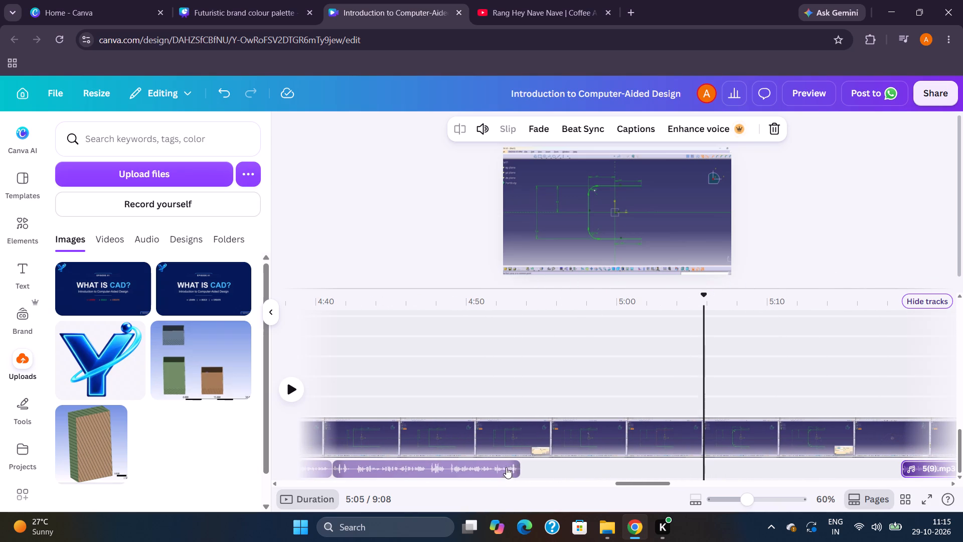
left_click(494, 470)
left_click_drag(494, 470, 704, 461)
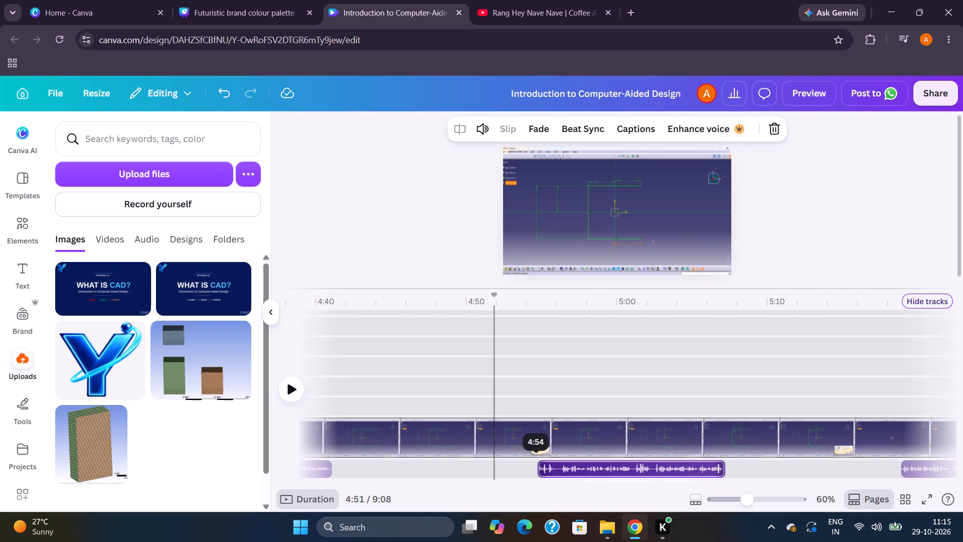
left_click_drag(704, 461, 845, 474)
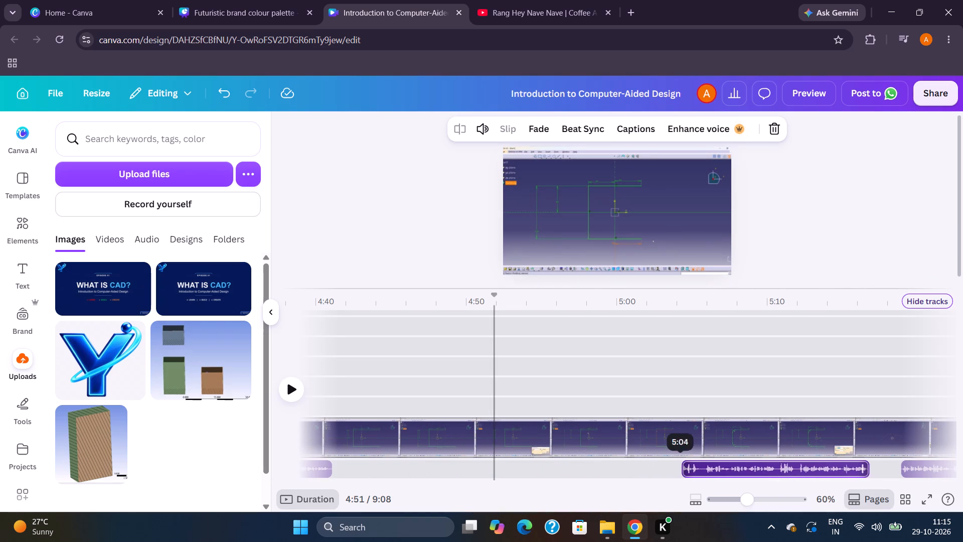
left_click_drag(845, 474, 852, 474)
Move the 5(7).mp3 narration clip along the audio track so that it starts at about 4:50.
scroll(691, 454, "right", 3)
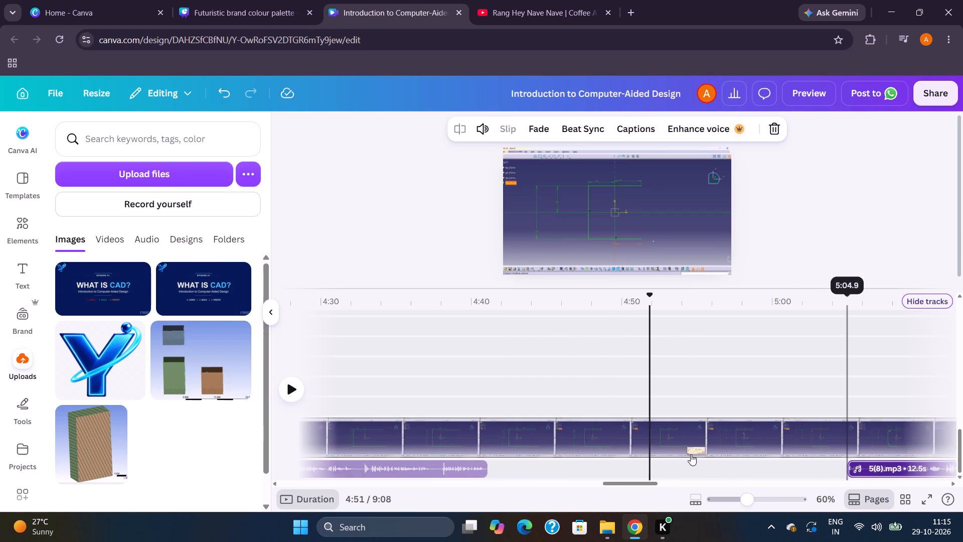
scroll(691, 454, "right", 1)
left_click(602, 472)
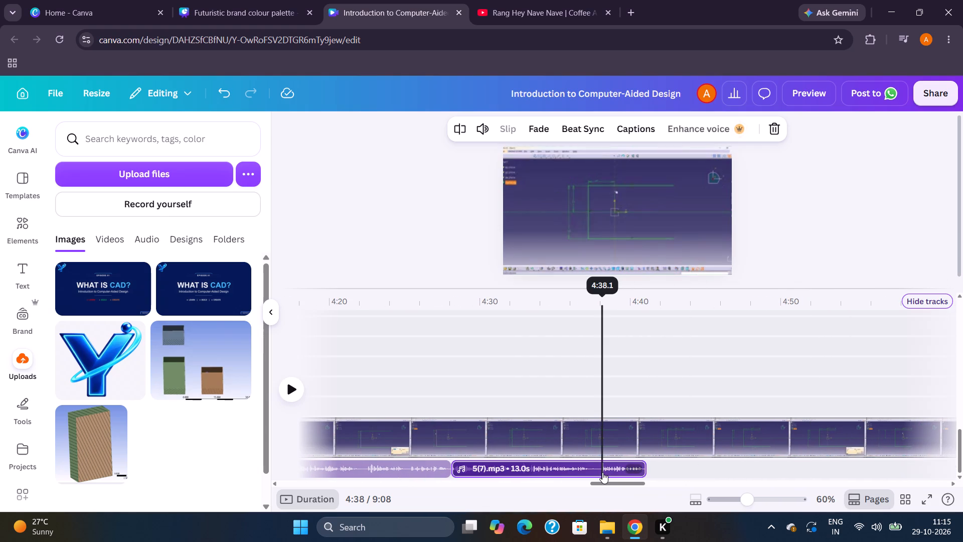
left_click(576, 473)
left_click_drag(576, 473, 628, 468)
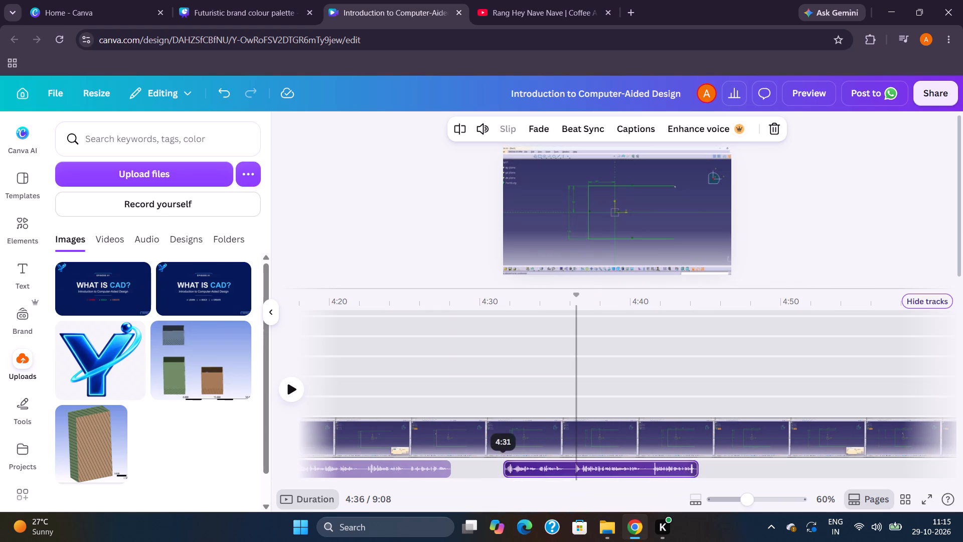
left_click_drag(628, 468, 887, 471)
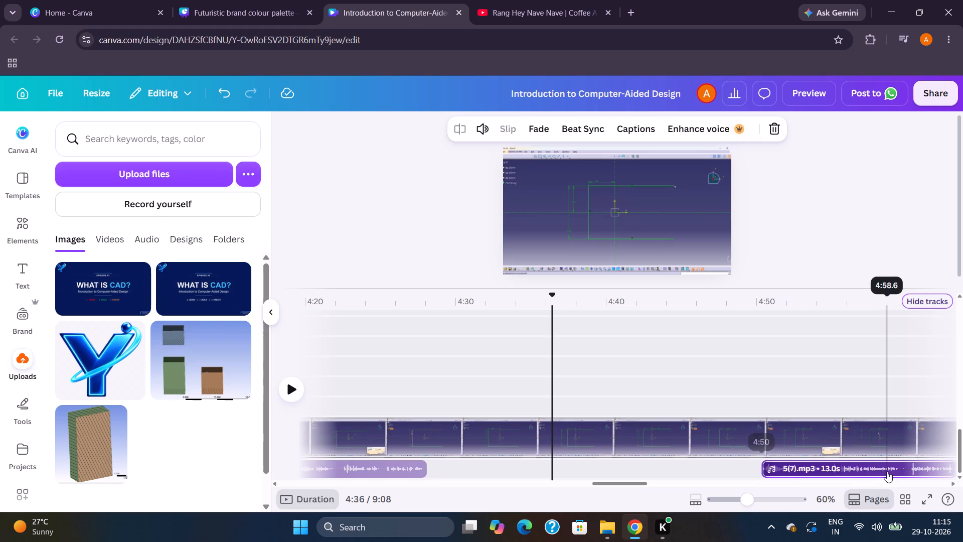
Move the 5(6).mp3 narration clip along the audio track so that it starts at about 4:31.
scroll(676, 443, "right", 1)
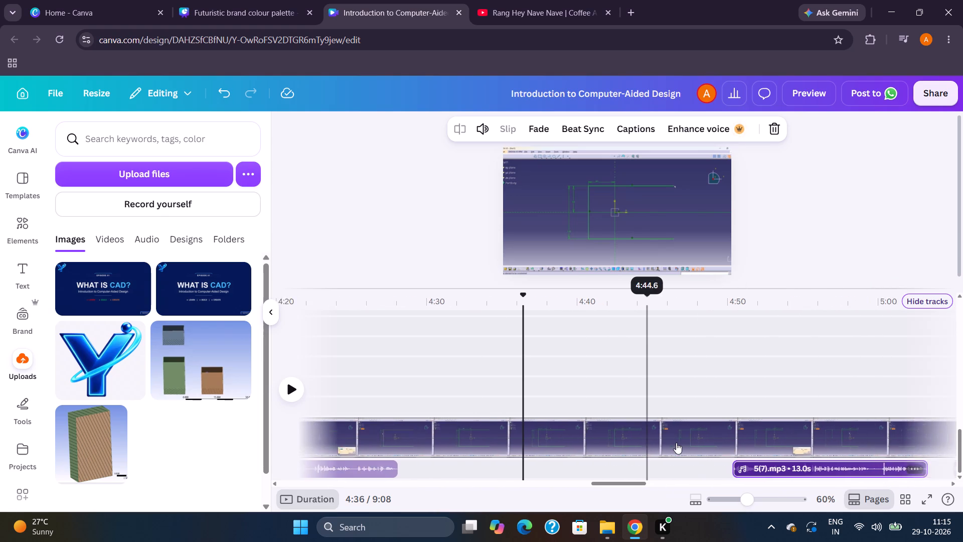
scroll(676, 443, "right", 1)
left_click(544, 467)
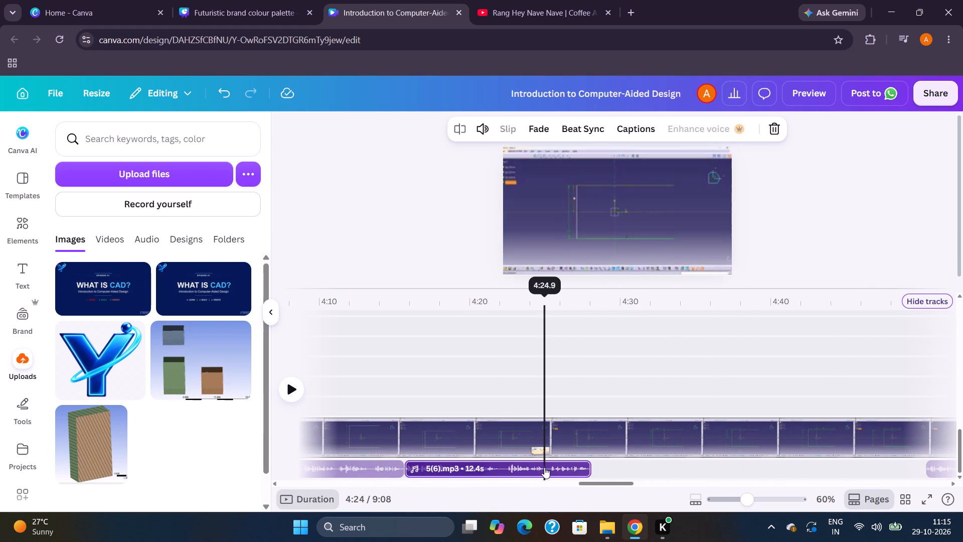
left_click_drag(544, 467, 774, 458)
Move the 5(5).mp3 narration clip along the audio track so that it starts at about 4:13.
scroll(622, 453, "right", 3)
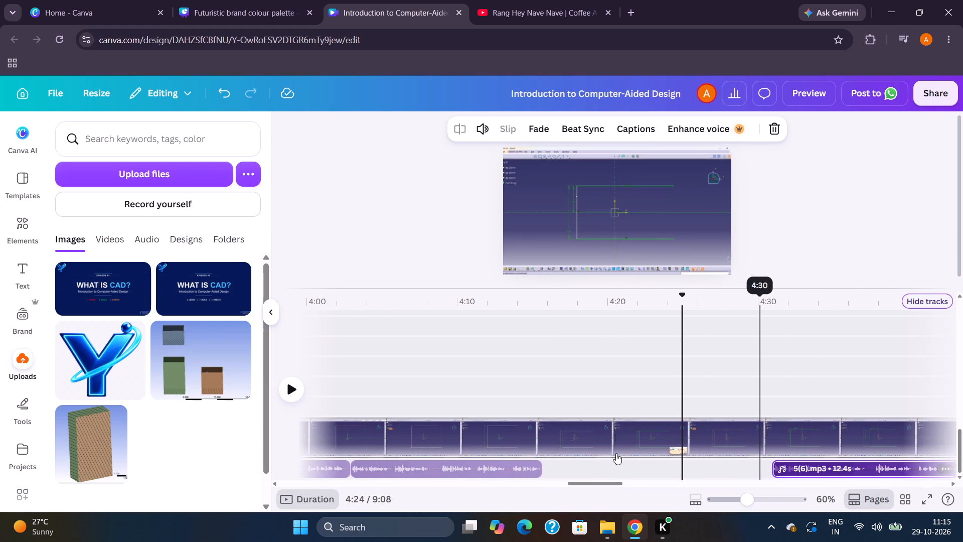
scroll(460, 451, "right", 1)
left_click_drag(512, 471, 659, 467)
Move the 5 (4).mp3 narration clip along the audio track so that it starts at about 3:55.
scroll(569, 463, "right", 1)
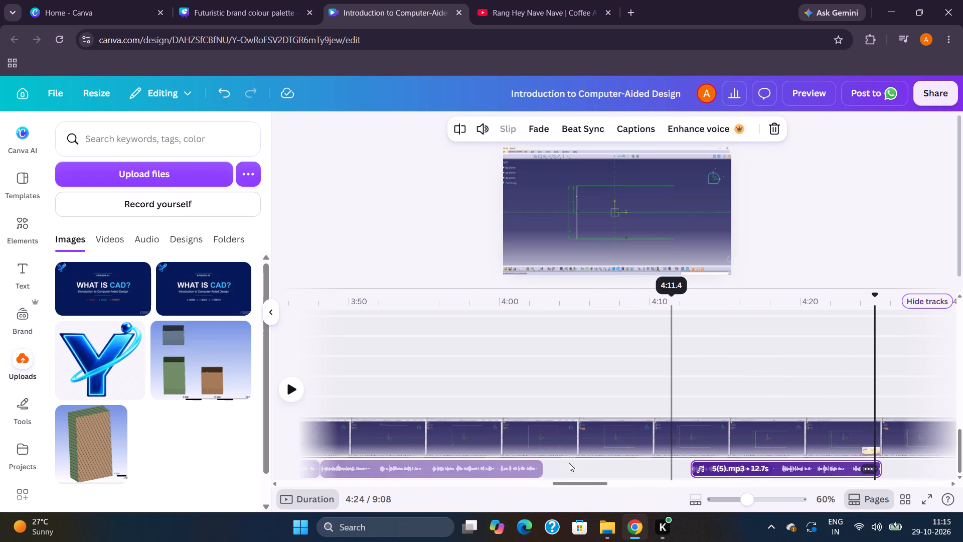
scroll(569, 463, "right", 3)
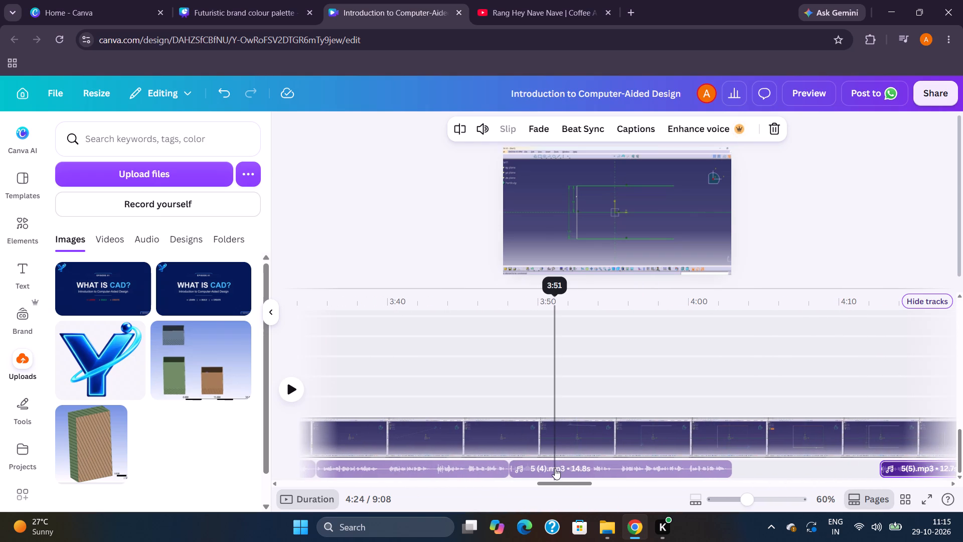
left_click(555, 468)
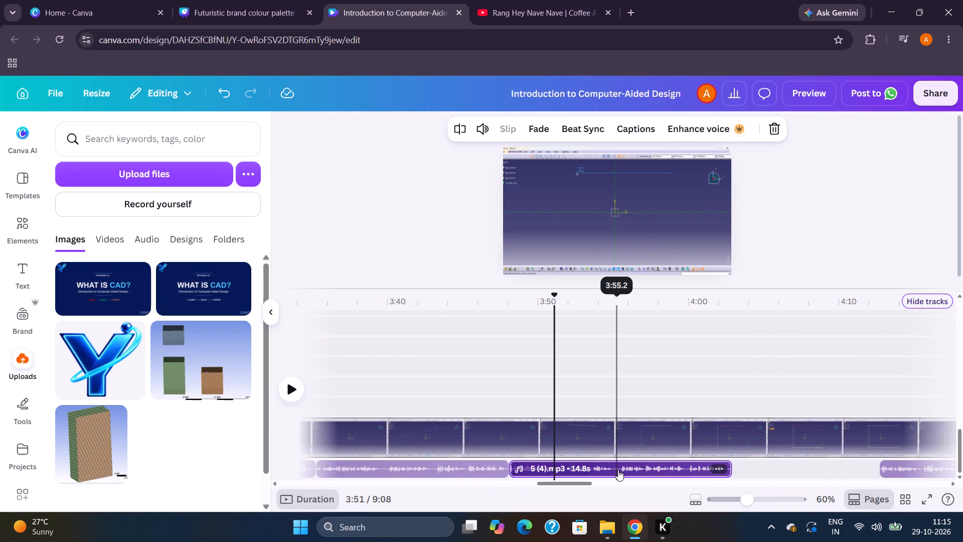
left_click_drag(618, 470, 729, 470)
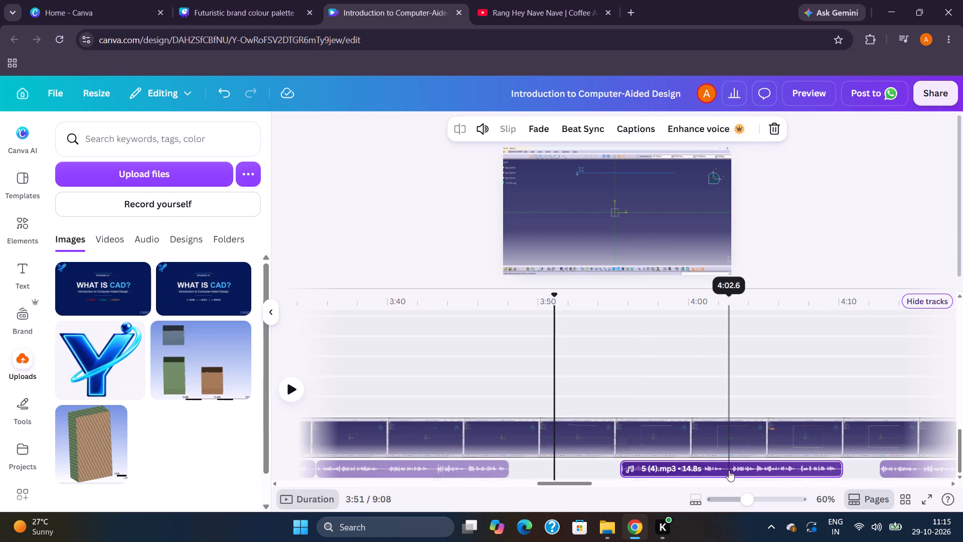
Check the narration against the CAD clip by playing the video briefly from about 3:36 and again from about 3:12 to 3:21.
scroll(447, 459, "right", 1)
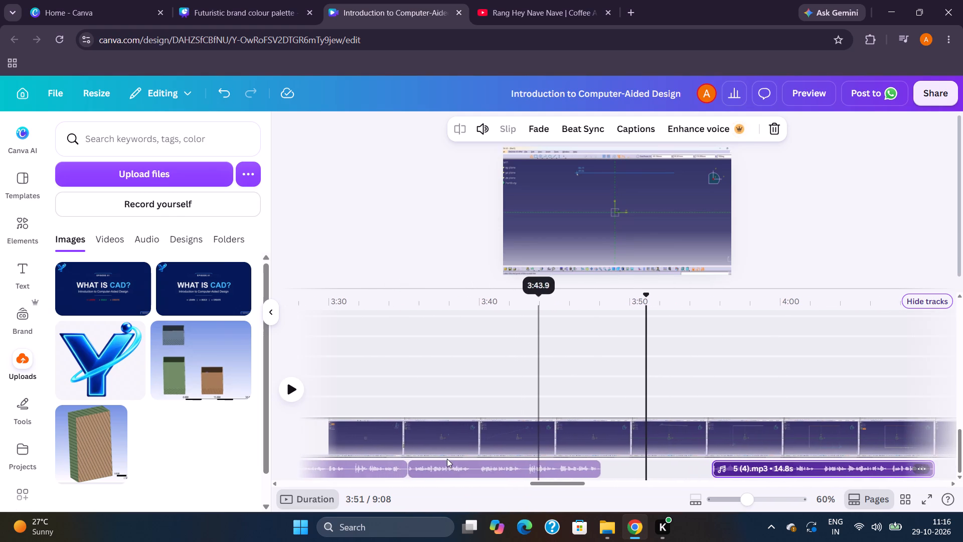
left_click(426, 454)
key("space")
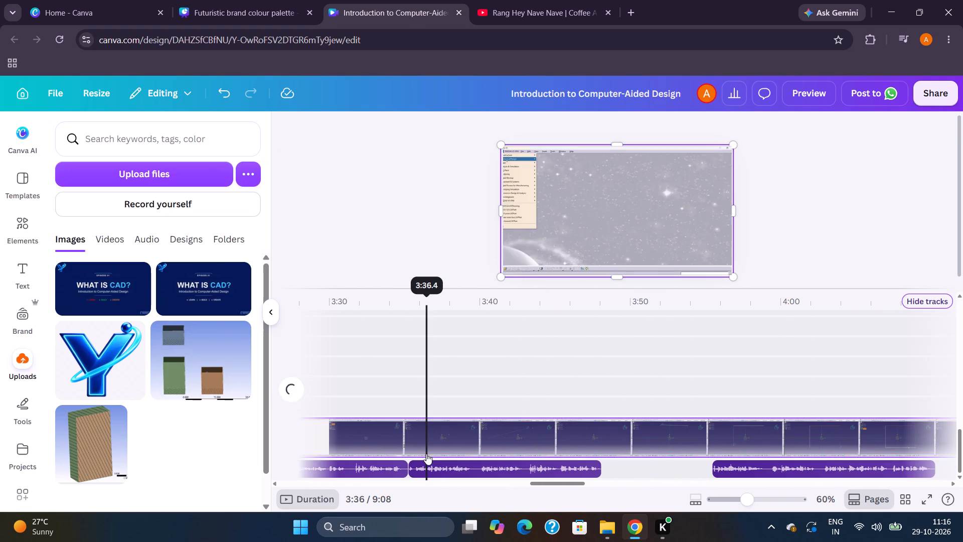
scroll(426, 454, "right", 2)
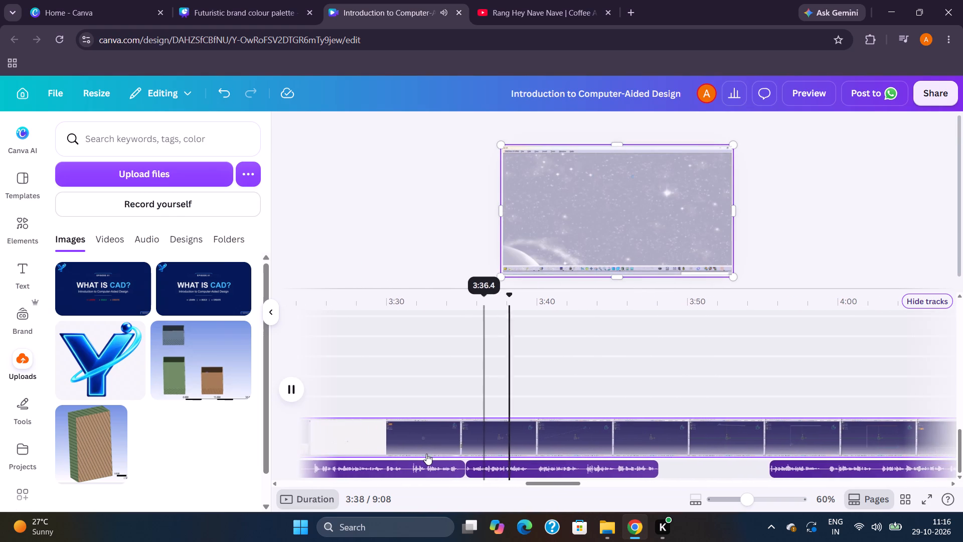
scroll(426, 454, "right", 6)
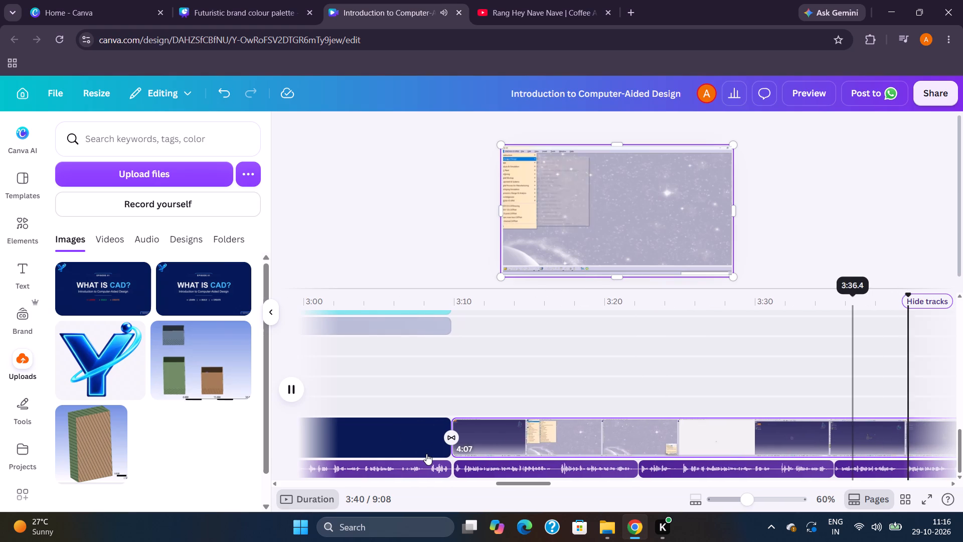
left_click(507, 452)
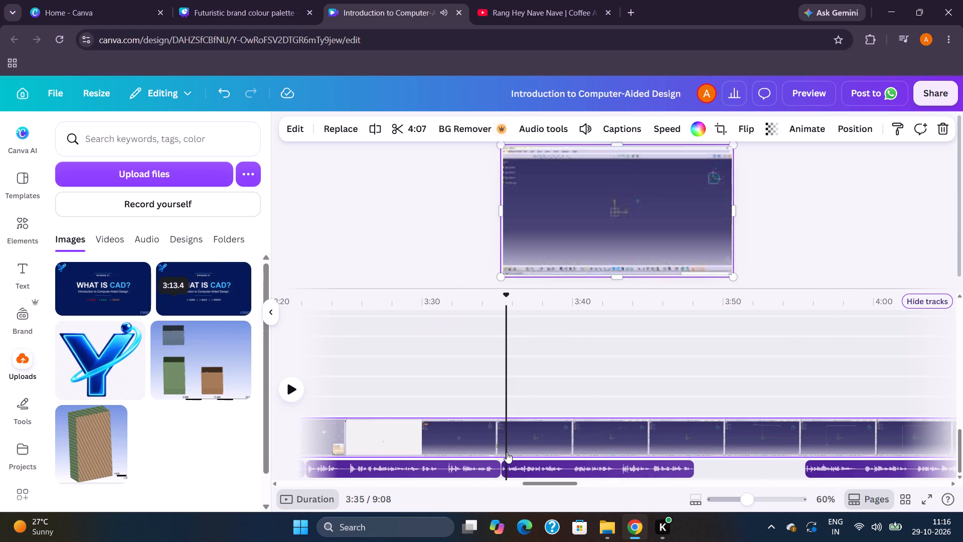
left_click(500, 372)
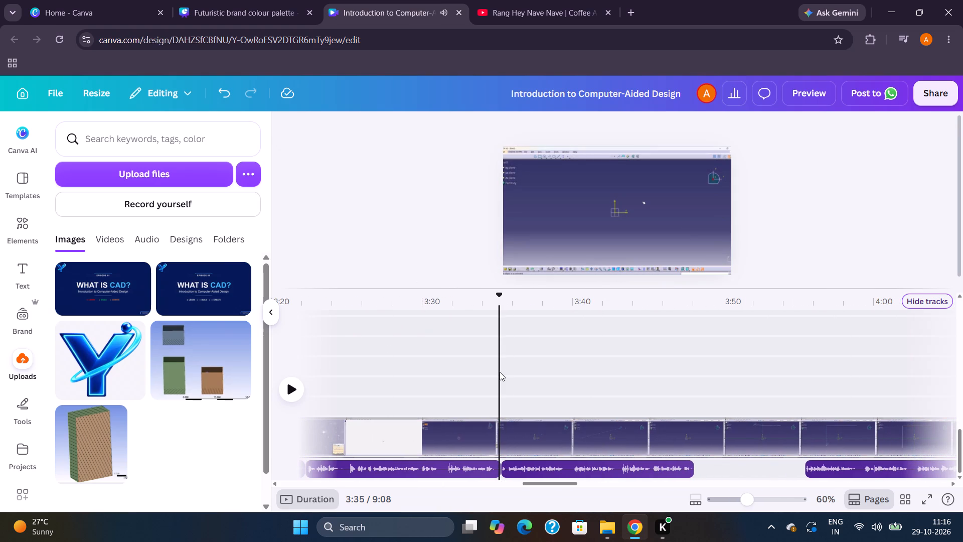
scroll(473, 376, "right", 6)
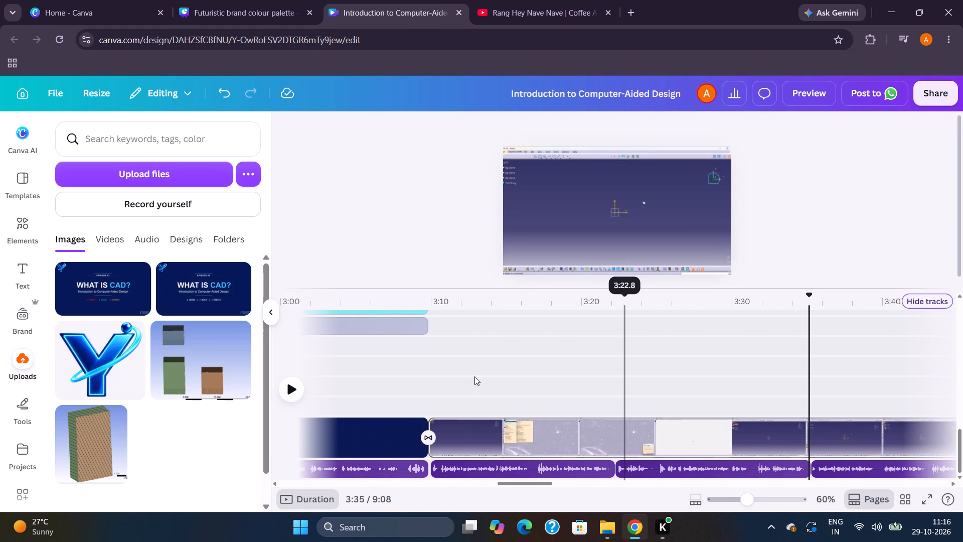
left_click(466, 379)
key("space")
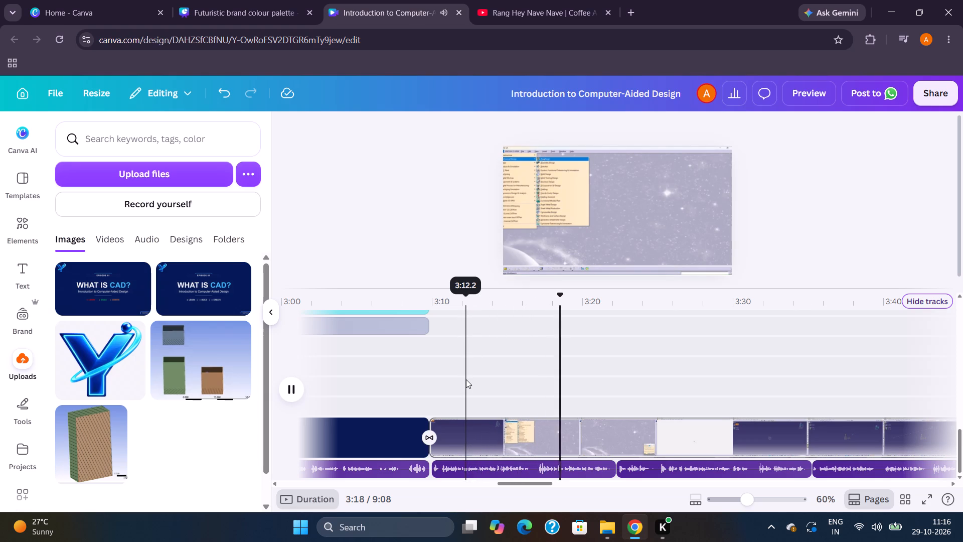
left_click(290, 386)
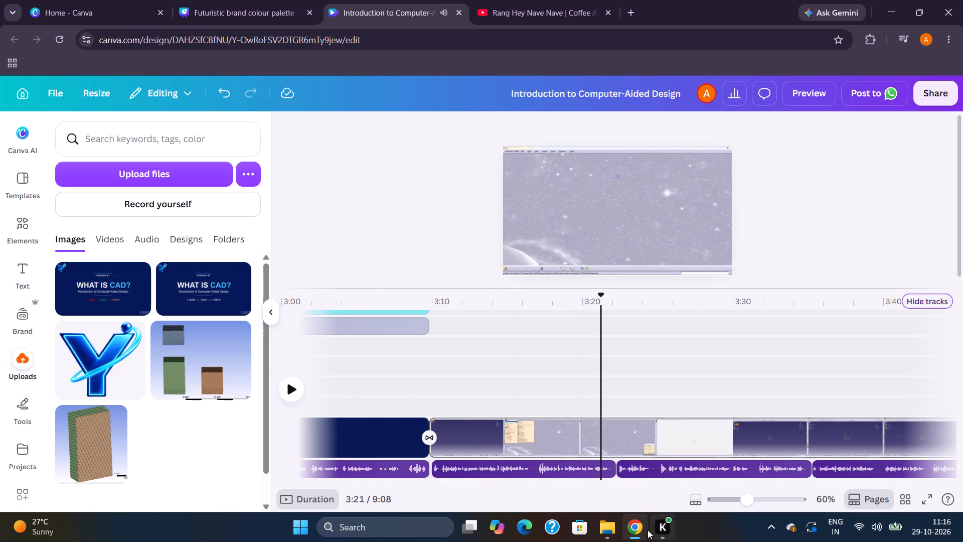
Switch to the Downloads folder, listen to the ElevenLabs_2026-10-28T05_36_51 audio file for about 12 seconds, and close the player.
left_click(610, 527)
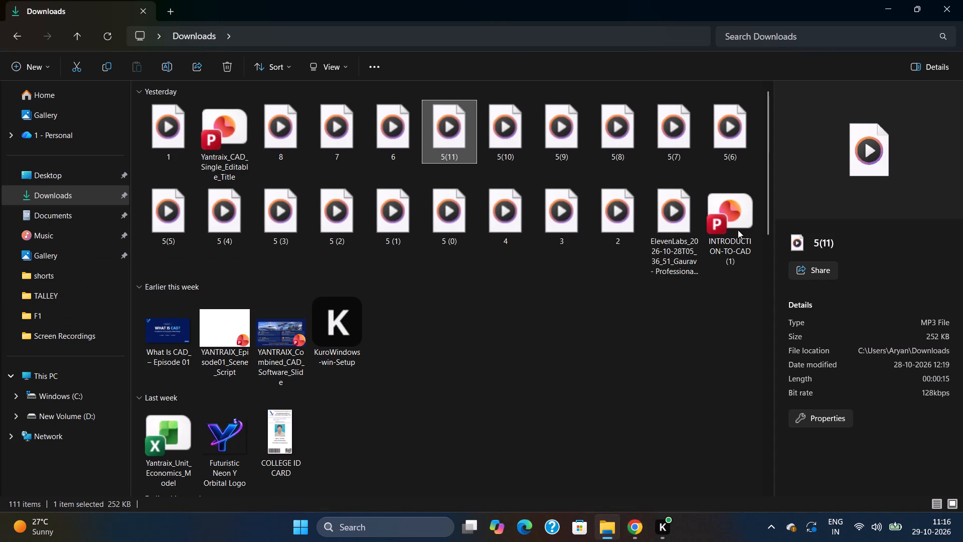
left_click(658, 229)
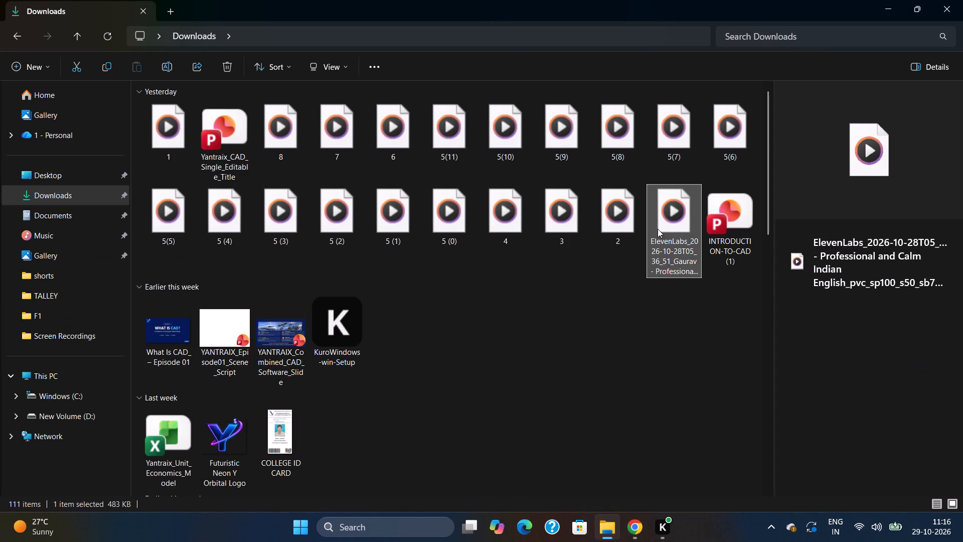
double_click(658, 229)
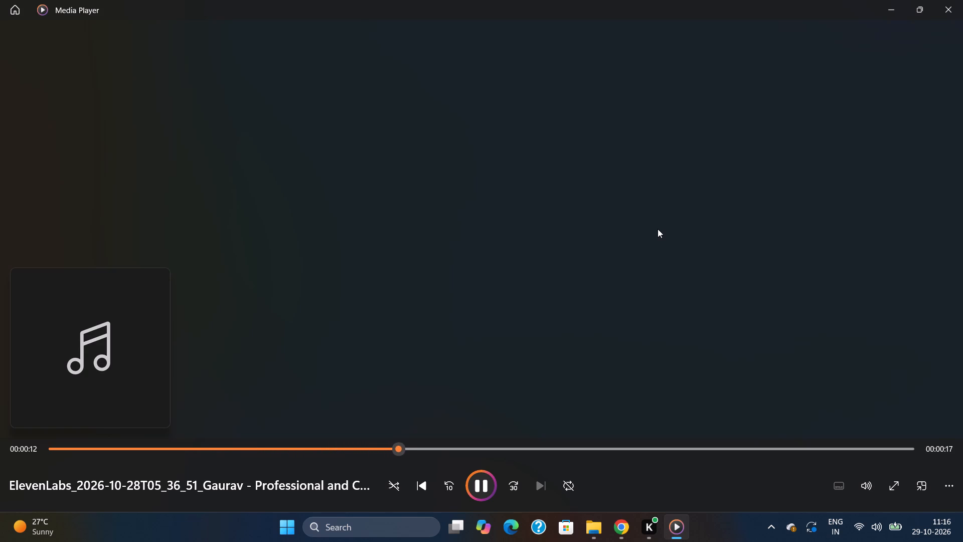
left_click(961, 0)
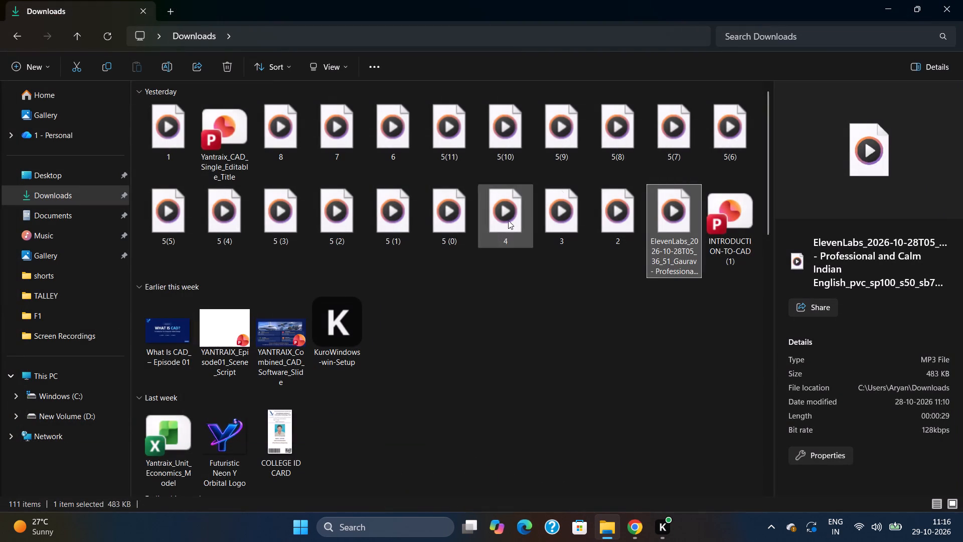
Switch back to the video editor and play the video from about 3:21 to 3:51 to check narration timing against the CAD recording.
left_click(633, 528)
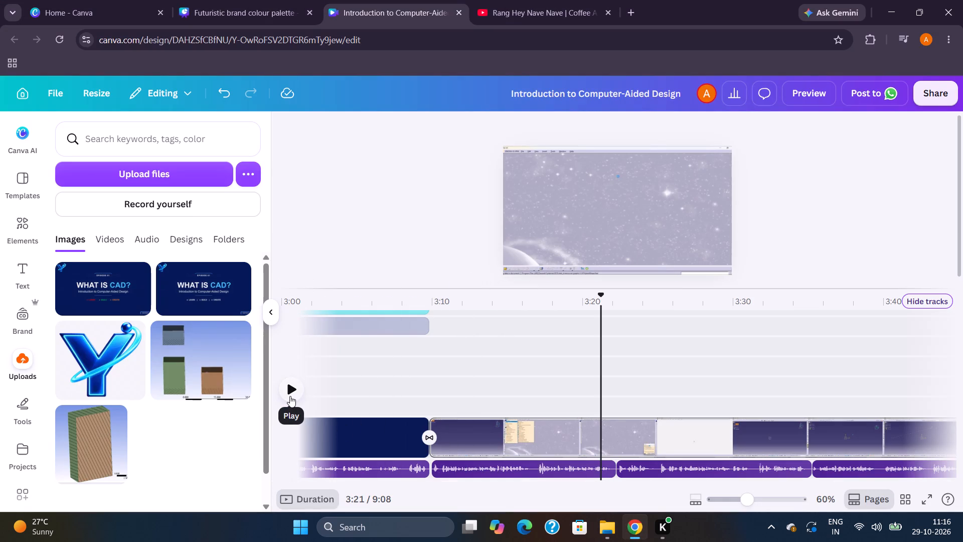
left_click(290, 396)
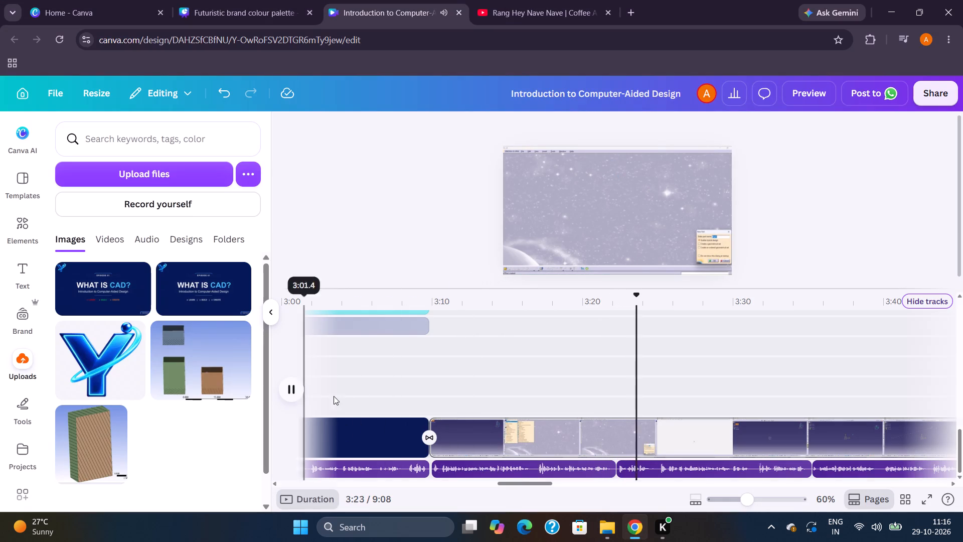
scroll(603, 444, "left", 4)
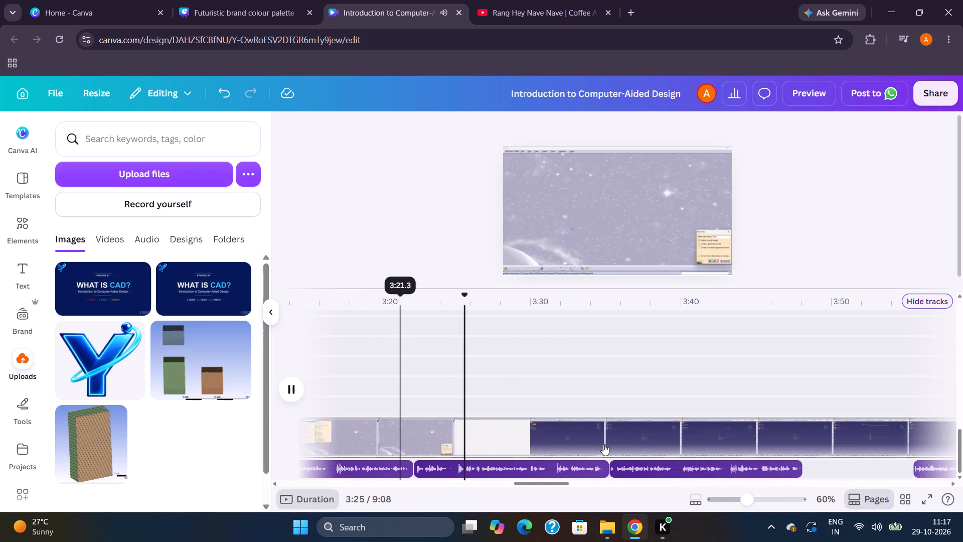
scroll(603, 444, "left", 2)
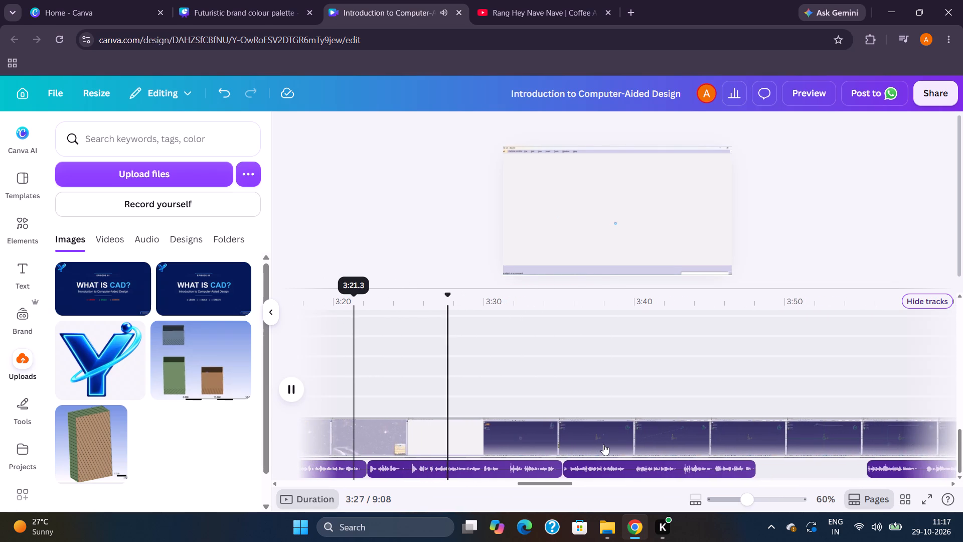
scroll(603, 444, "left", 1)
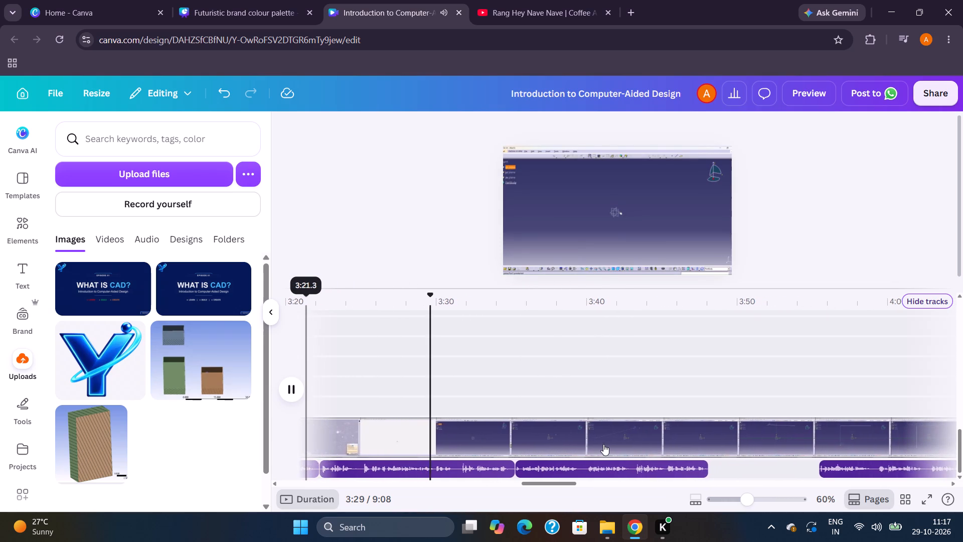
scroll(603, 444, "left", 1)
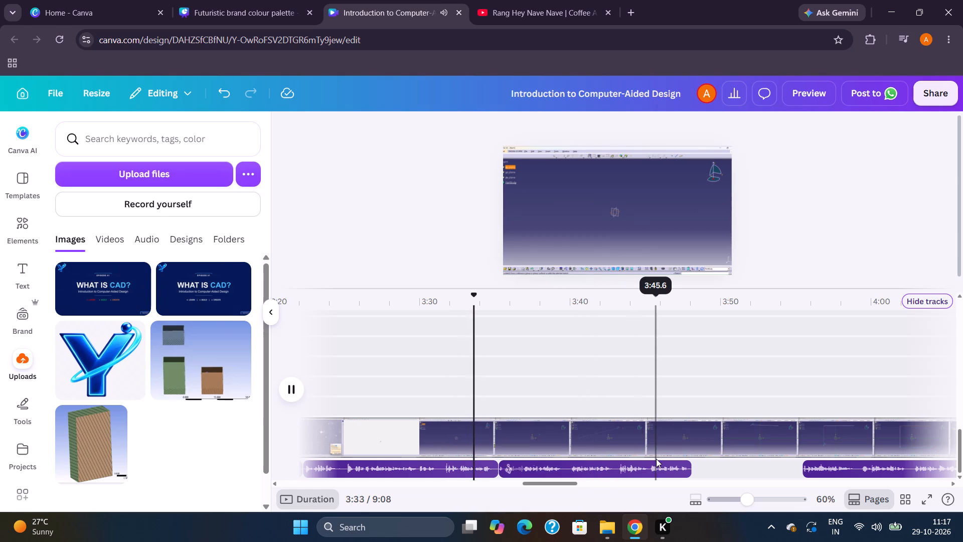
scroll(656, 459, "left", 1)
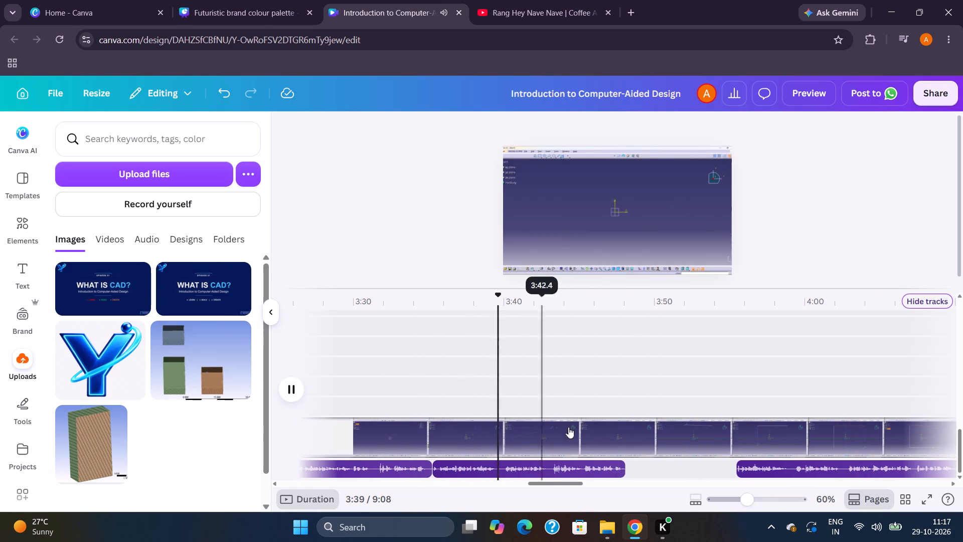
scroll(649, 451, "left", 2)
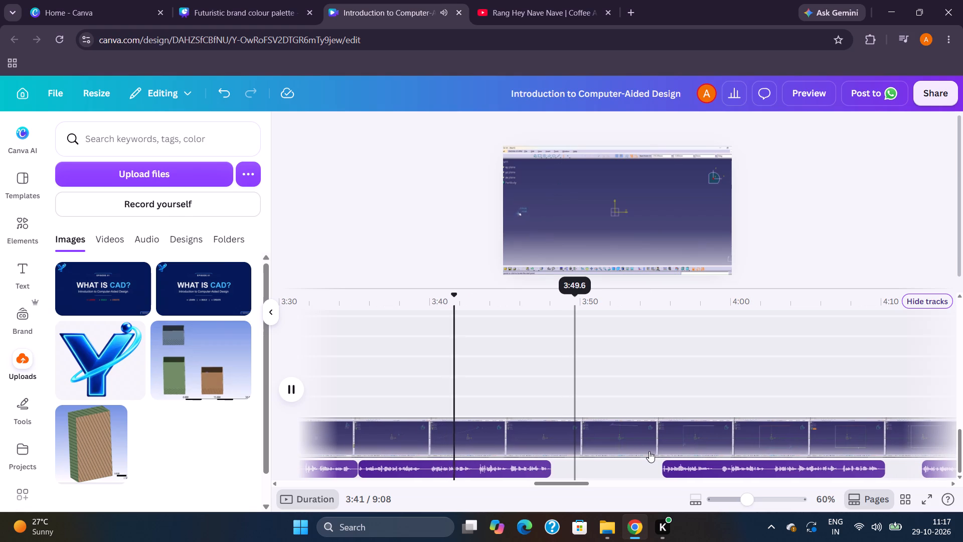
scroll(649, 451, "left", 2)
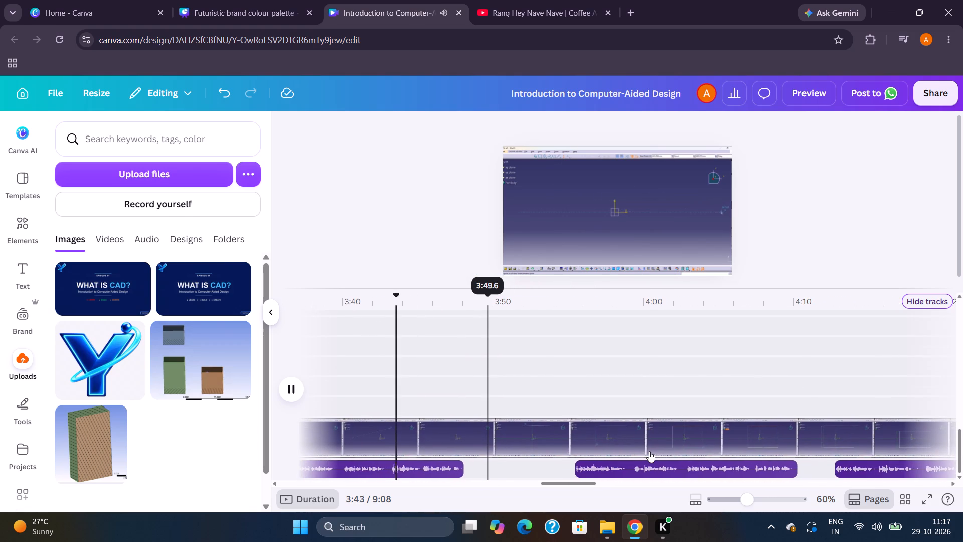
scroll(649, 451, "down", 3)
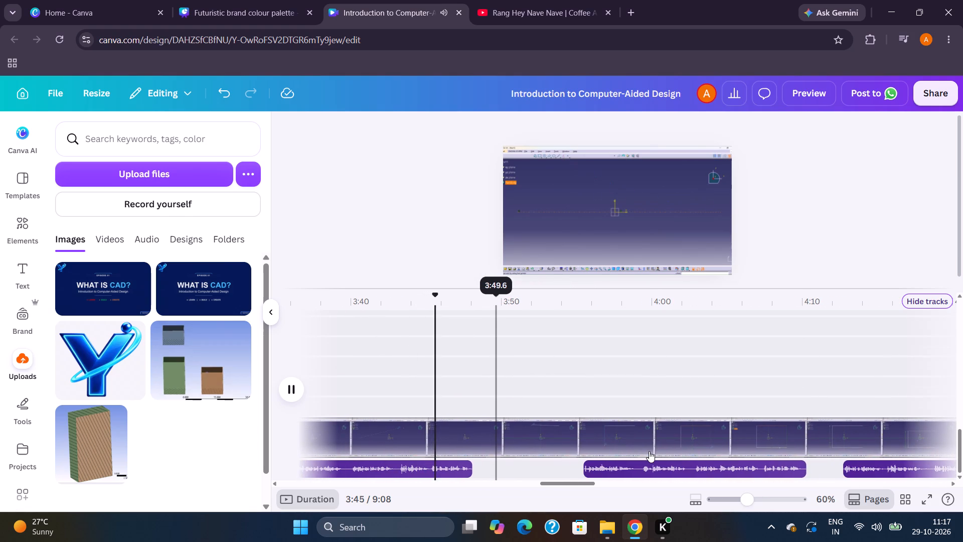
scroll(649, 451, "down", 2)
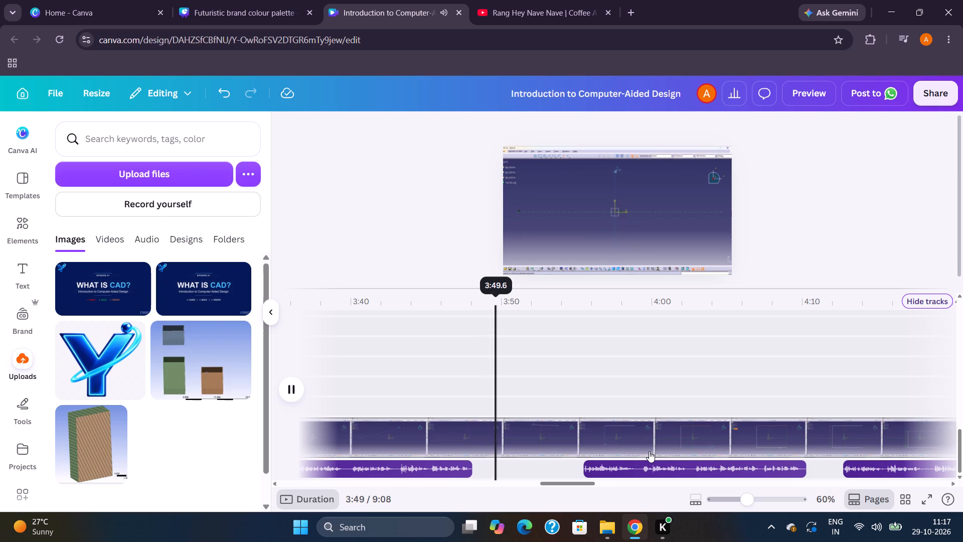
scroll(649, 451, "down", 1)
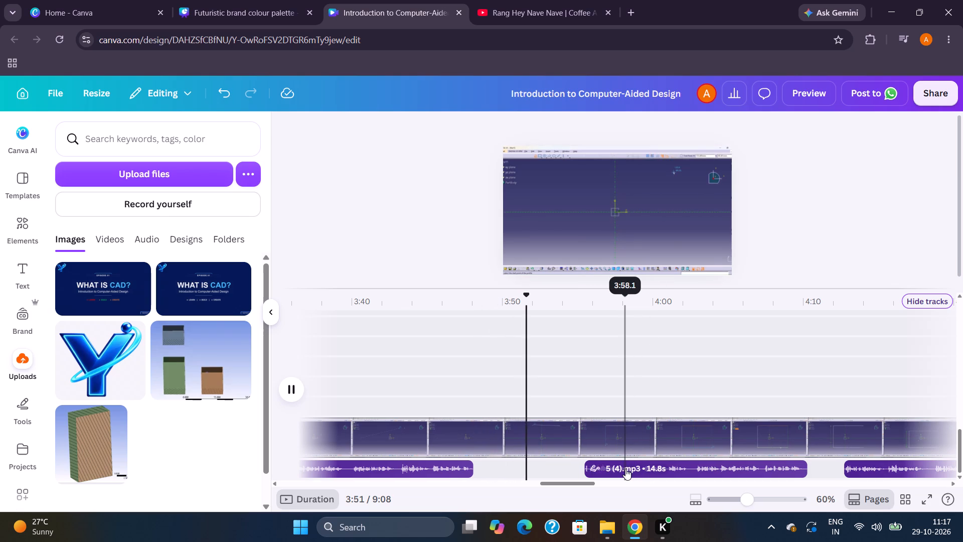
Move the 5 (4).mp3 narration clip earlier along the audio track so that it starts at about 3:51.
left_click(594, 467)
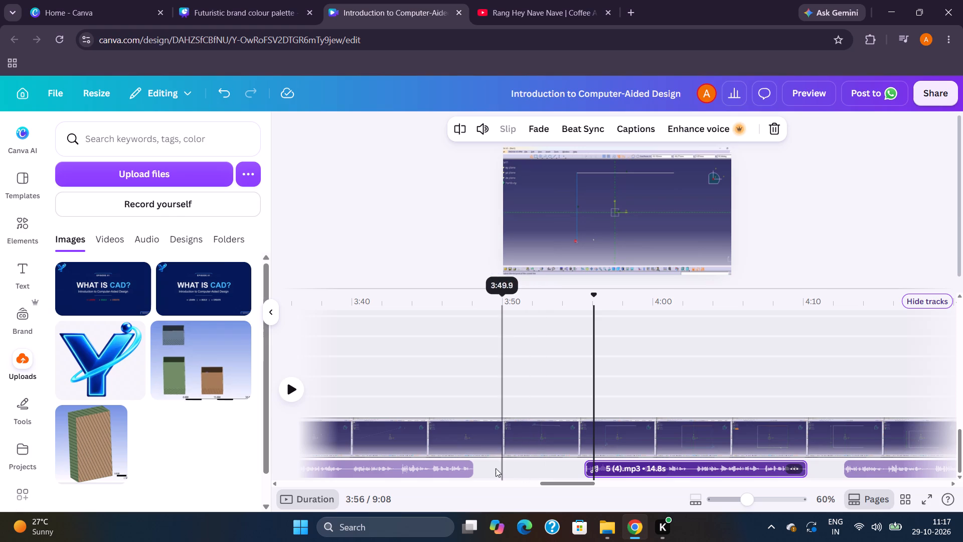
left_click(460, 468)
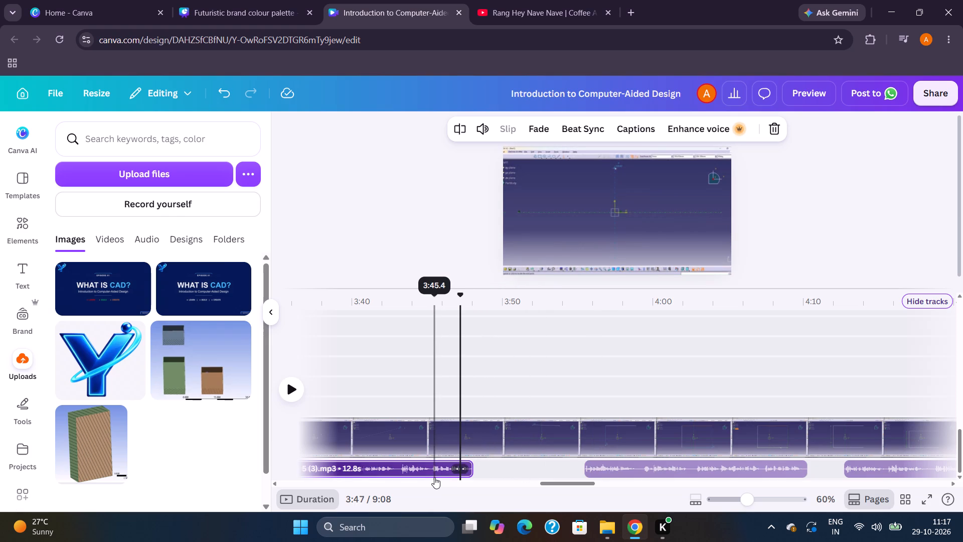
left_click(523, 477)
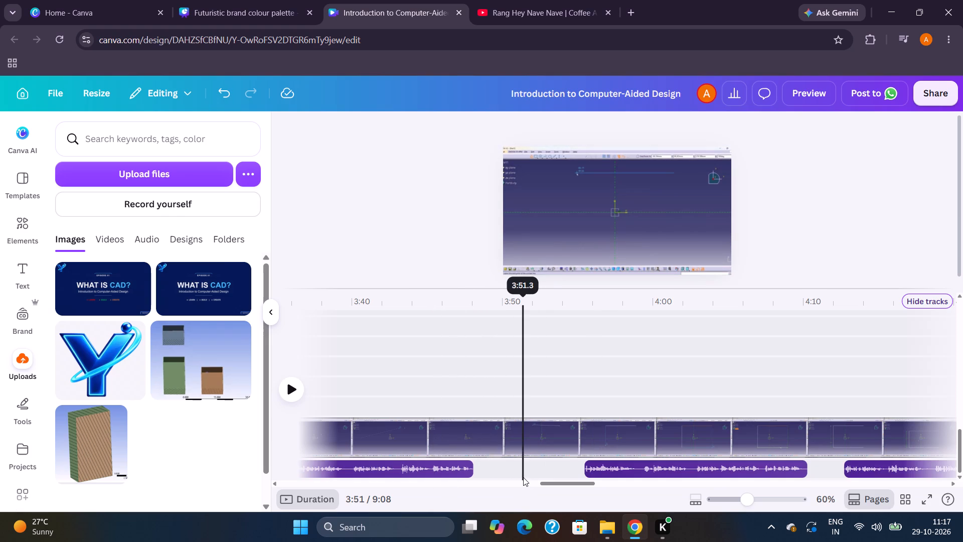
left_click(603, 471)
left_click_drag(603, 471, 546, 473)
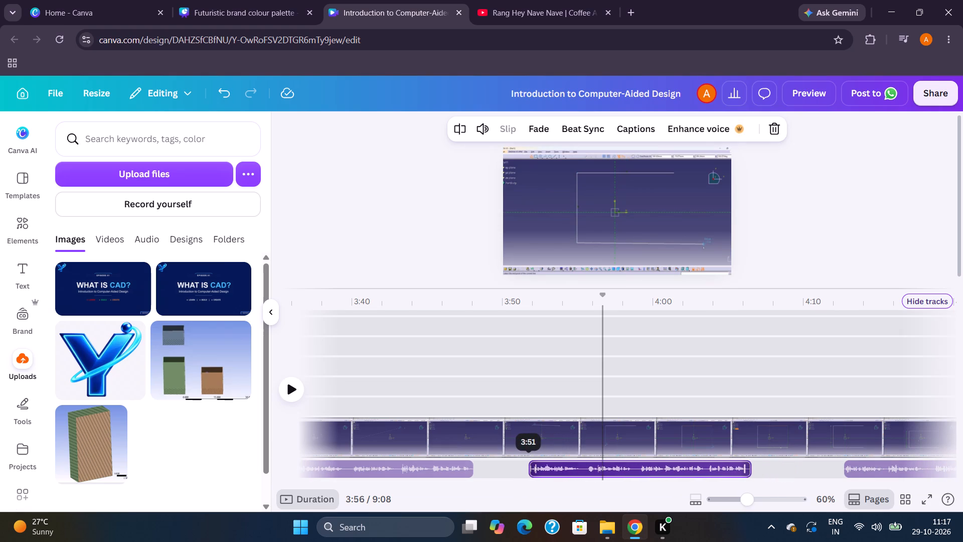
left_click_drag(546, 473, 542, 473)
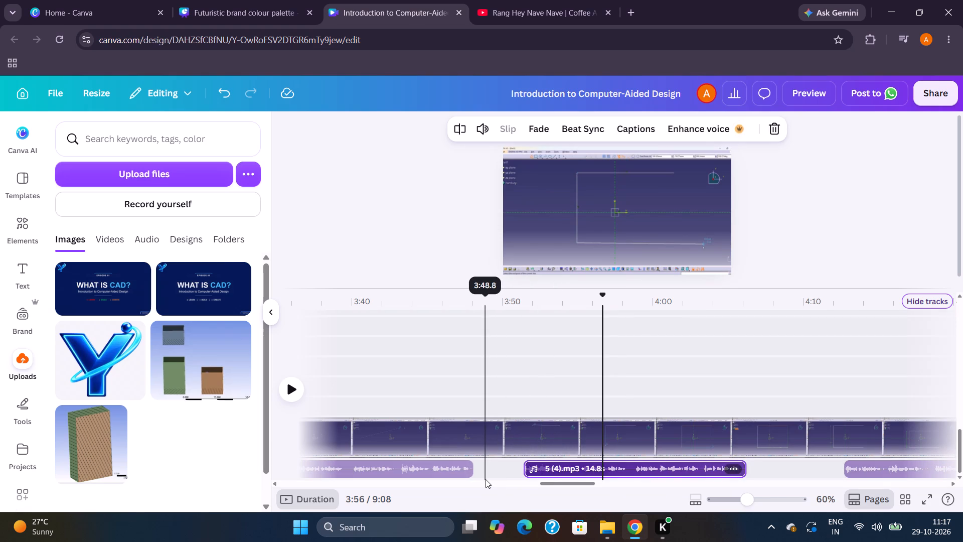
Check the start of the 5 (4).mp3 narration by playing the video briefly from about 3:49 and again from about 3:47.
key("space")
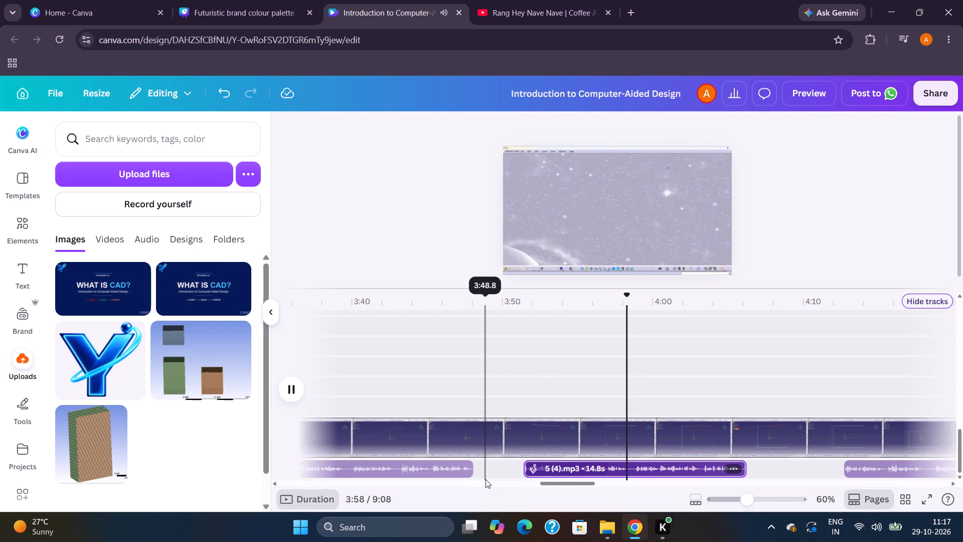
left_click(488, 478)
key("space")
key("space")
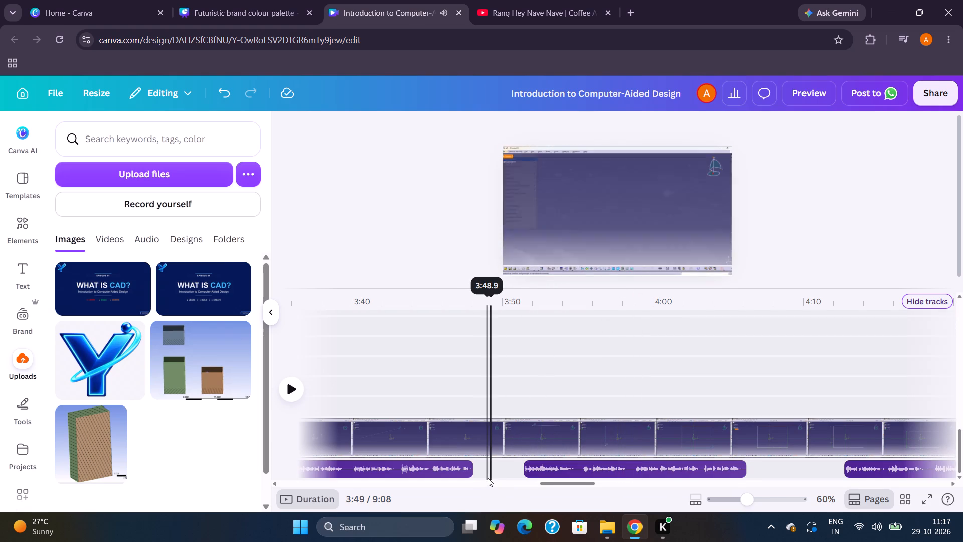
key("space")
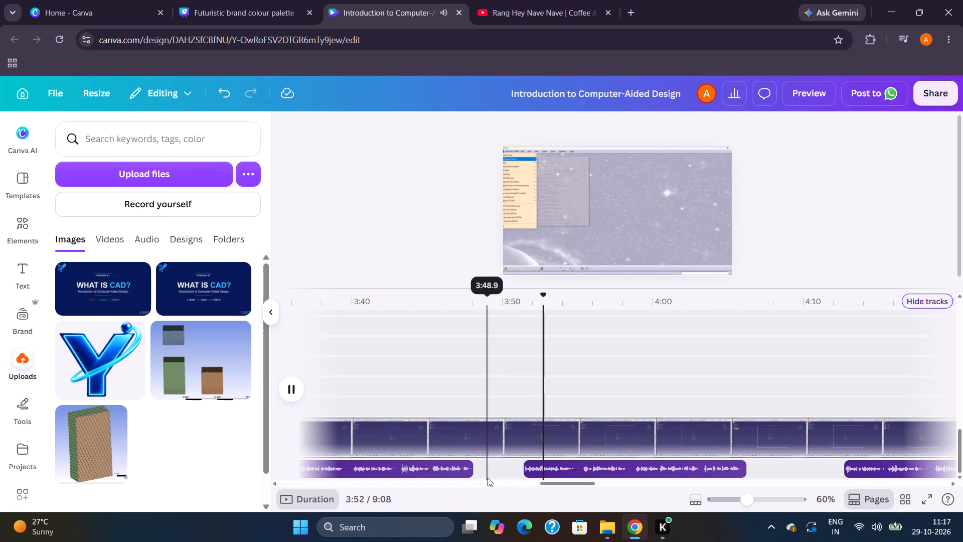
left_click(466, 480)
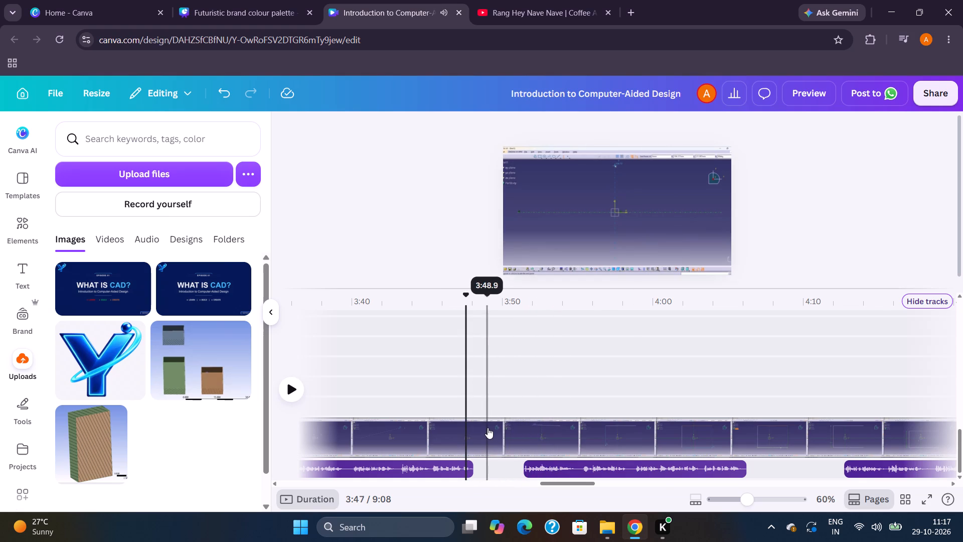
left_click(488, 428)
key("space")
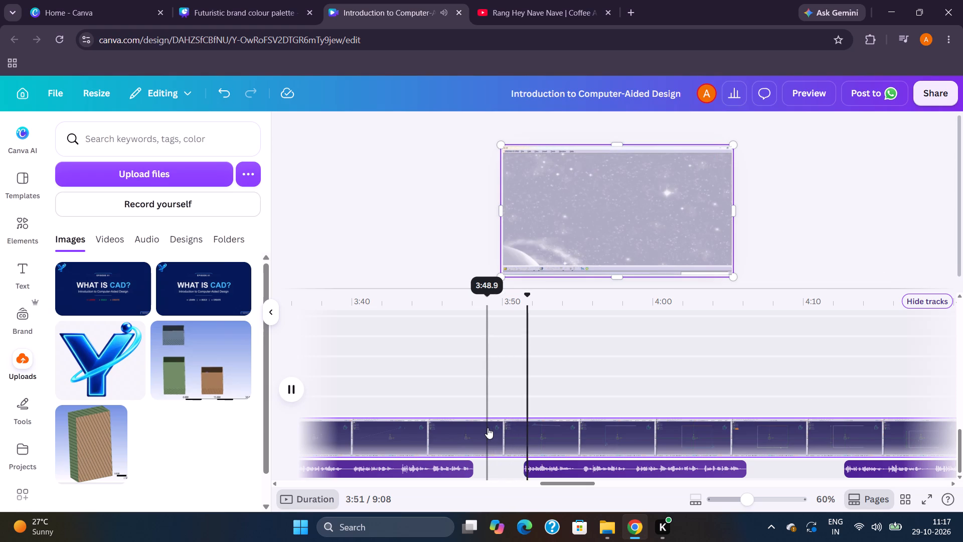
Play the video from the start of the CAD recording at about 3:10 to 3:29 to review the narration match.
scroll(388, 380, "right", 1)
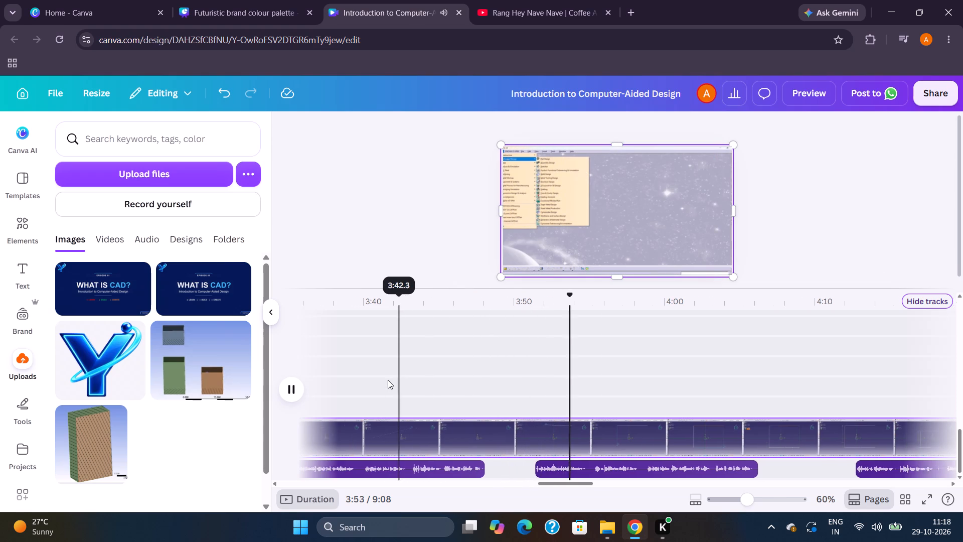
scroll(388, 380, "right", 2)
left_click(388, 380)
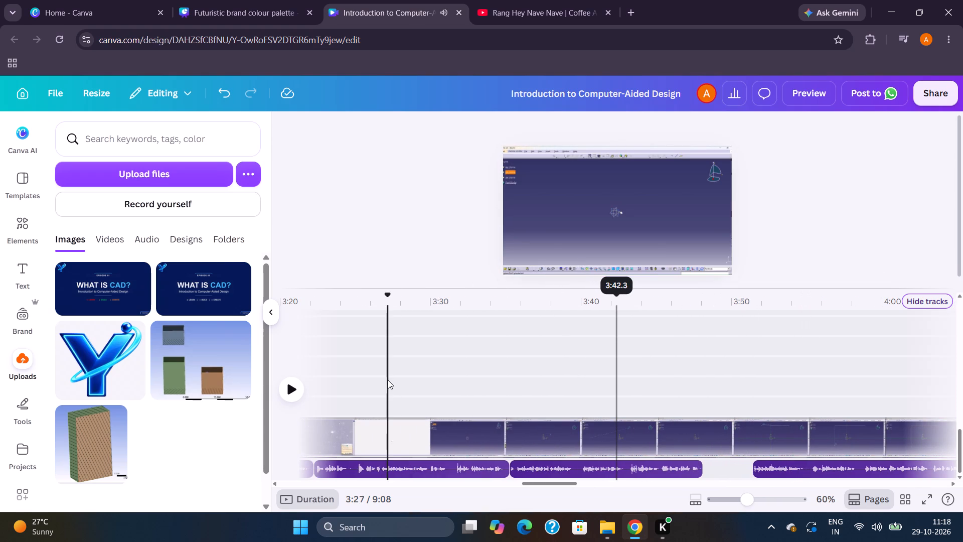
scroll(388, 380, "right", 5)
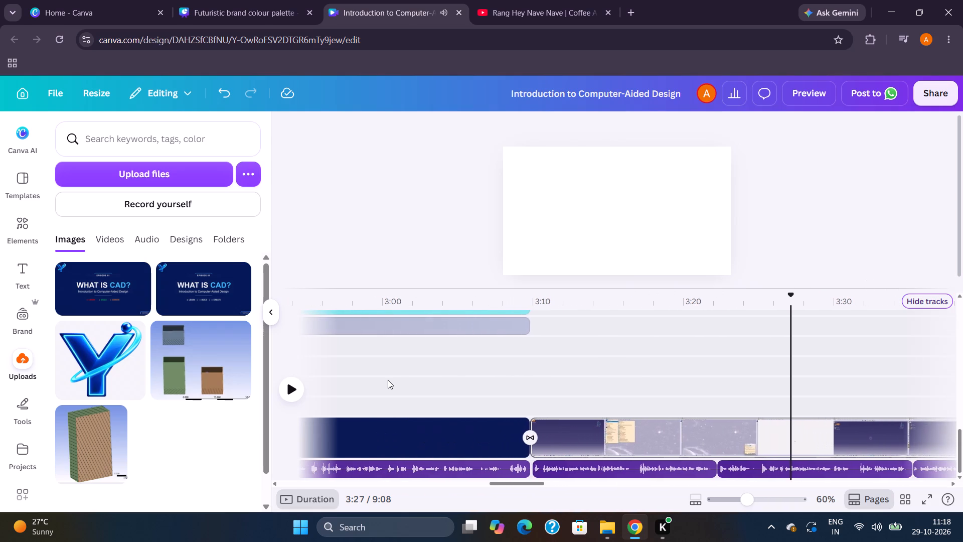
left_click(529, 384)
key("space")
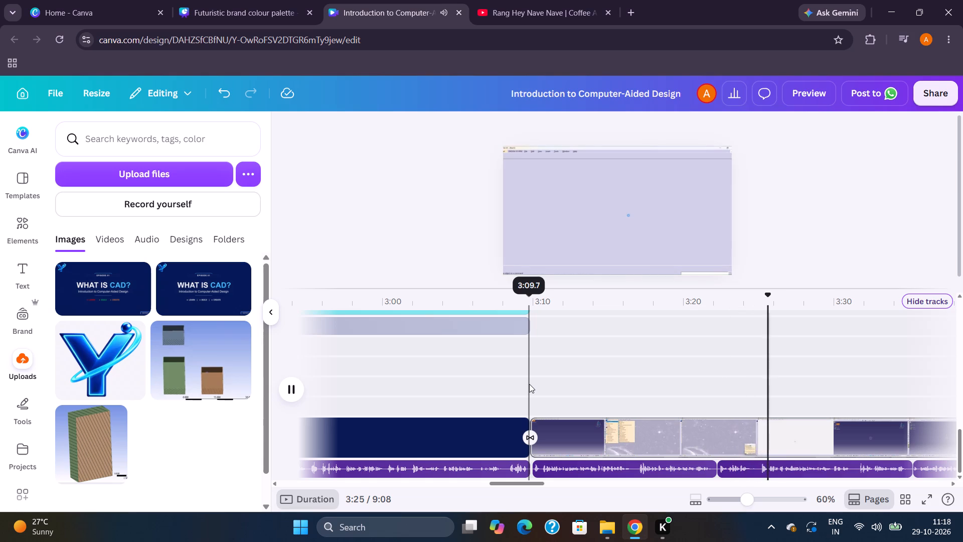
left_click(291, 386)
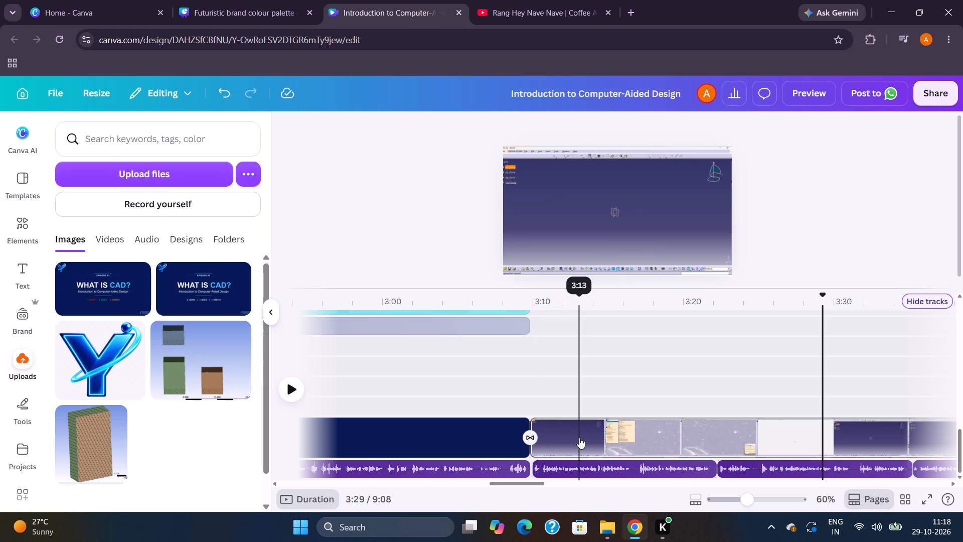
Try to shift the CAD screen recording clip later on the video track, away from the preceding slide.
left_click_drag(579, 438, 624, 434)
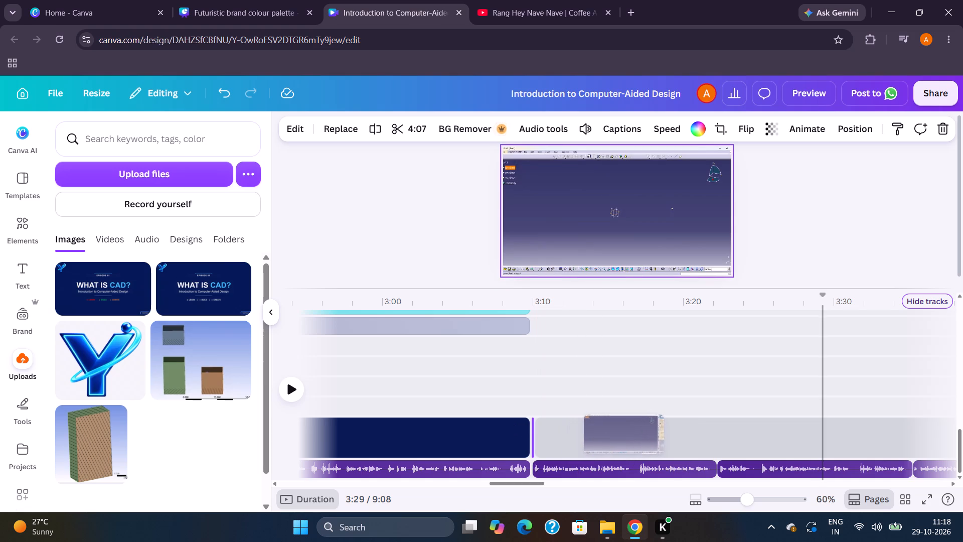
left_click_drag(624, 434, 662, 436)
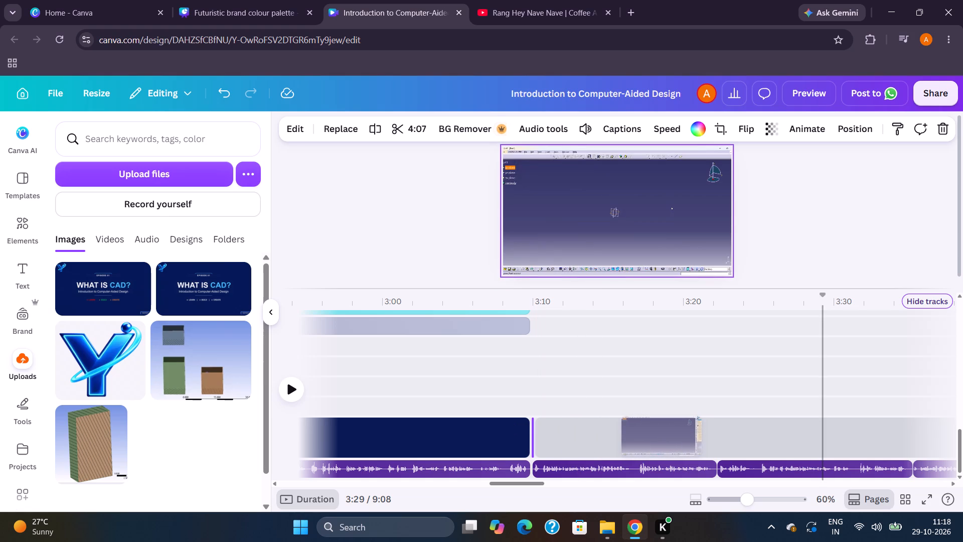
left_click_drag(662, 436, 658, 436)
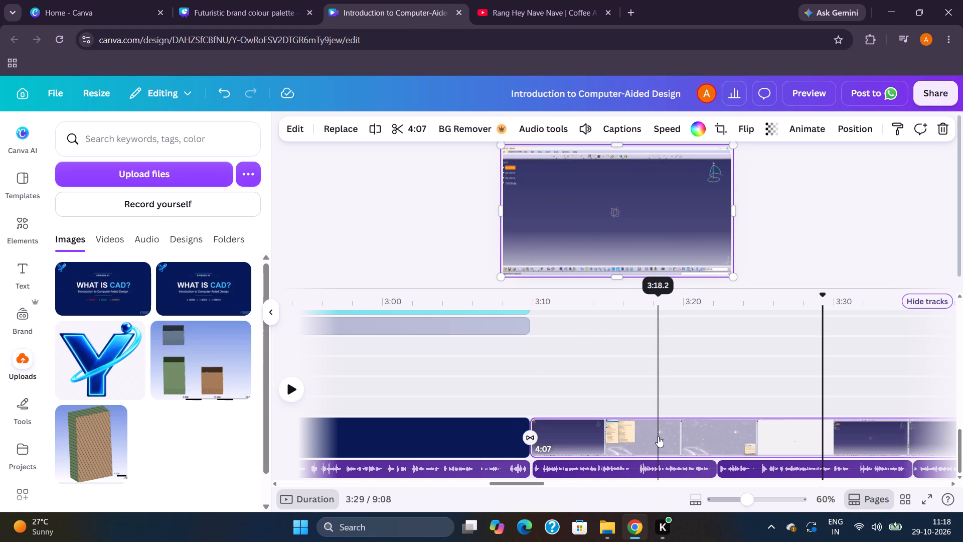
Play the video from about 3:13, and again from about 2:57 to 3:34, to review the narration into the CAD recording.
left_click(583, 441)
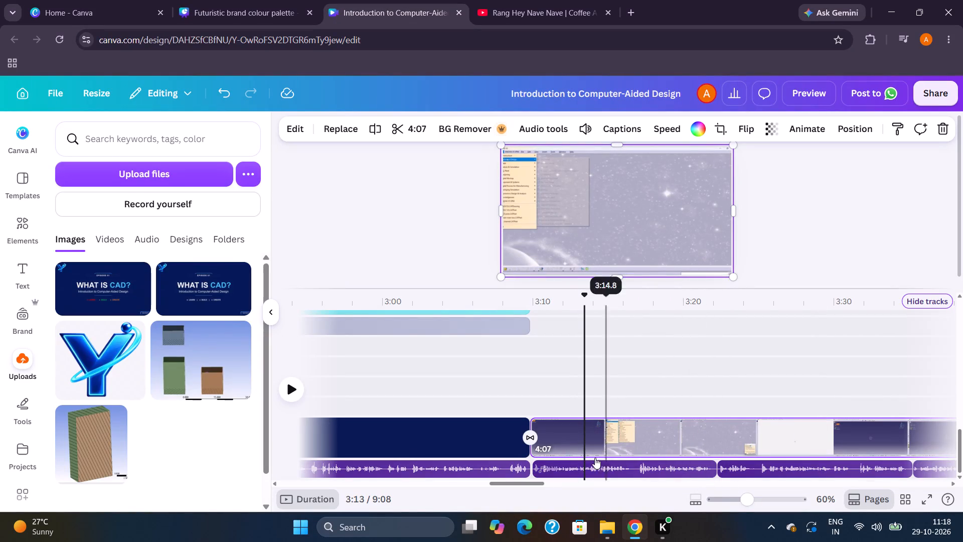
left_click(294, 393)
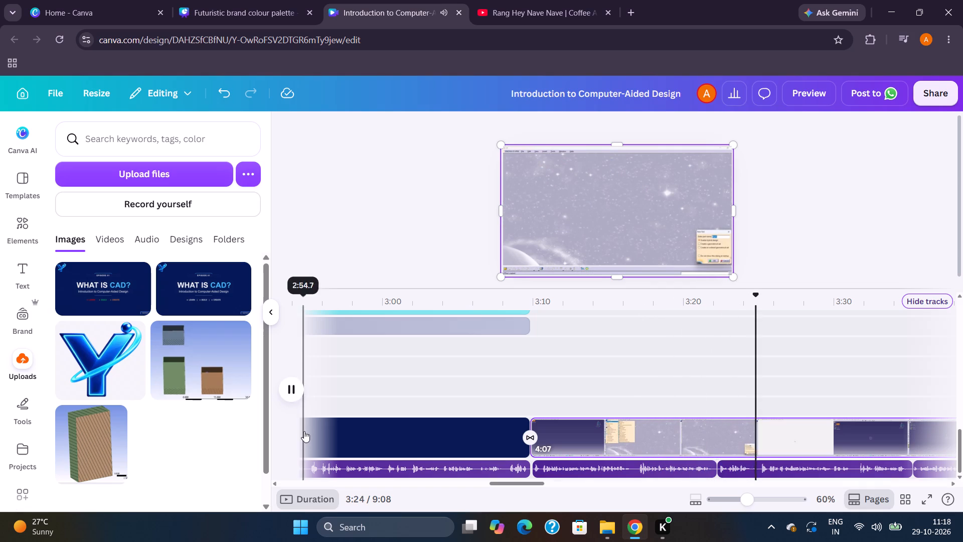
left_click(349, 458)
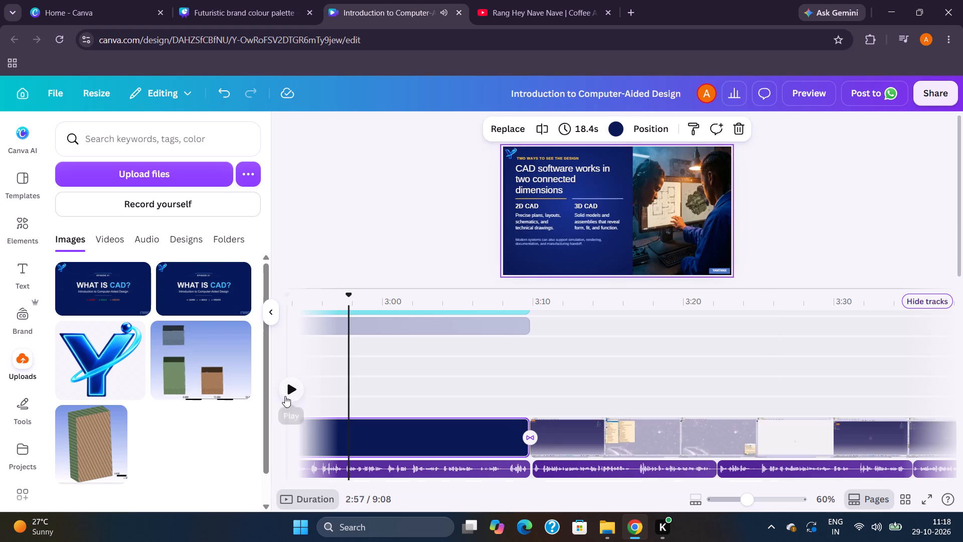
left_click(290, 393)
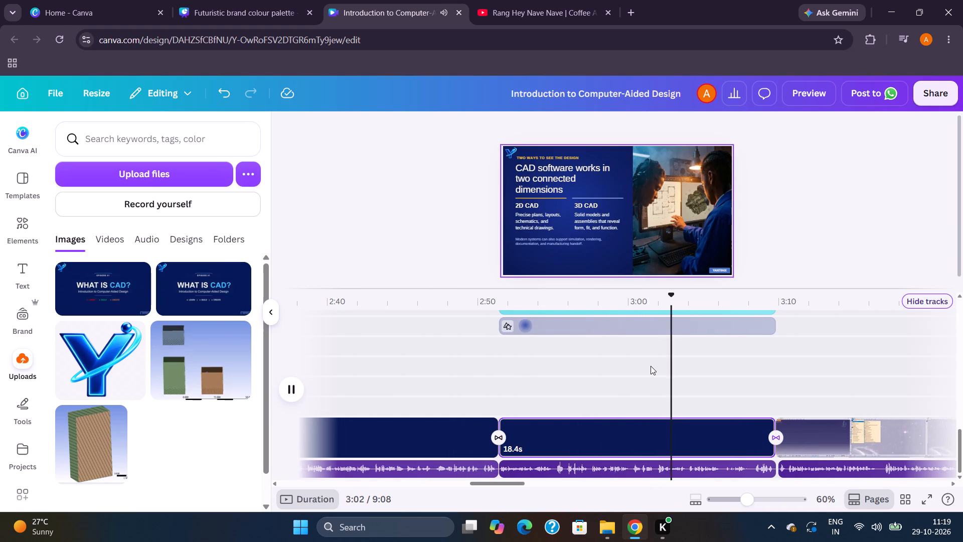
scroll(651, 366, "left", 4)
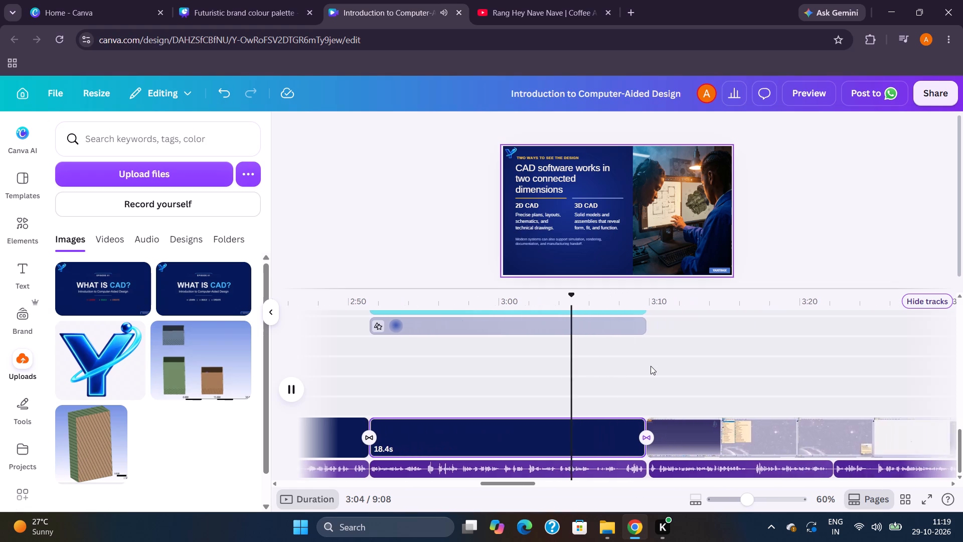
scroll(651, 366, "left", 3)
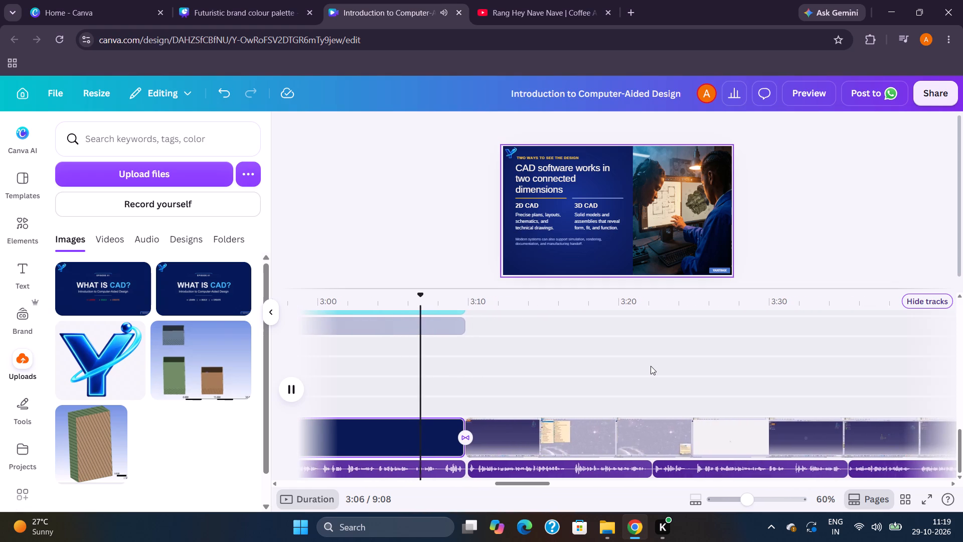
scroll(651, 366, "left", 1)
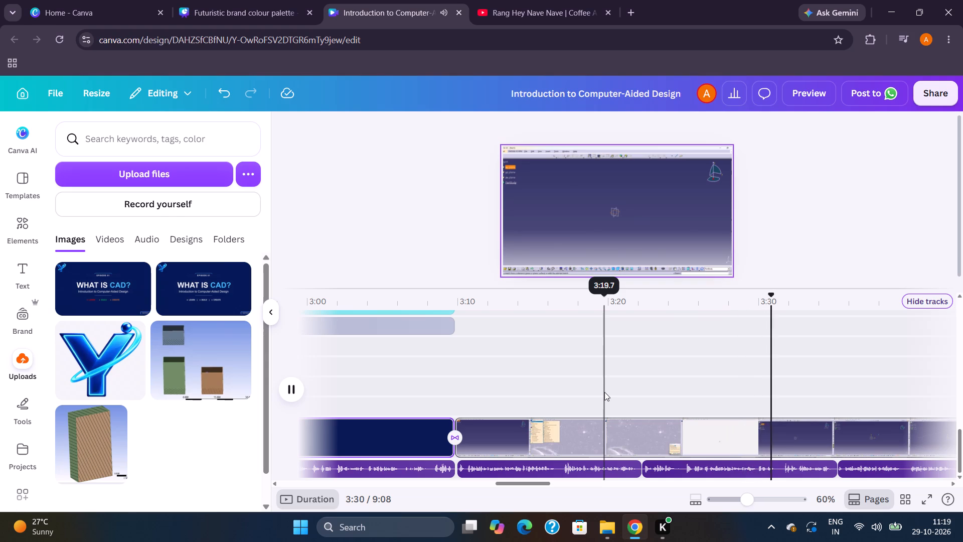
scroll(583, 386, "left", 3)
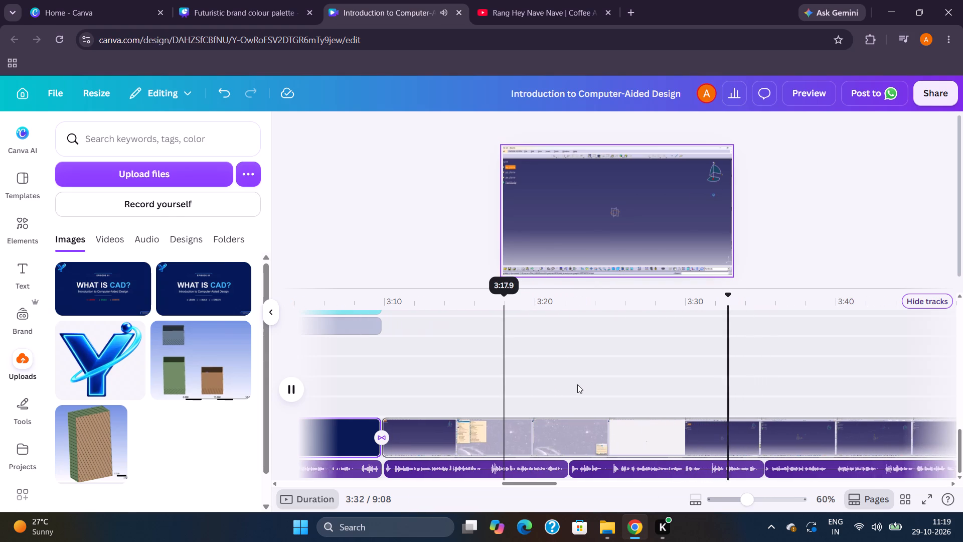
scroll(577, 384, "left", 2)
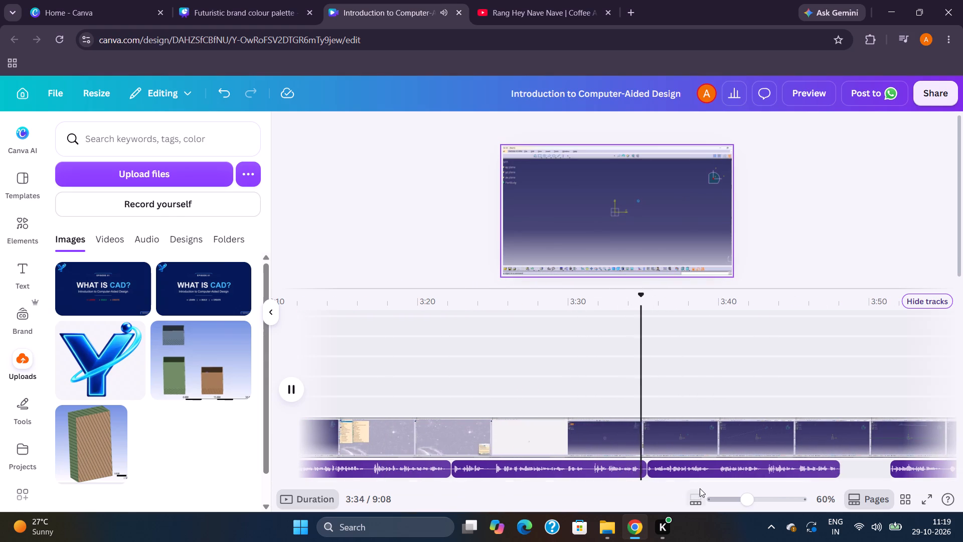
Move the 5 (3).mp3 narration clip later along the audio track so that it starts at about 3:37.
left_click(704, 474)
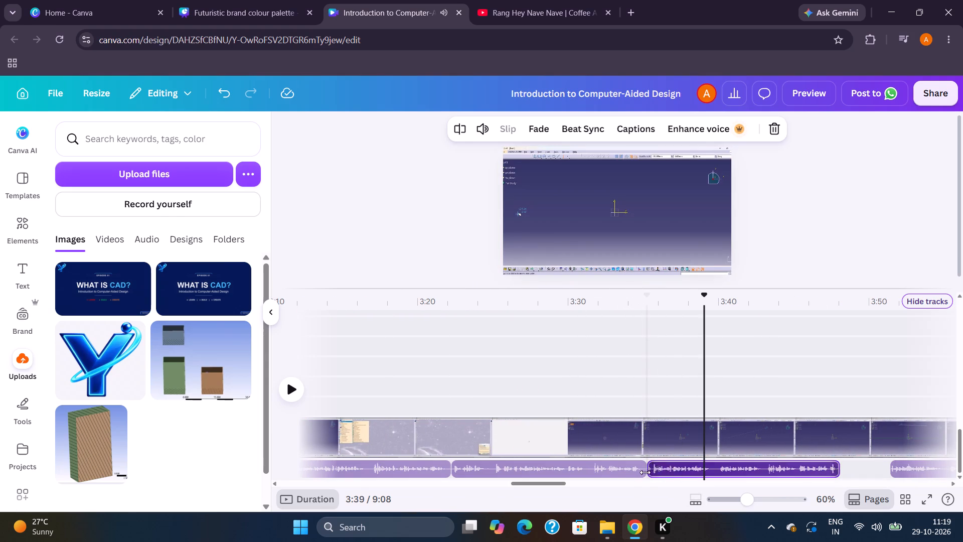
left_click(587, 476)
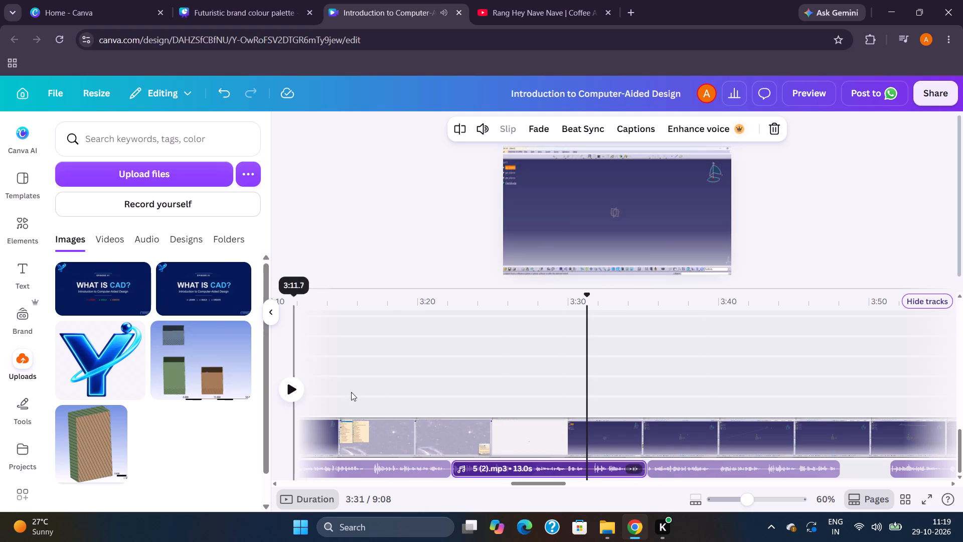
left_click_drag(690, 464, 721, 465)
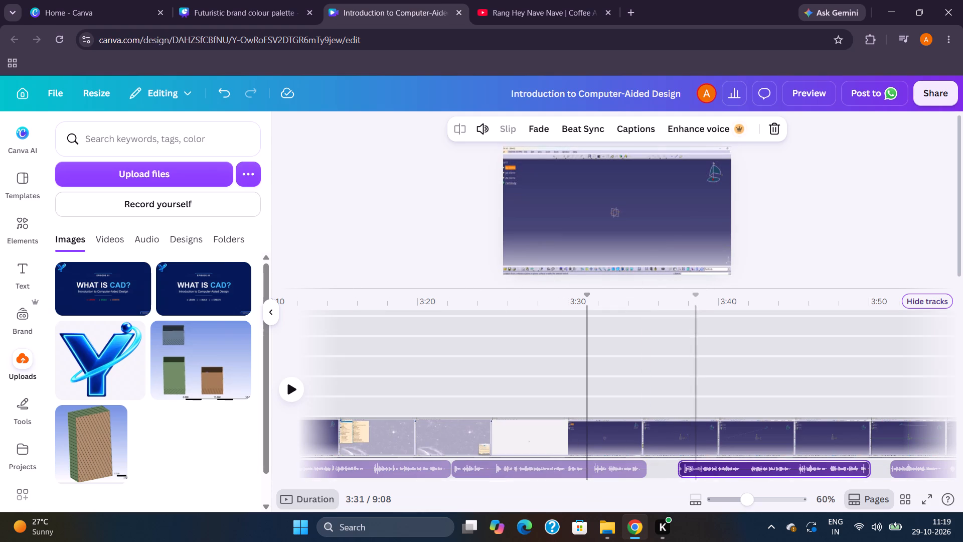
left_click_drag(721, 465, 722, 465)
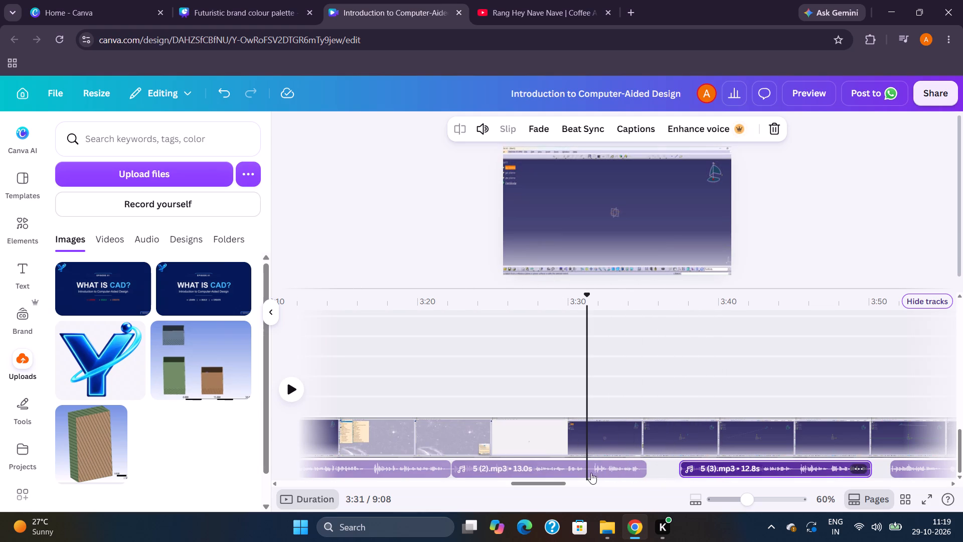
Play briefly from 3:31, and again from 3:10 to about 4:26, to review how the narration matches the CAD recording; stop with the playhead at 4:30.
left_click(287, 383)
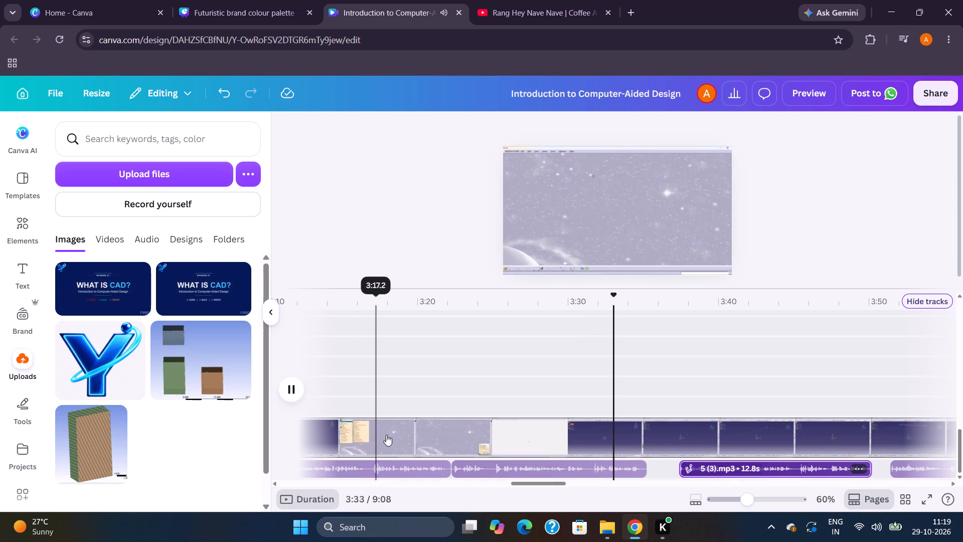
scroll(365, 463, "right", 4)
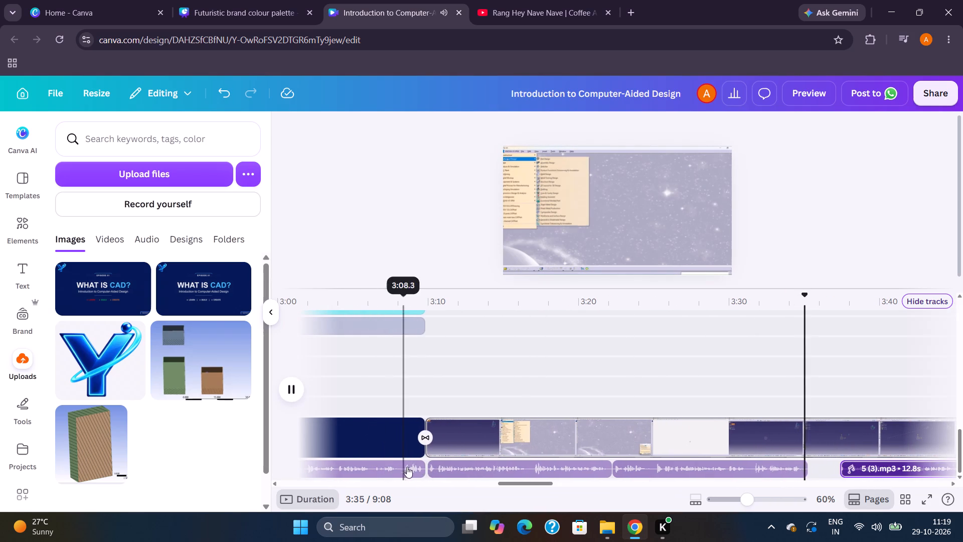
left_click(430, 478)
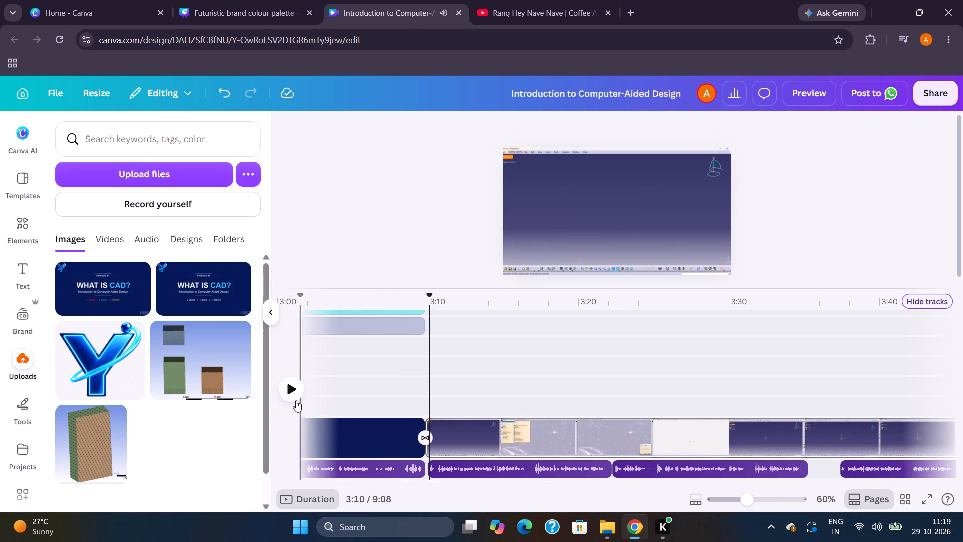
left_click(284, 393)
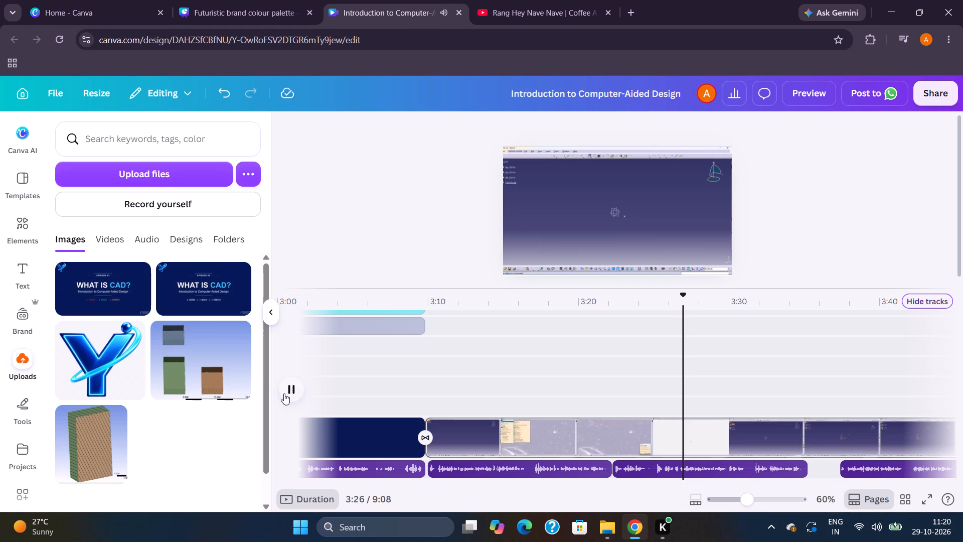
scroll(284, 393, "left", 1)
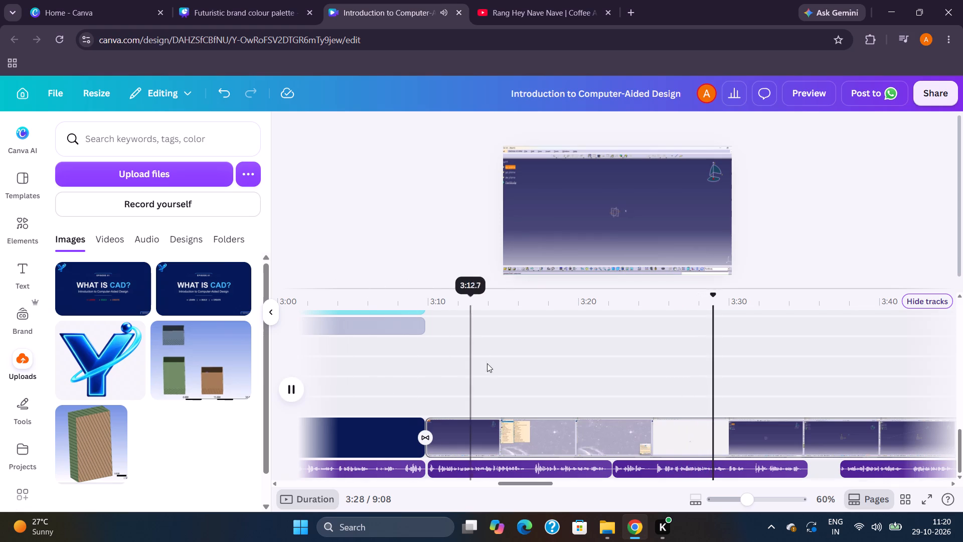
scroll(448, 374, "left", 5)
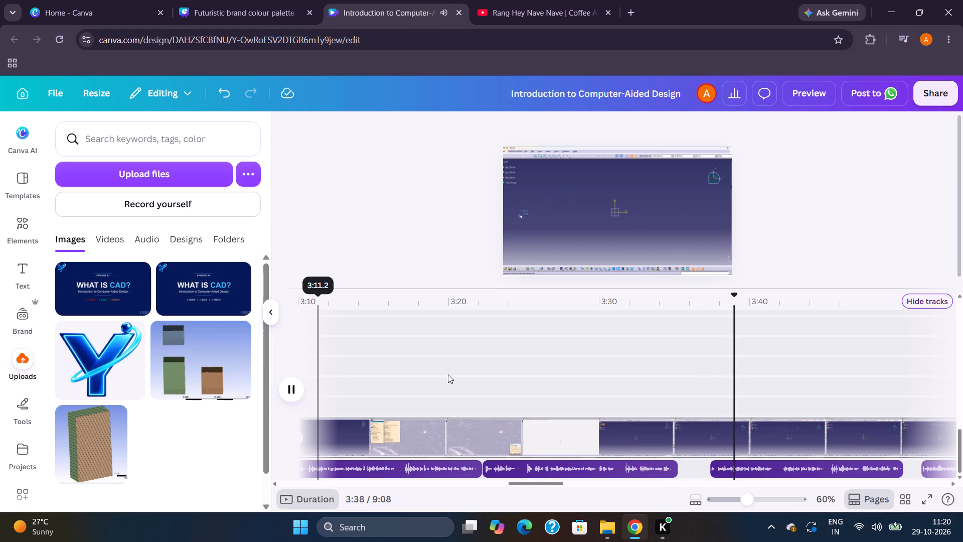
scroll(448, 374, "left", 3)
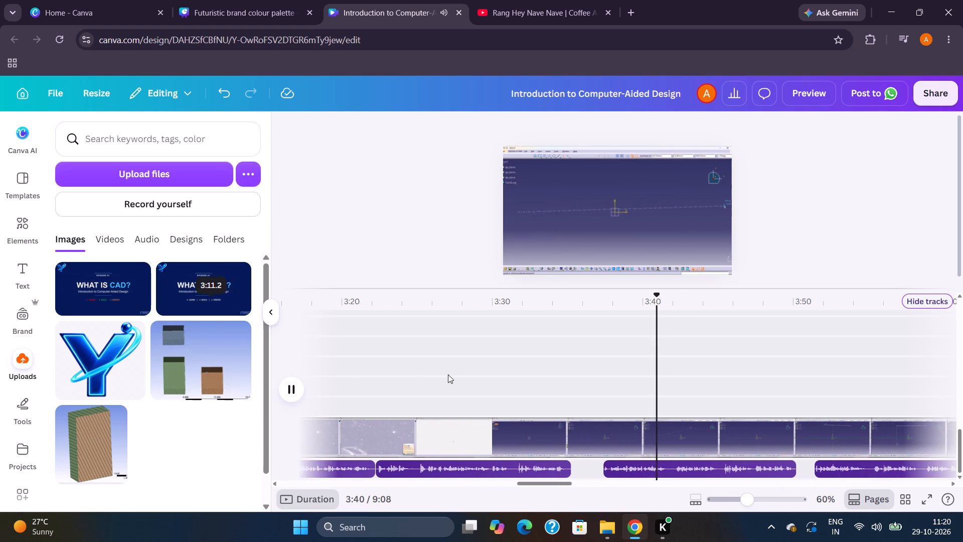
scroll(448, 374, "left", 2)
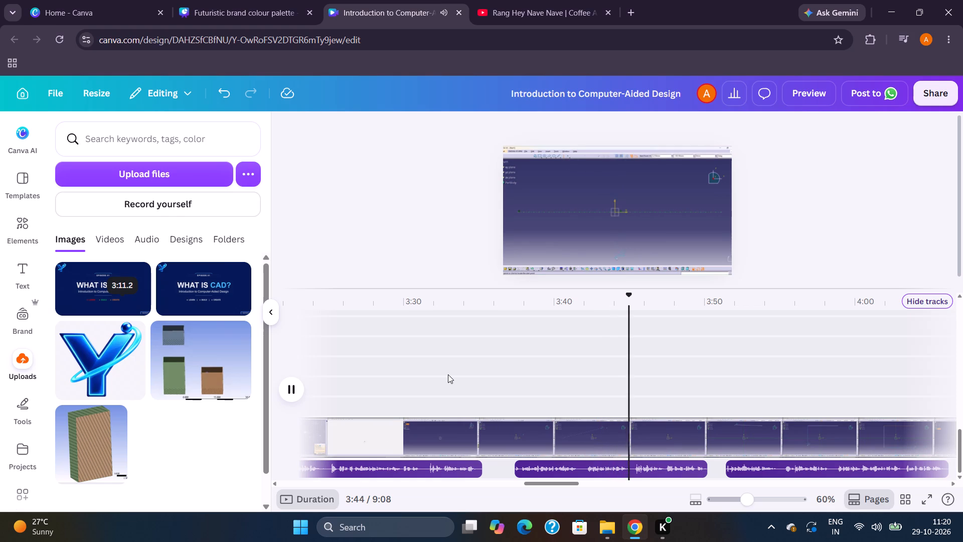
scroll(448, 374, "left", 1)
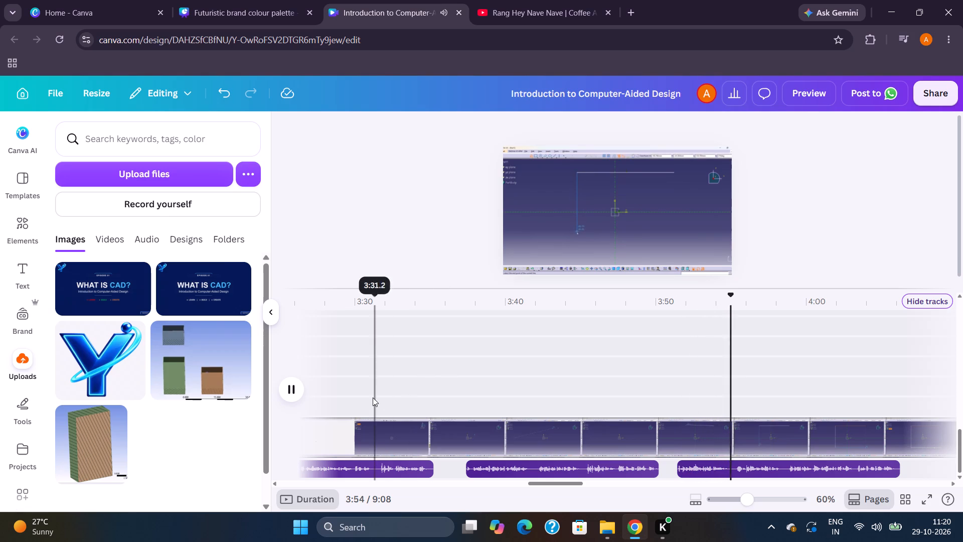
scroll(539, 399, "left", 1)
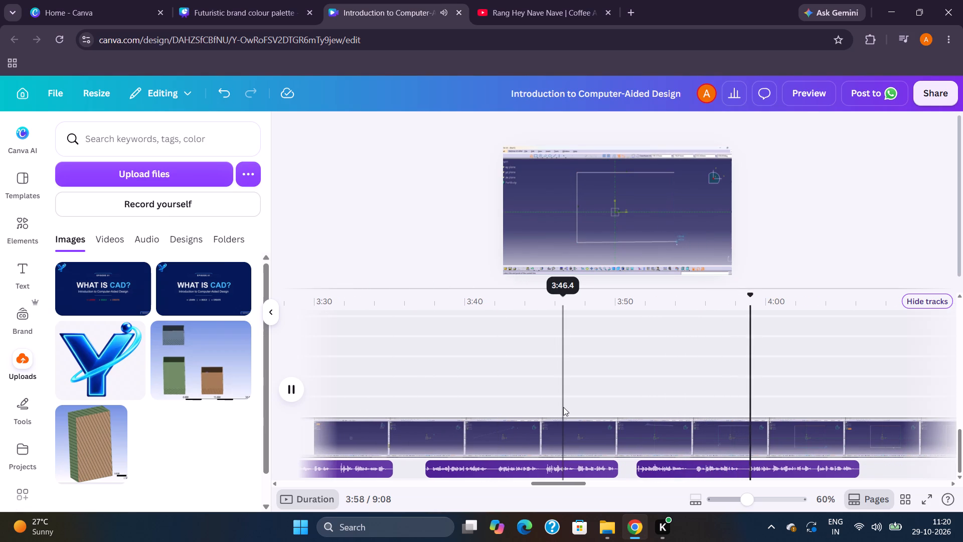
scroll(678, 438, "left", 2)
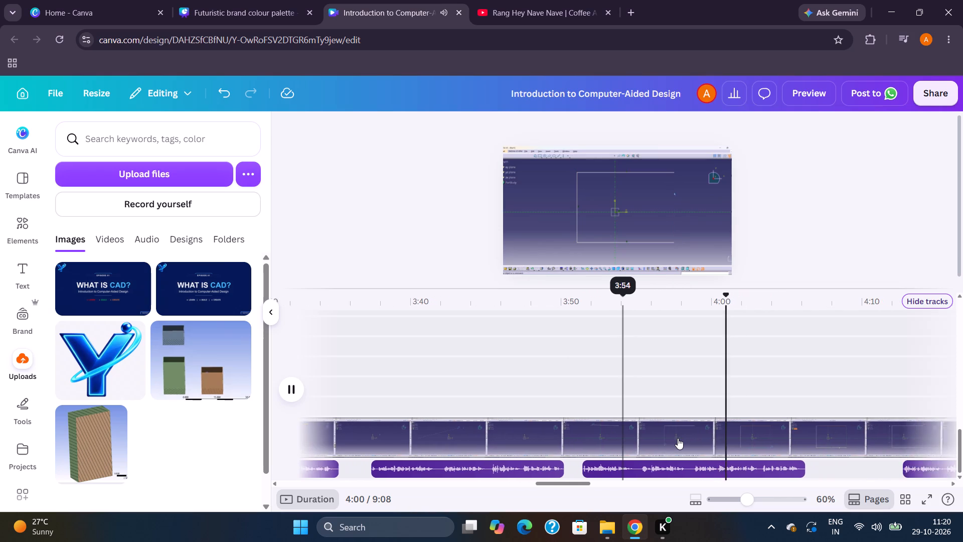
scroll(678, 438, "left", 2)
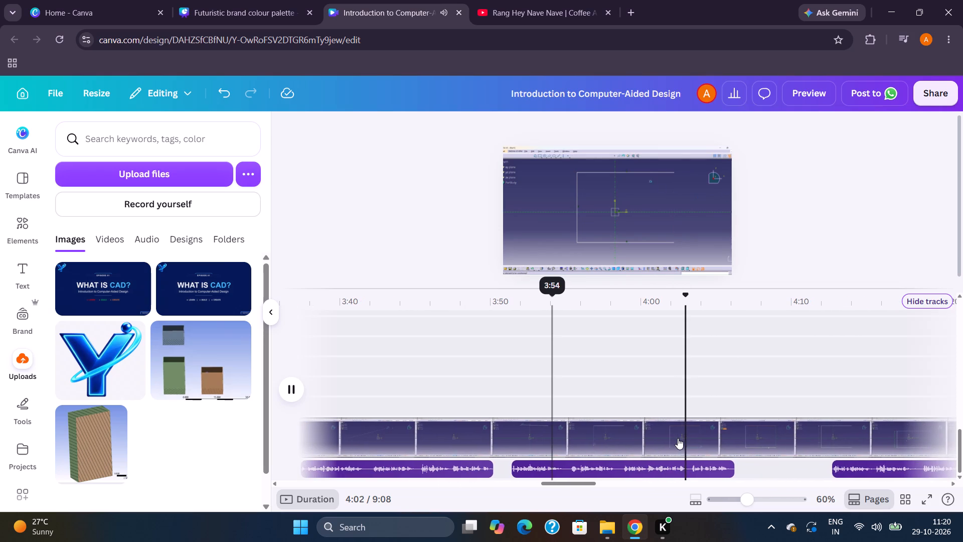
scroll(678, 438, "left", 1)
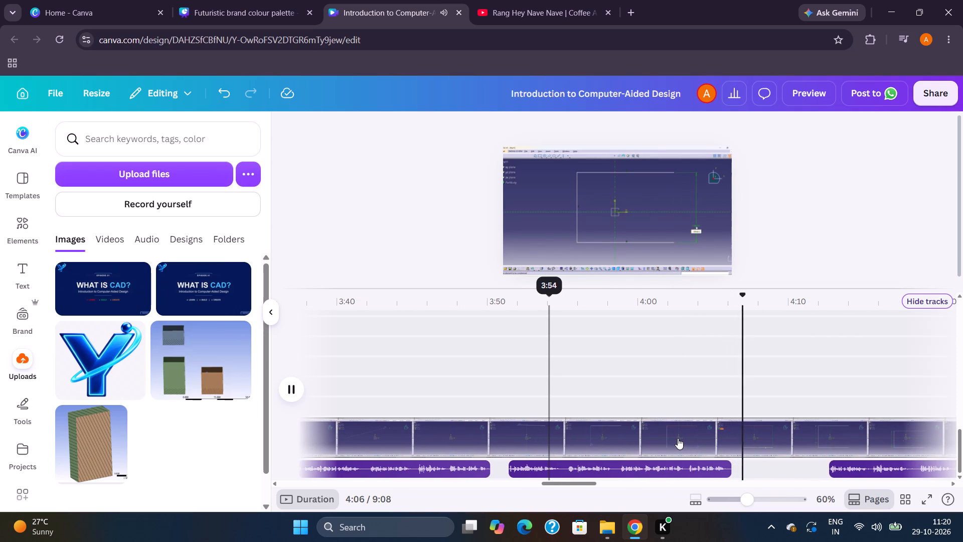
scroll(678, 438, "left", 2)
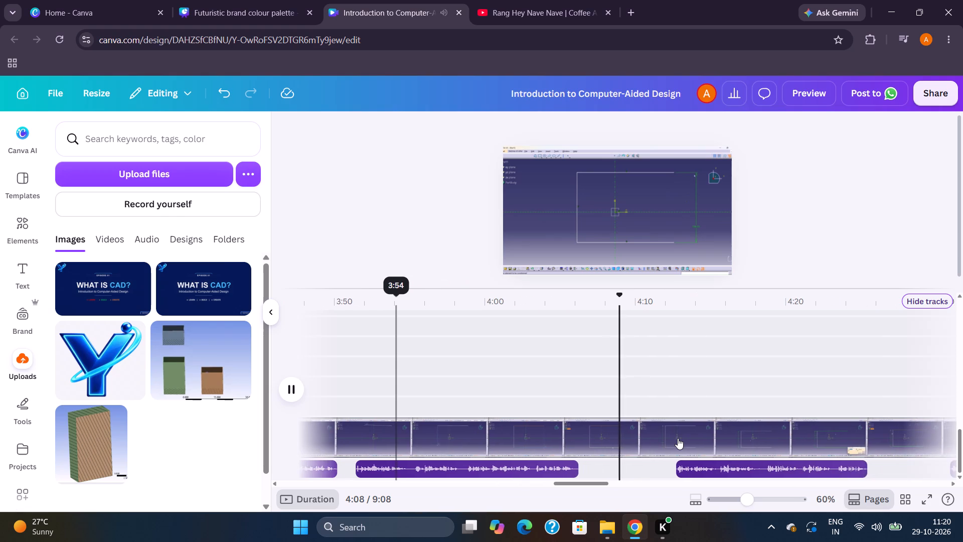
scroll(678, 438, "left", 2)
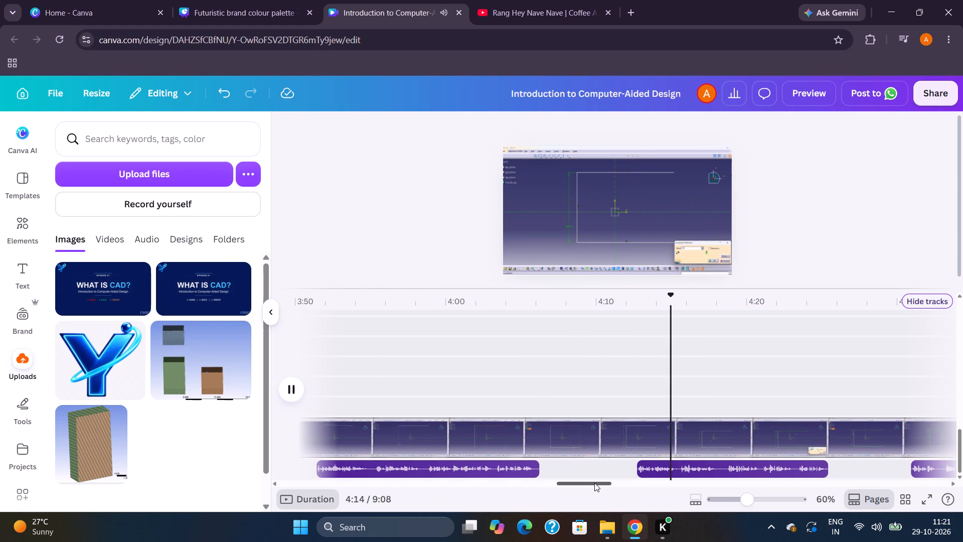
left_click_drag(594, 483, 608, 485)
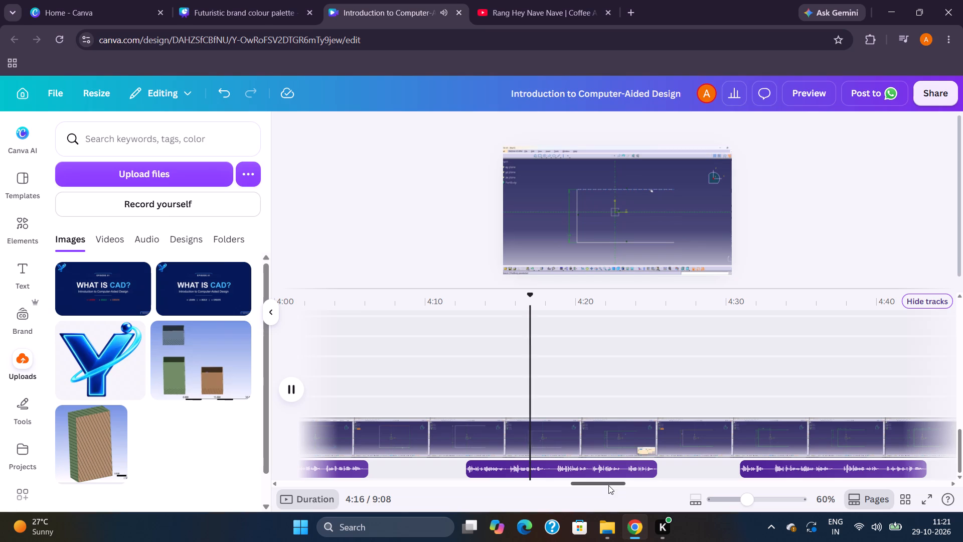
left_click_drag(622, 482, 661, 486)
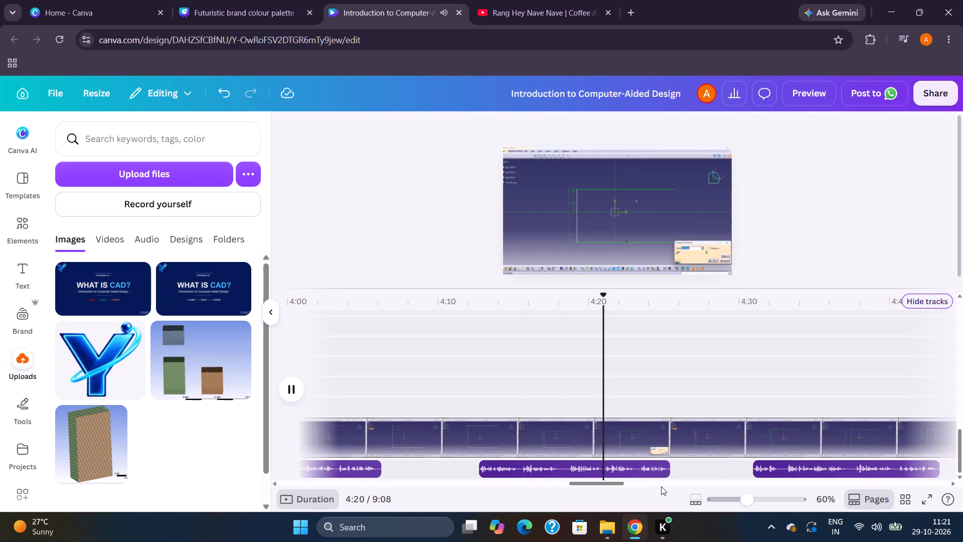
scroll(750, 486, "left", 7)
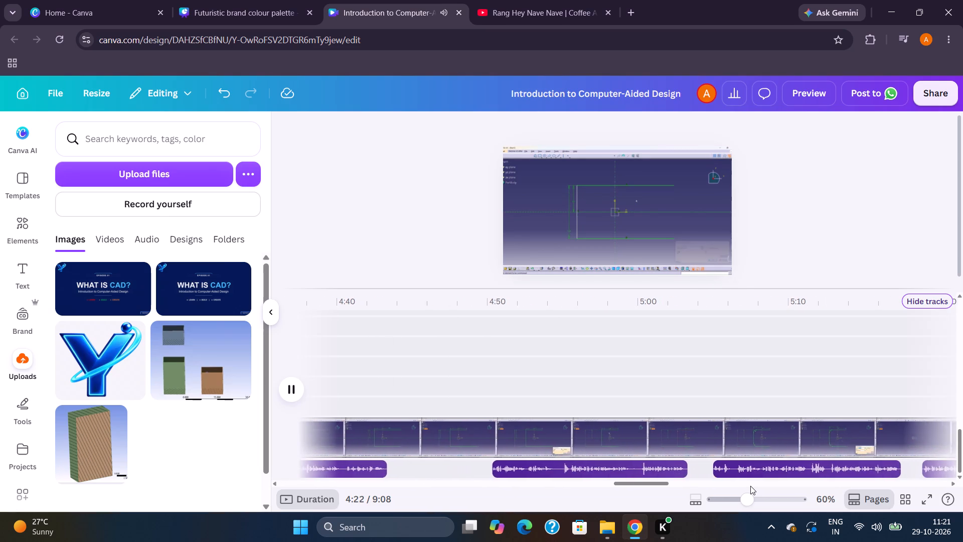
scroll(750, 486, "left", 3)
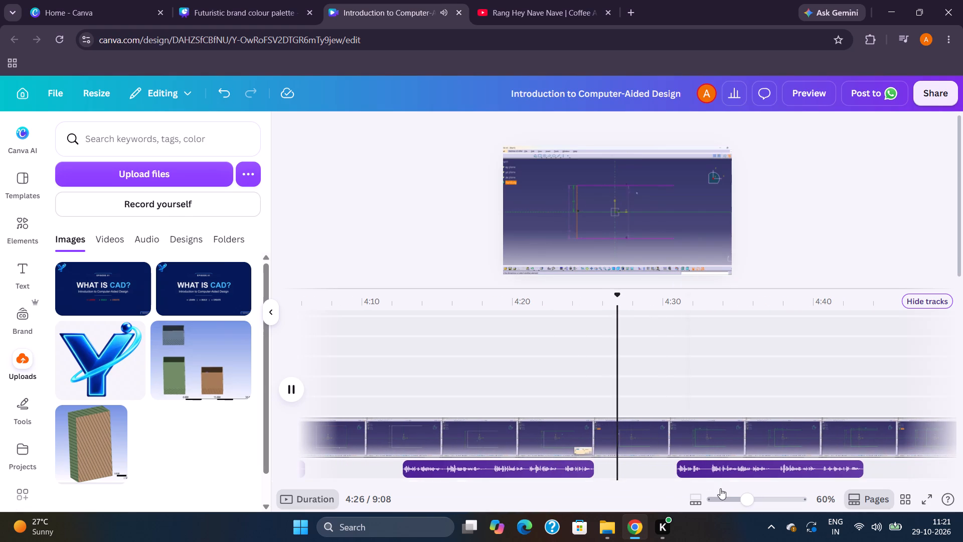
left_click(674, 479)
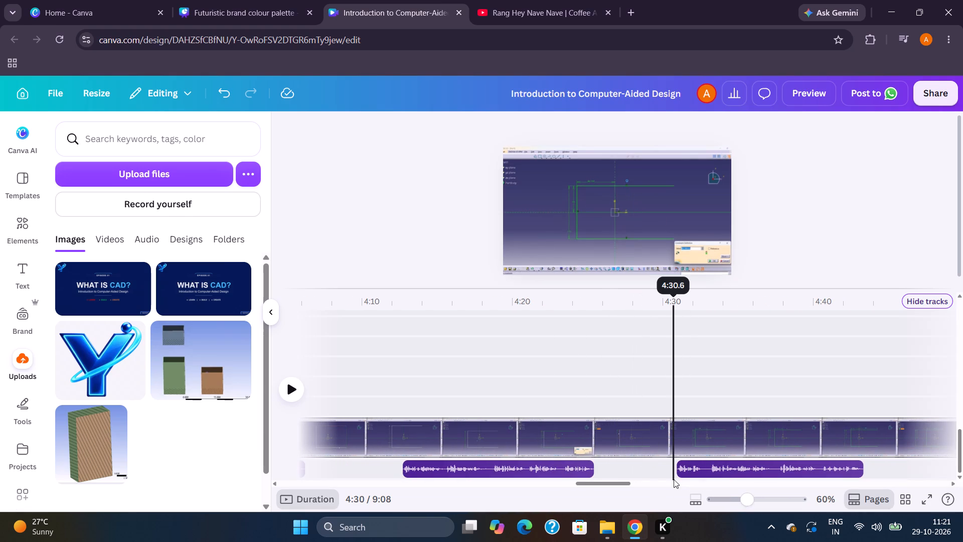
Move the 5(10).mp3 narration clip later along the audio track to start at about 6:36, ending just before the following clip.
left_click_drag(612, 483, 706, 487)
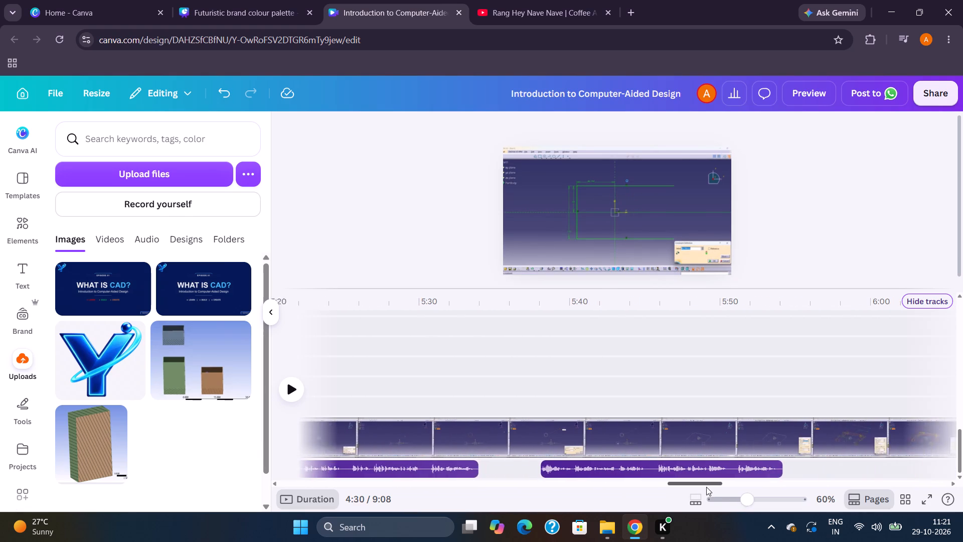
left_click_drag(706, 487, 711, 487)
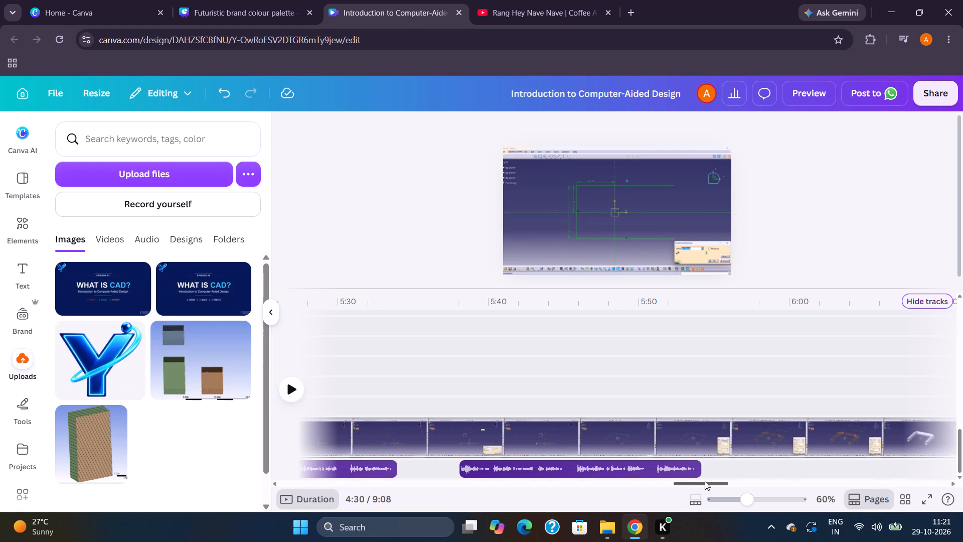
left_click_drag(704, 481, 715, 480)
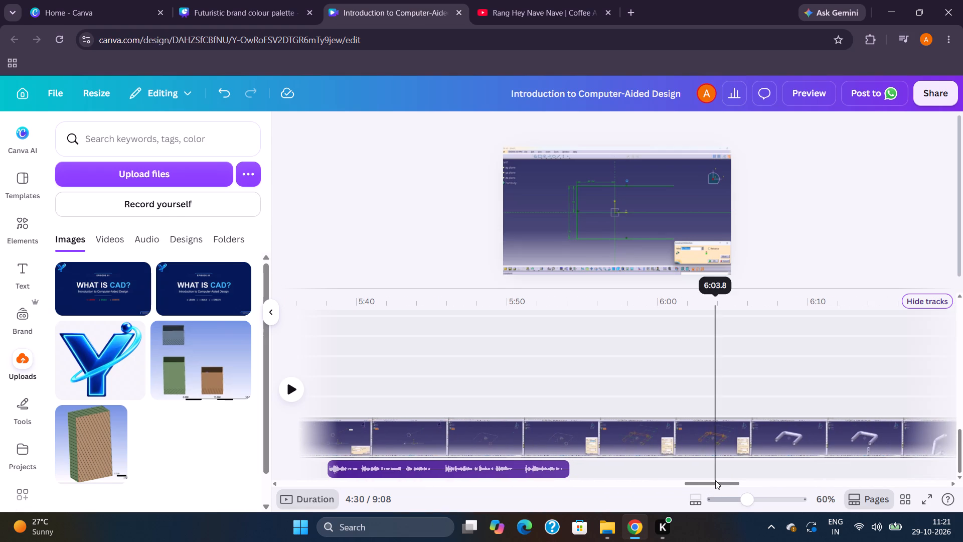
left_click(540, 464)
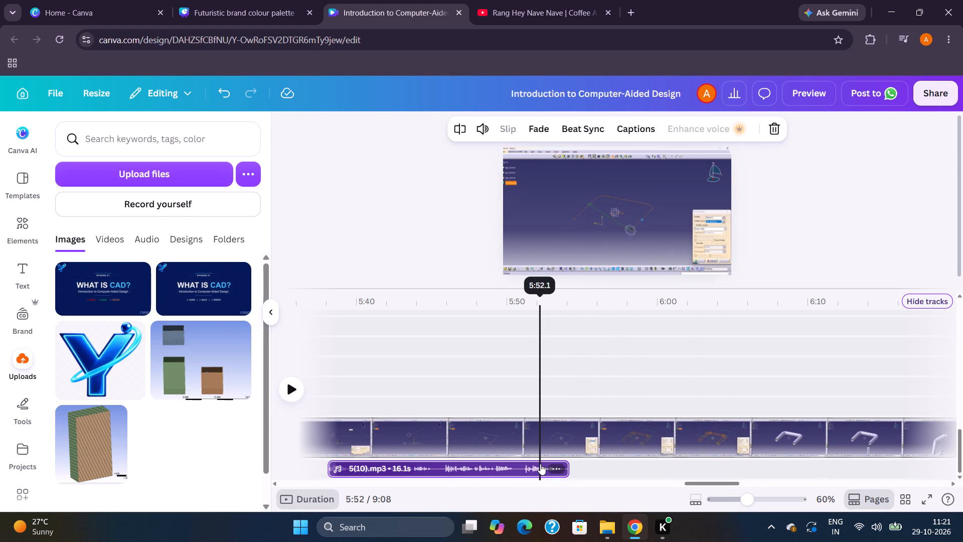
left_click_drag(540, 464, 790, 465)
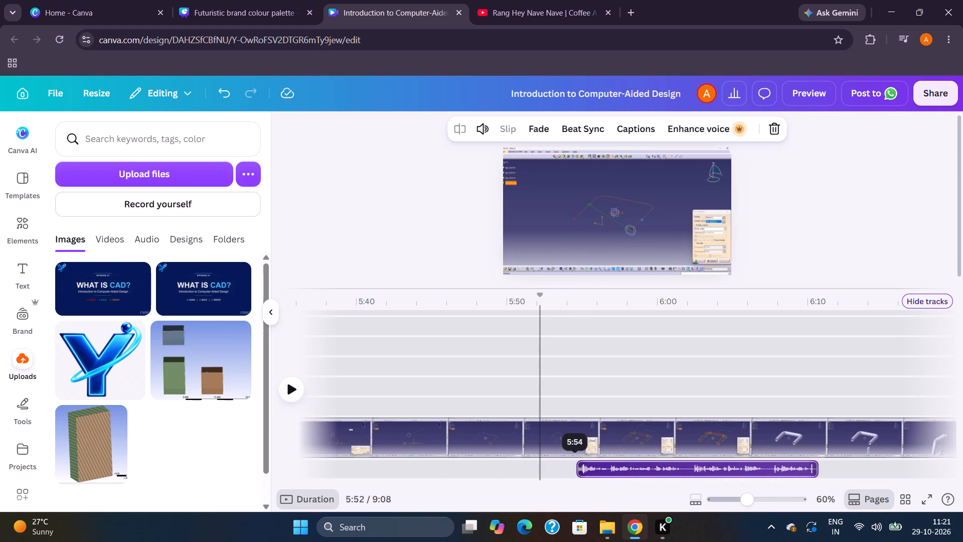
left_click_drag(790, 465, 875, 474)
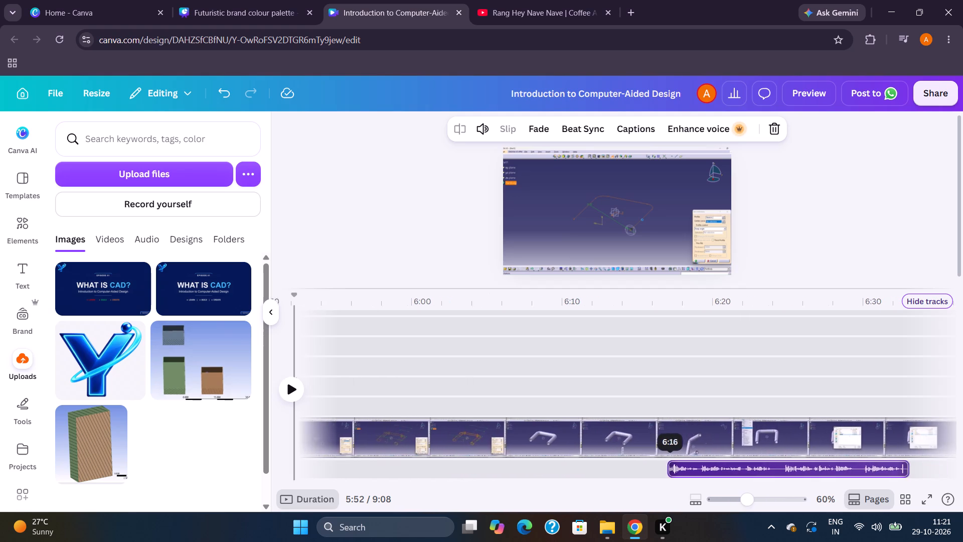
left_click_drag(875, 474, 841, 477)
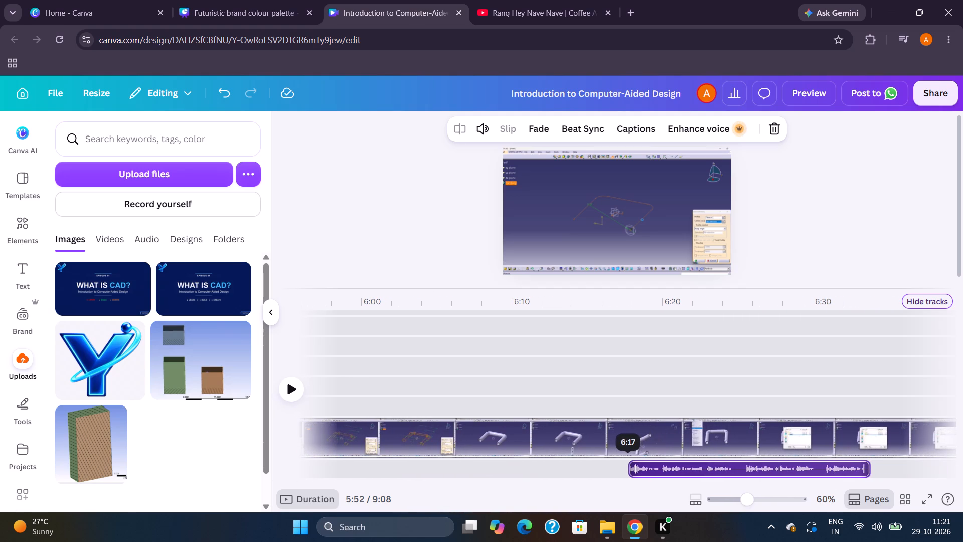
left_click_drag(841, 477, 833, 478)
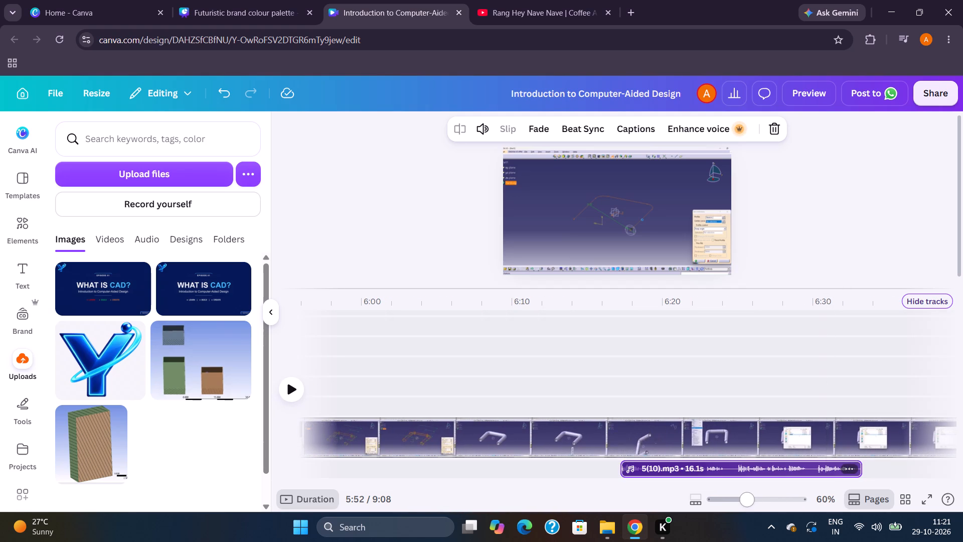
left_click_drag(723, 482, 670, 490)
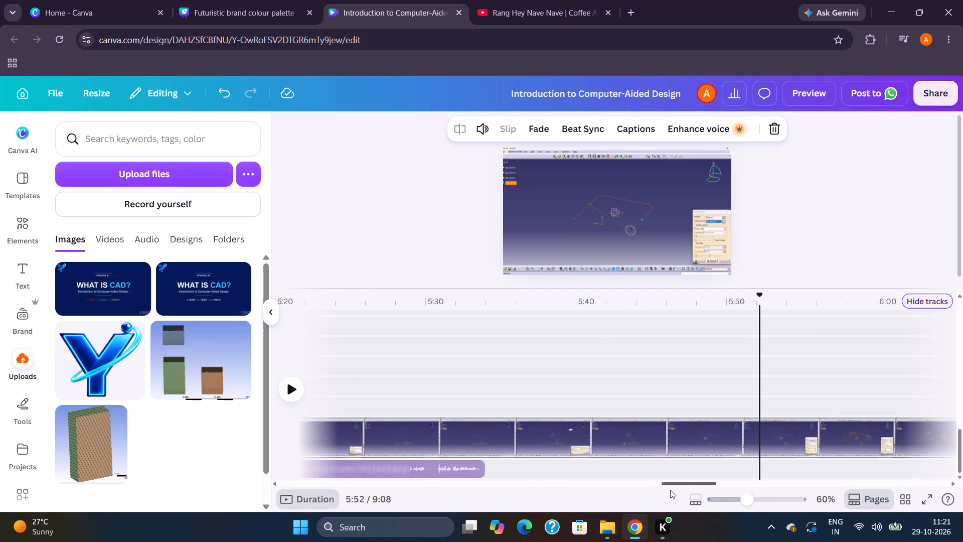
left_click_drag(670, 490, 693, 490)
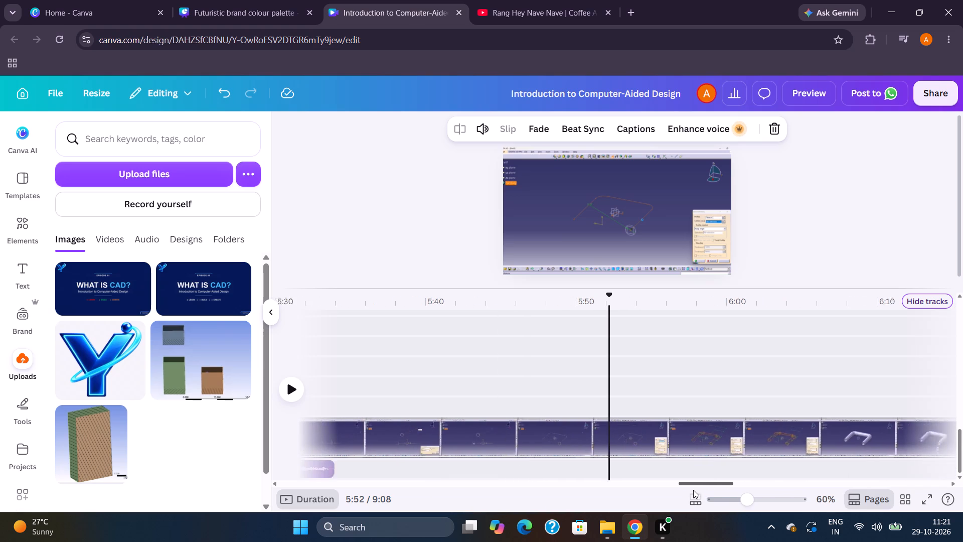
left_click_drag(693, 490, 729, 475)
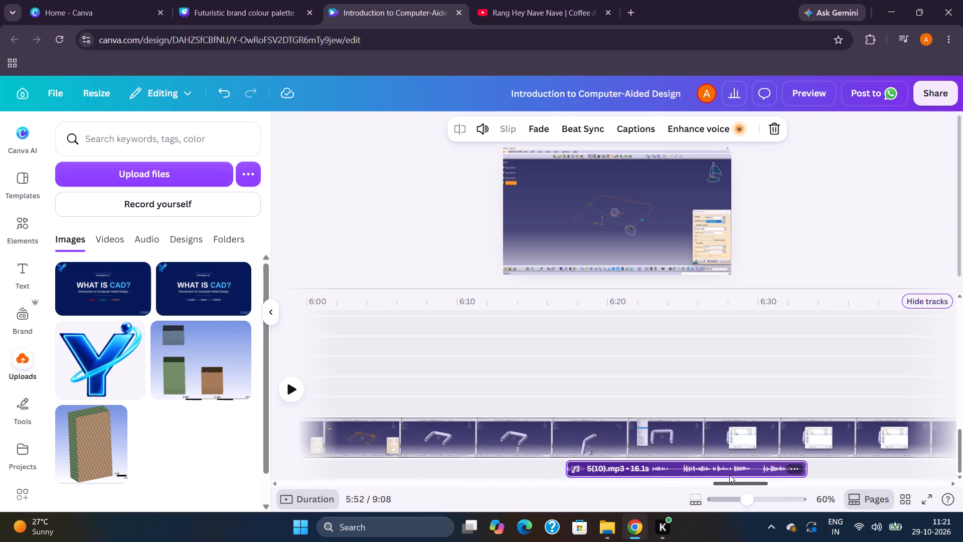
left_click_drag(729, 475, 751, 473)
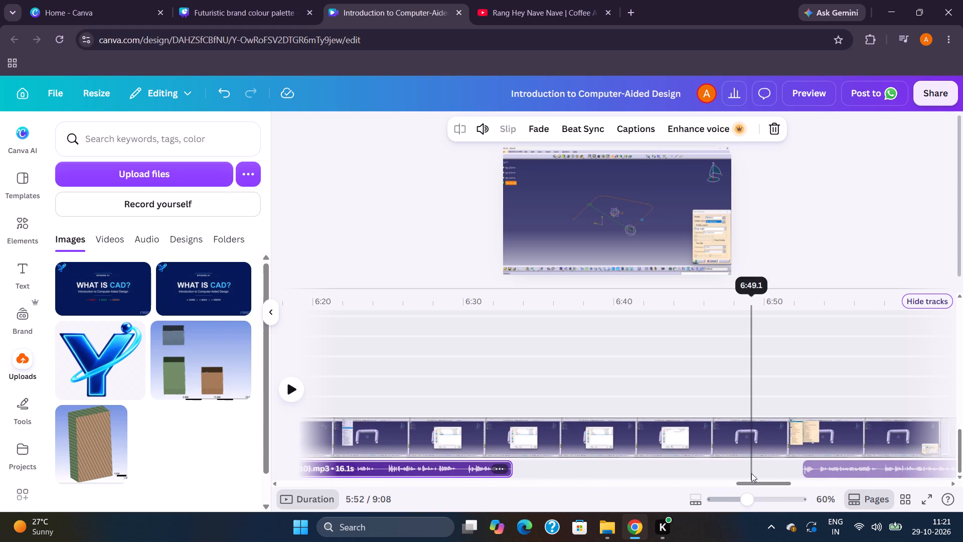
double_click(453, 473)
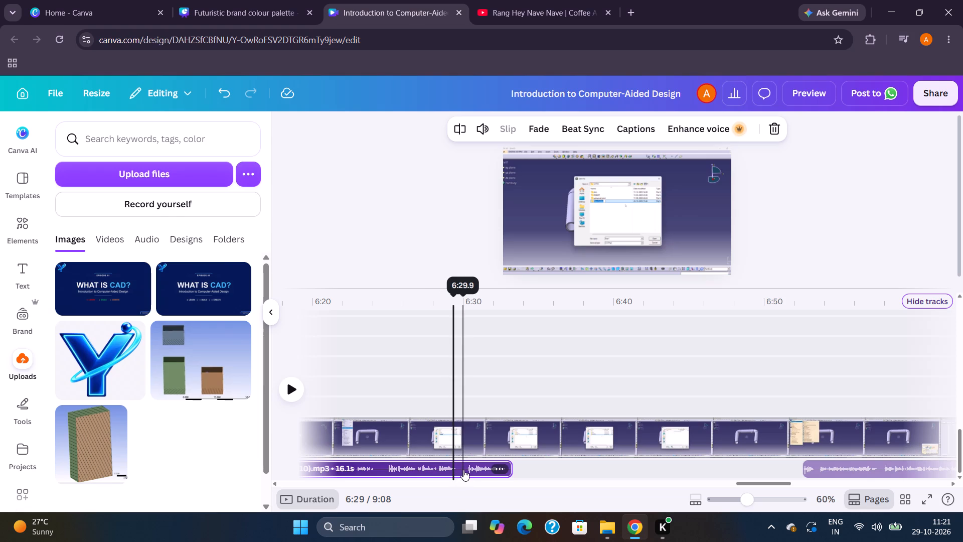
left_click(463, 470)
left_click_drag(463, 470, 667, 479)
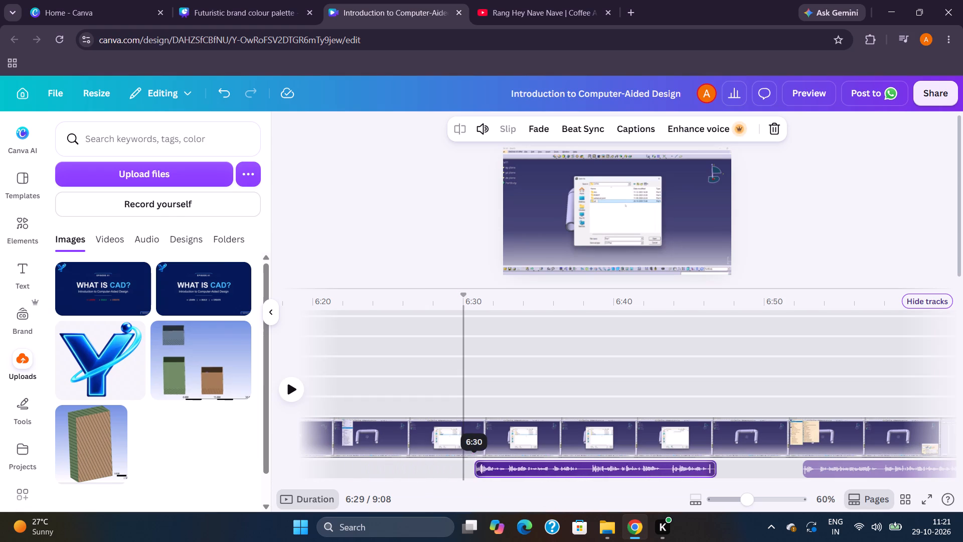
left_click_drag(667, 479, 759, 487)
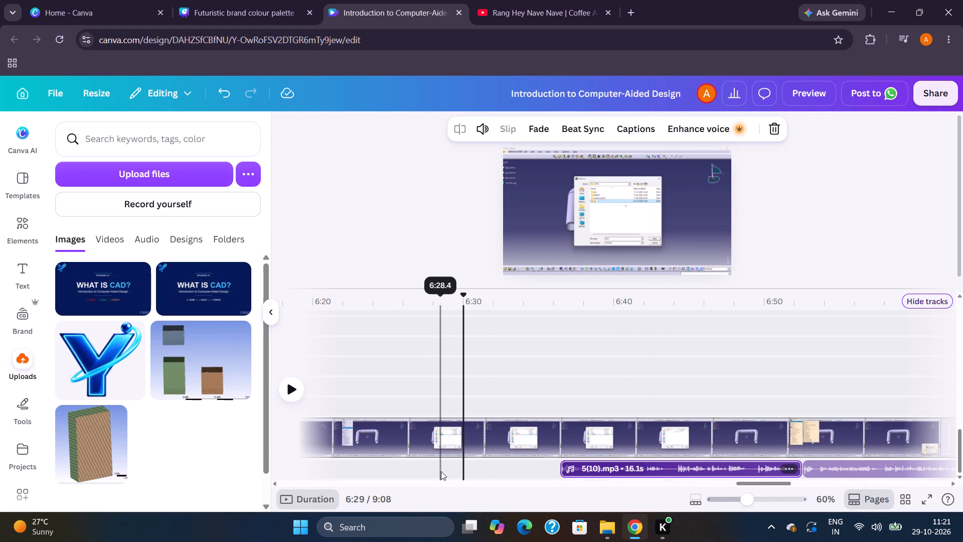
Return to the earlier narration clips around 5:10 to 5:30 on the timeline.
scroll(488, 424, "right", 6)
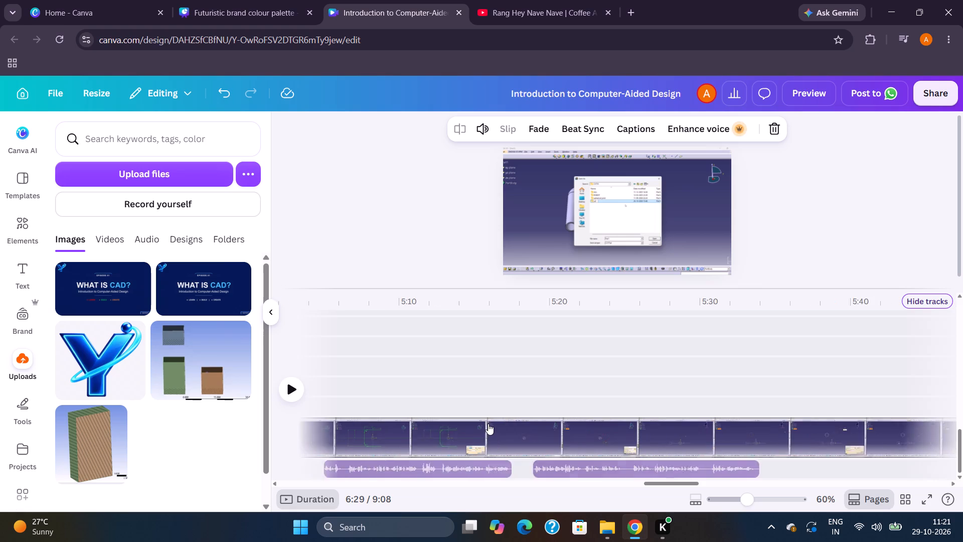
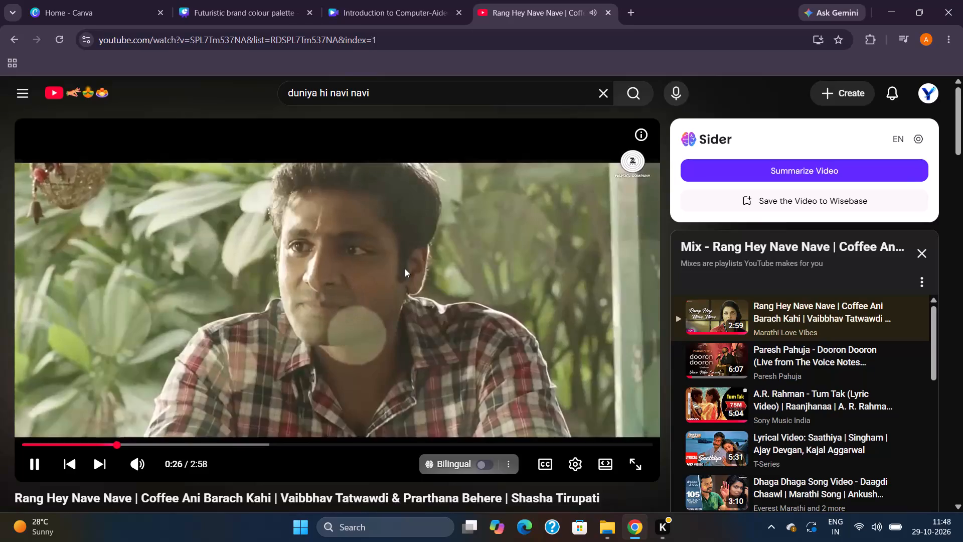
Pause the song in the YouTube tab, return to the Introduction to Computer-Aided Design video, and place the playhead at 6:20.
left_click(365, 7)
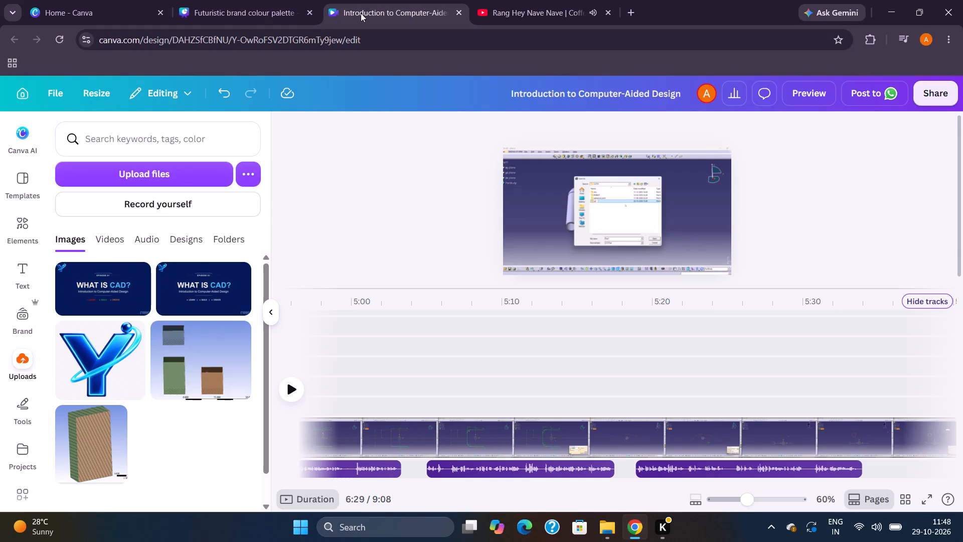
left_click(542, 10)
left_click(437, 211)
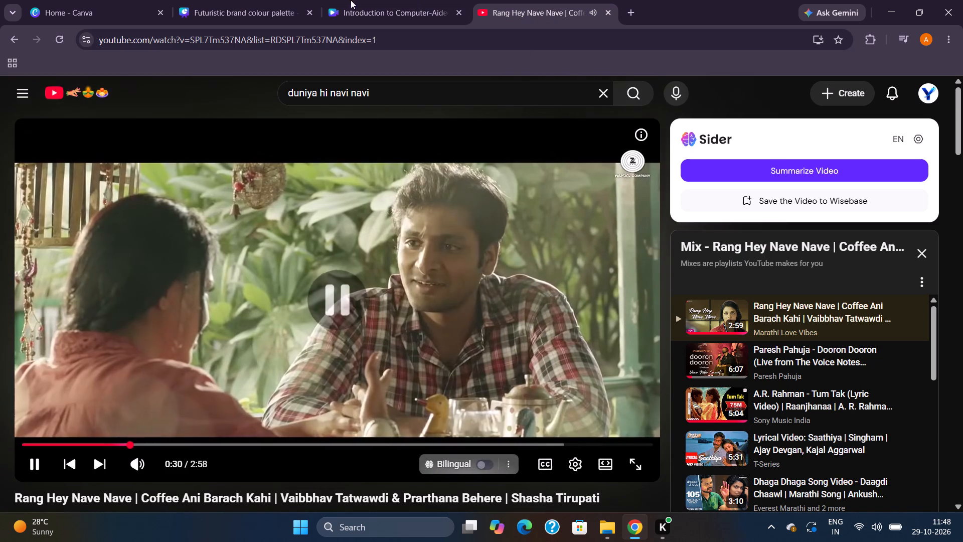
left_click(376, 6)
left_click(296, 389)
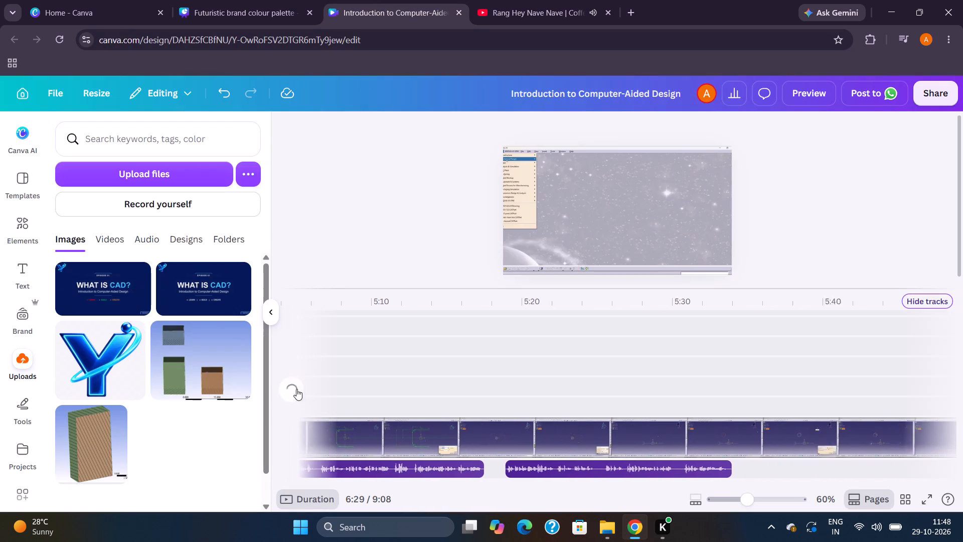
left_click(449, 392)
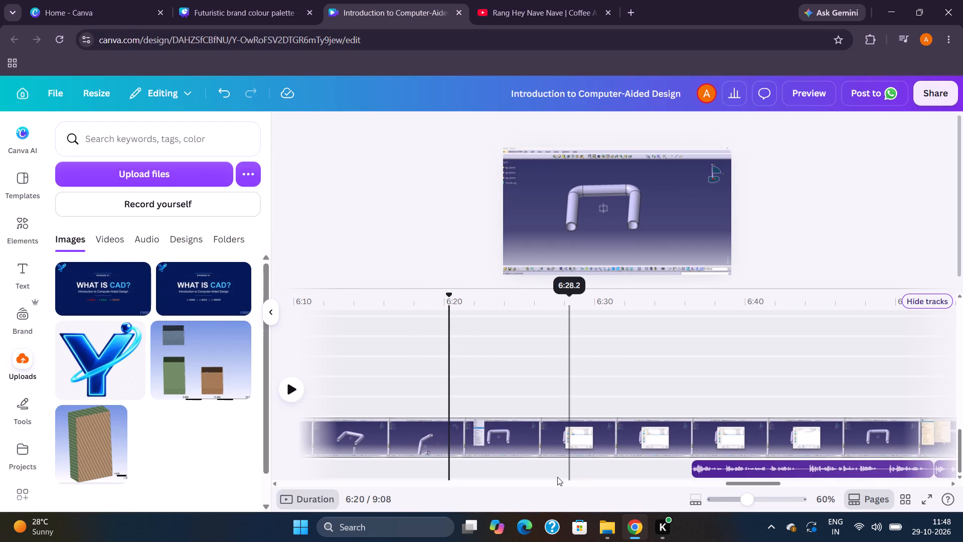
Move the 5(9).mp3 narration clip later along the audio track and the preceding 5(8).mp3 clip later to start at about 5:09.
scroll(554, 476, "right", 13)
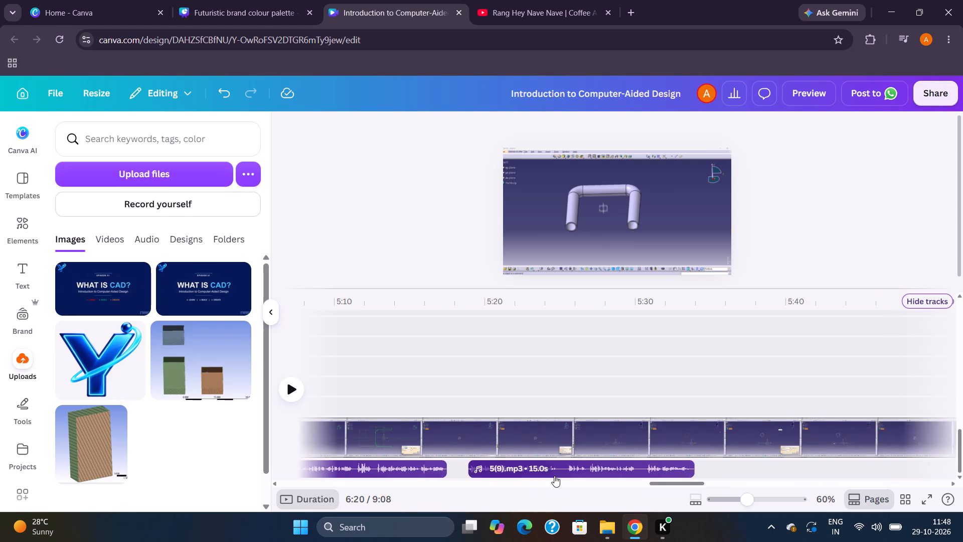
left_click_drag(598, 464, 664, 466)
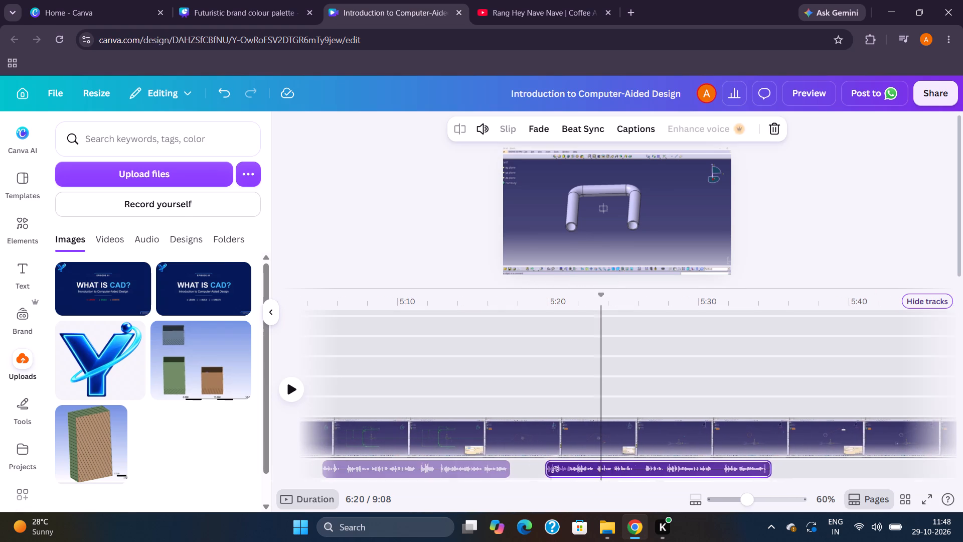
left_click_drag(664, 466, 830, 475)
scroll(520, 468, "right", 1)
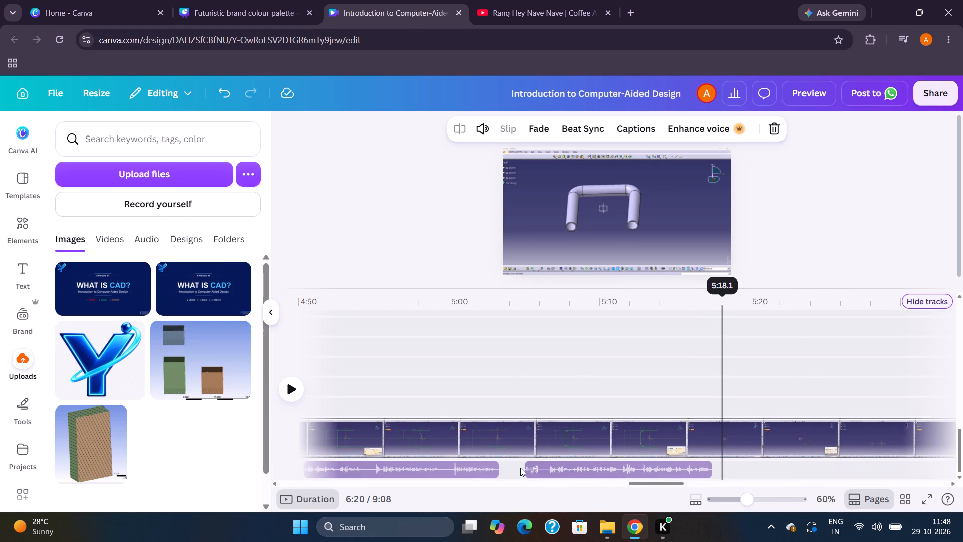
scroll(520, 468, "right", 1)
left_click_drag(549, 468, 613, 460)
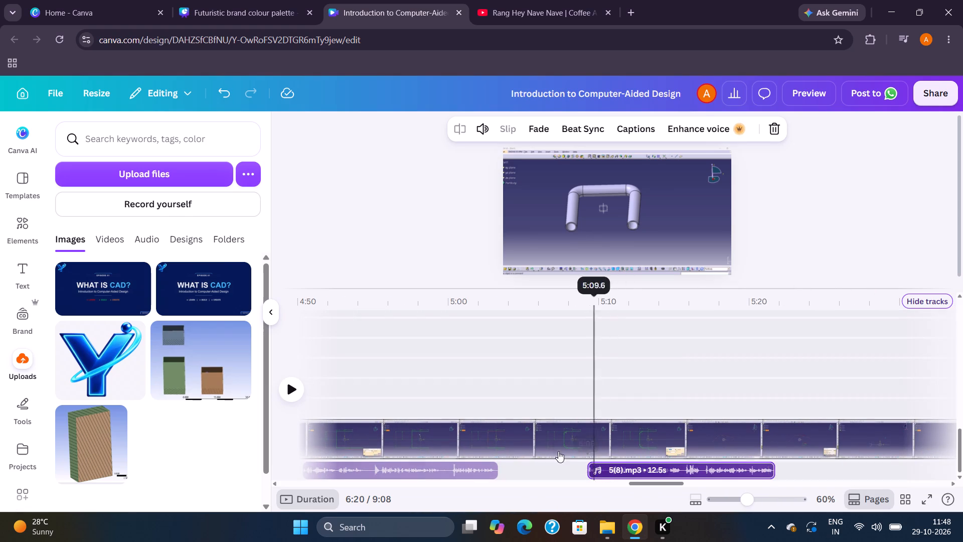
Move the 5 (2).mp3 narration clip later to start at about 3:24, ending just before the 5 (3).mp3 clip.
scroll(429, 433, "right", 3)
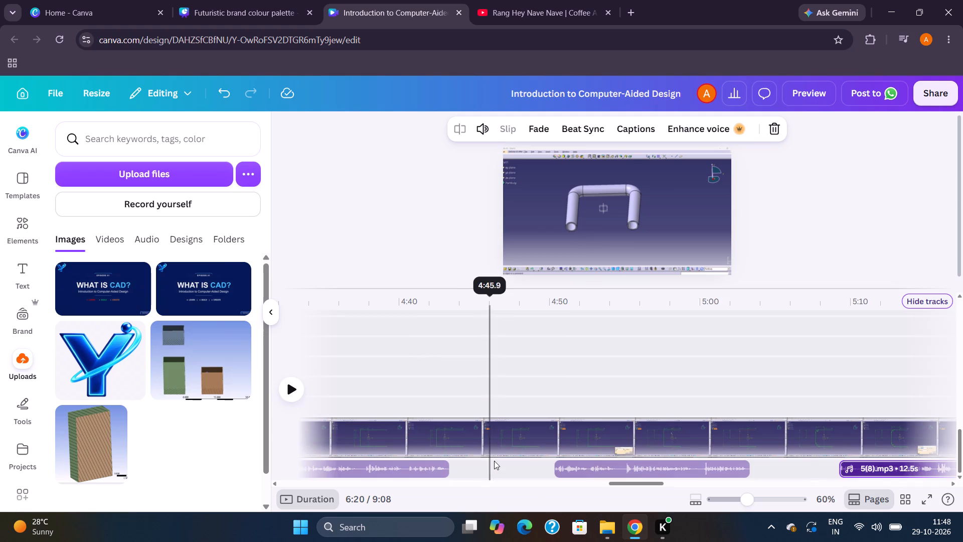
scroll(494, 461, "right", 7)
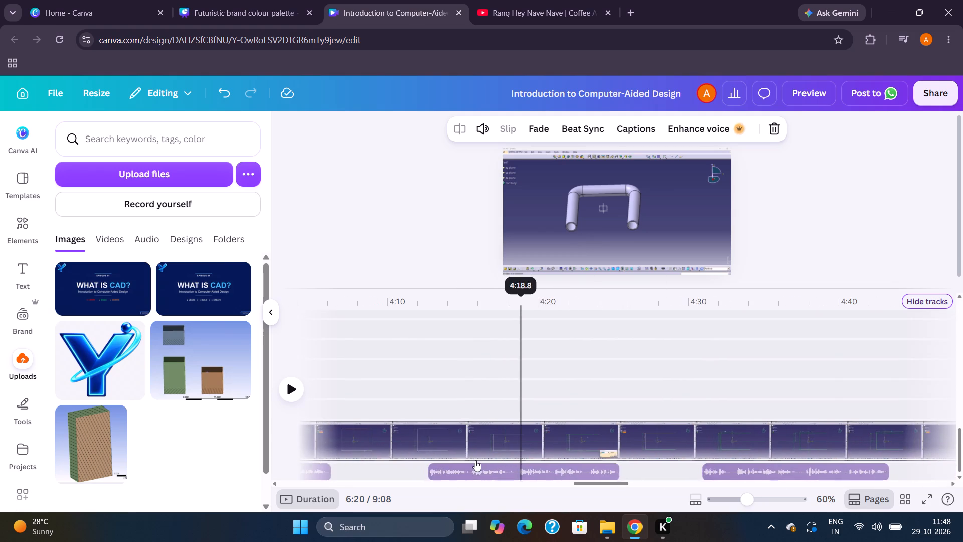
scroll(471, 465, "right", 10)
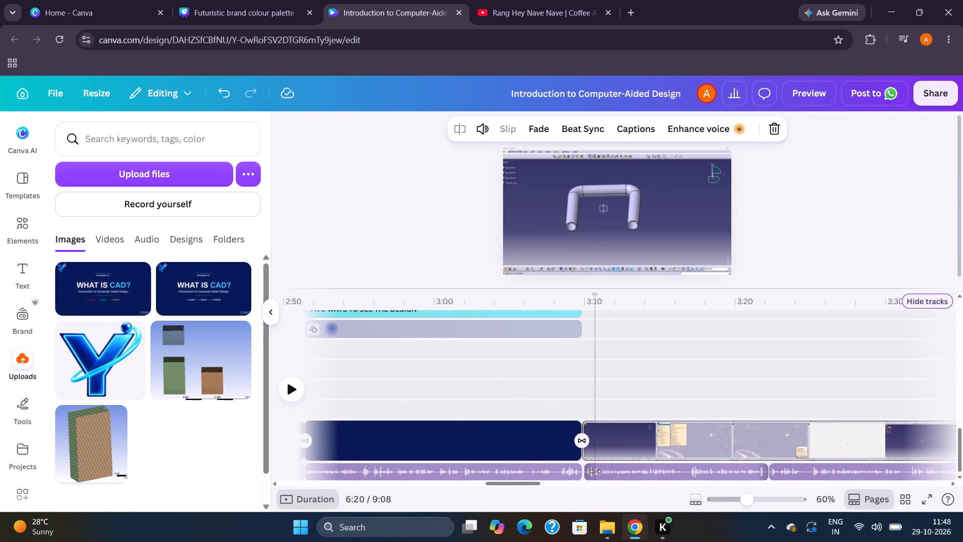
scroll(751, 486, "left", 1)
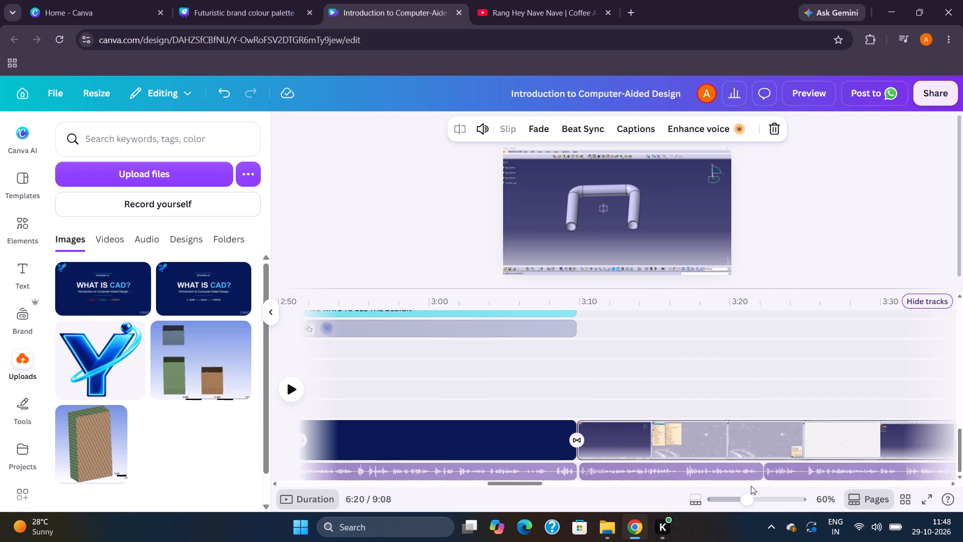
scroll(751, 486, "left", 2)
left_click_drag(715, 467, 742, 468)
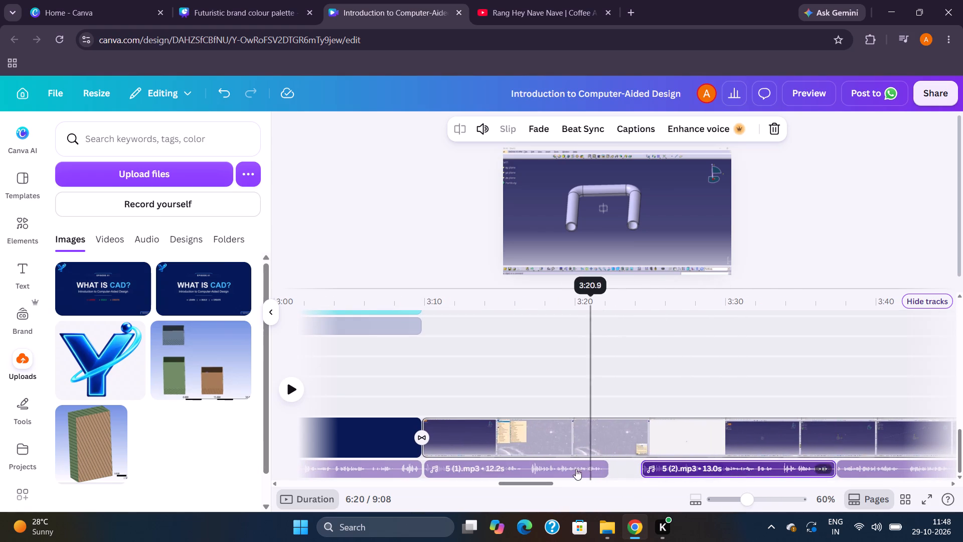
Move the 5 (1).mp3 narration clip slightly later so that it starts at about 3:11.
left_click_drag(575, 469, 586, 469)
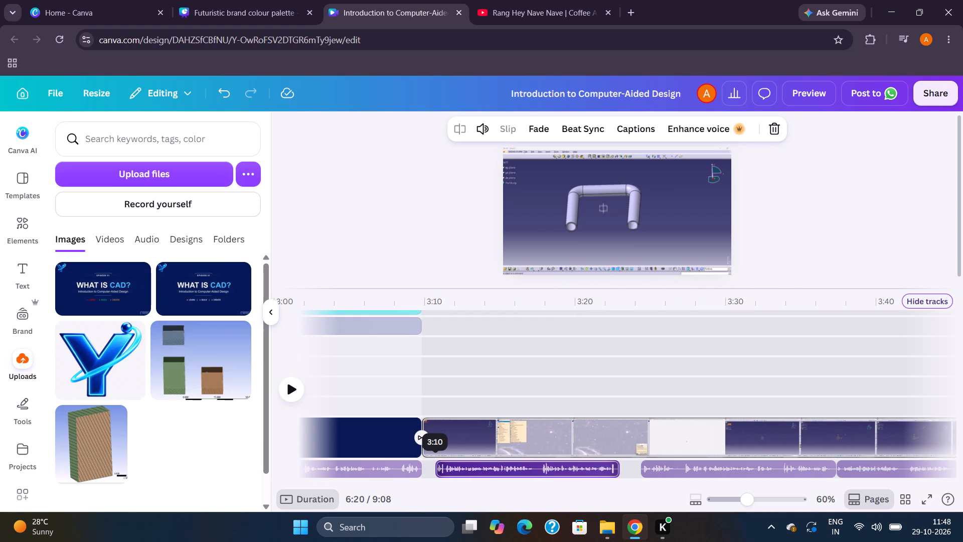
left_click_drag(586, 469, 593, 469)
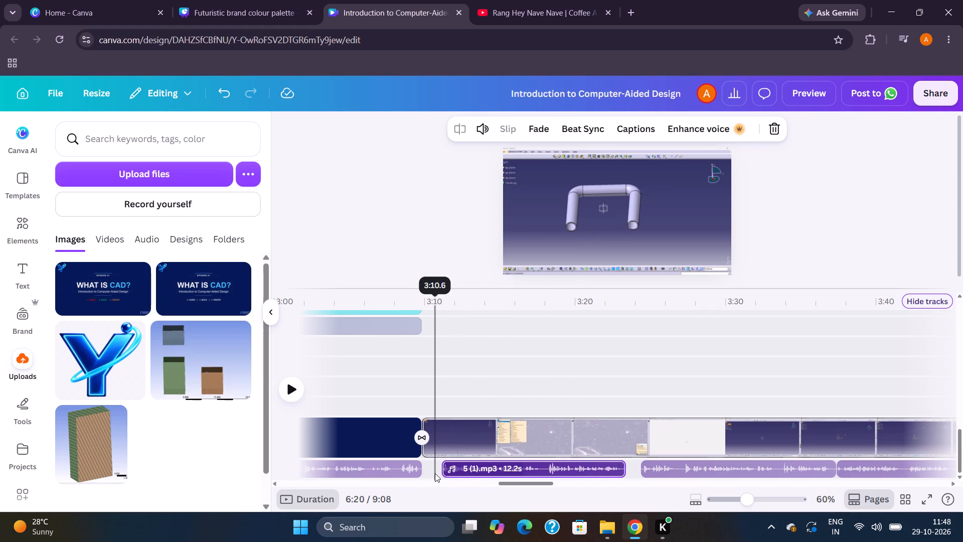
Play the video from 3:09 to 3:51 to review how the narration clips match the CAD recording.
left_click(432, 474)
left_click(420, 473)
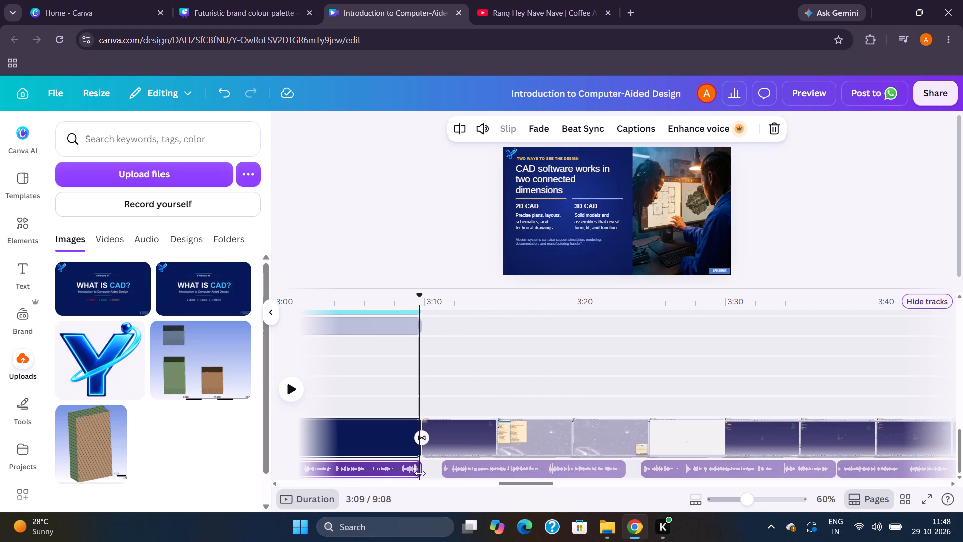
key("space")
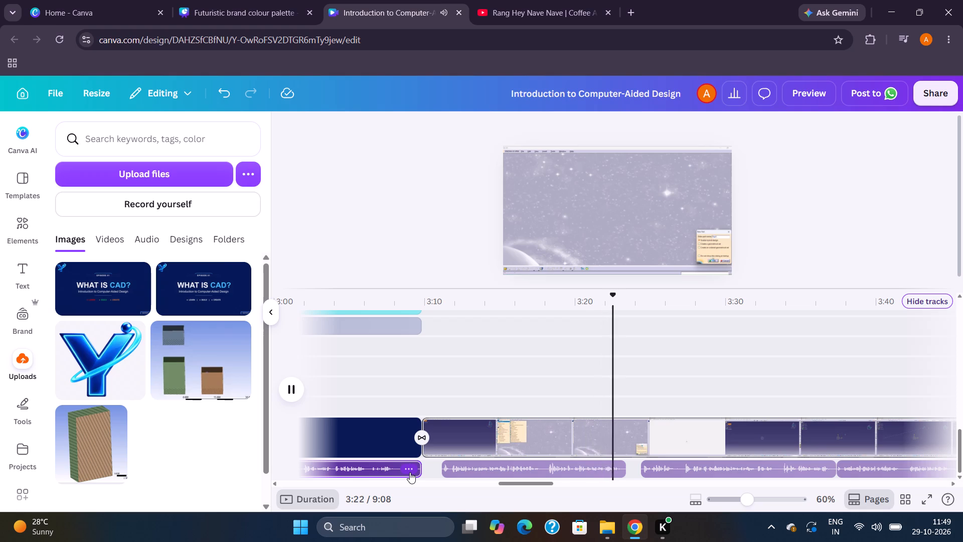
scroll(410, 472, "left", 3)
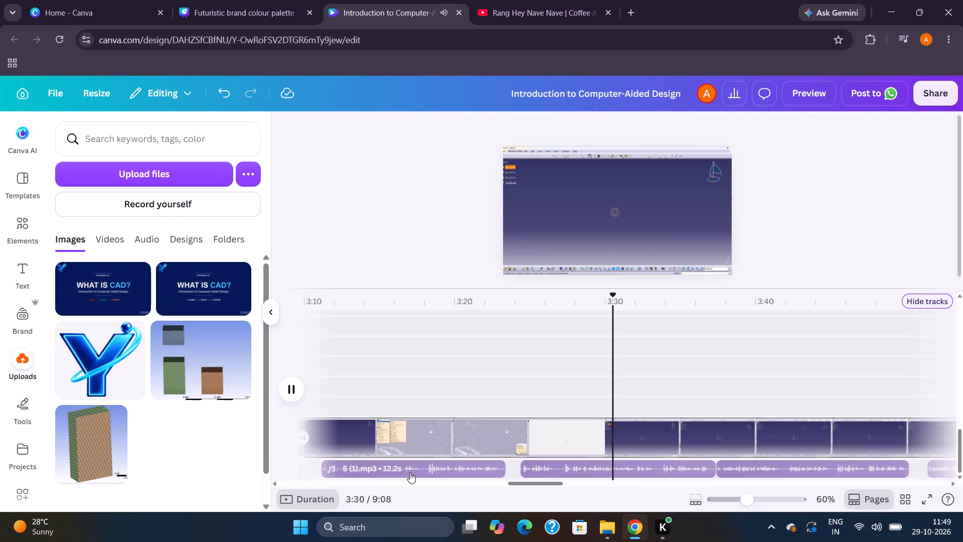
scroll(410, 472, "left", 3)
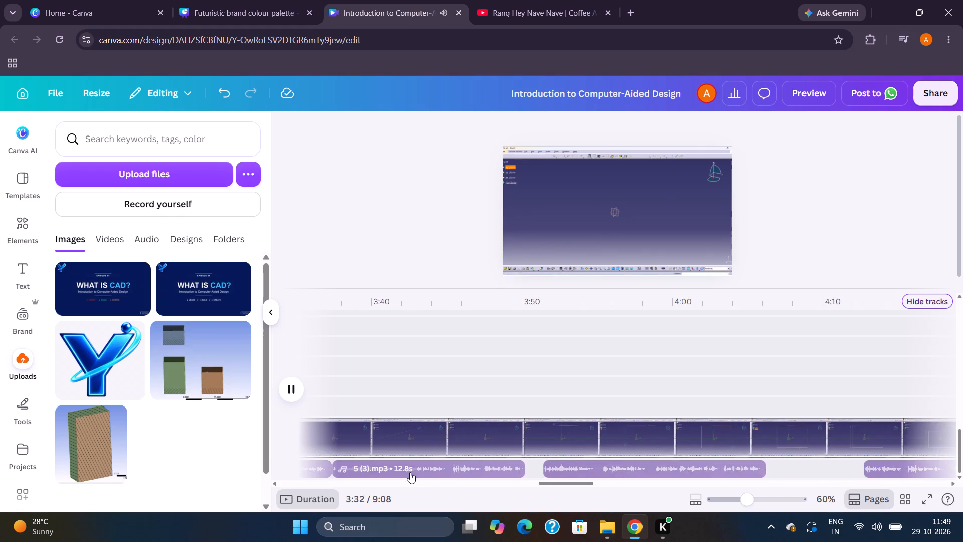
scroll(410, 472, "left", 2)
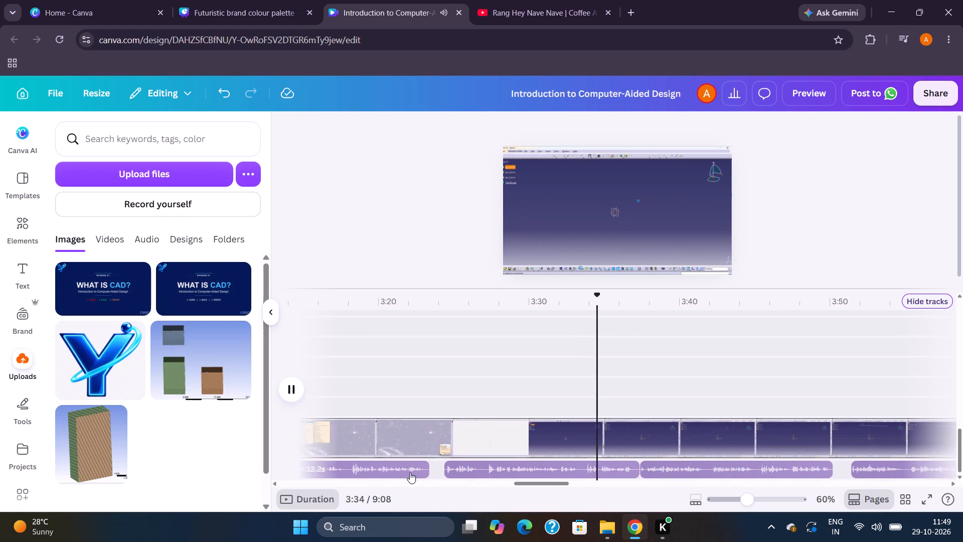
scroll(410, 472, "left", 2)
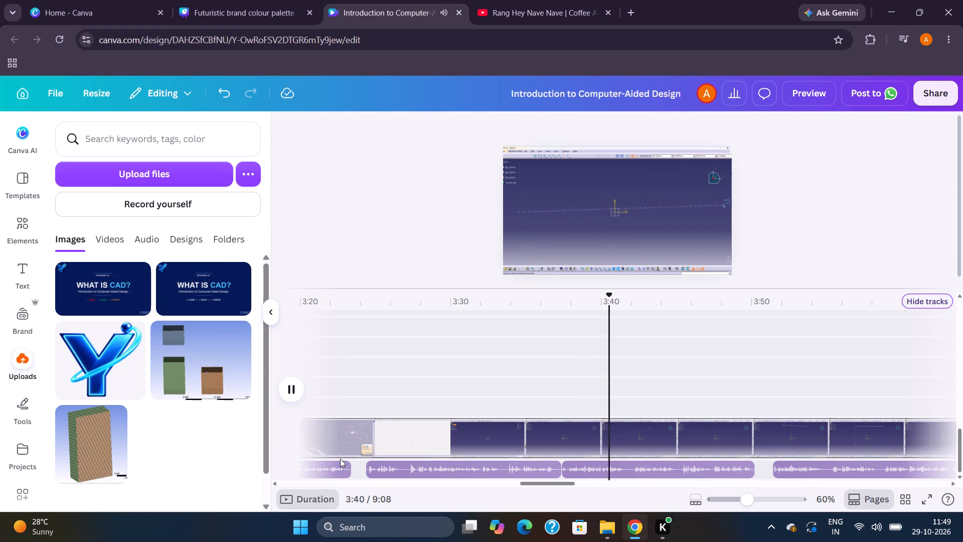
scroll(567, 475, "left", 1)
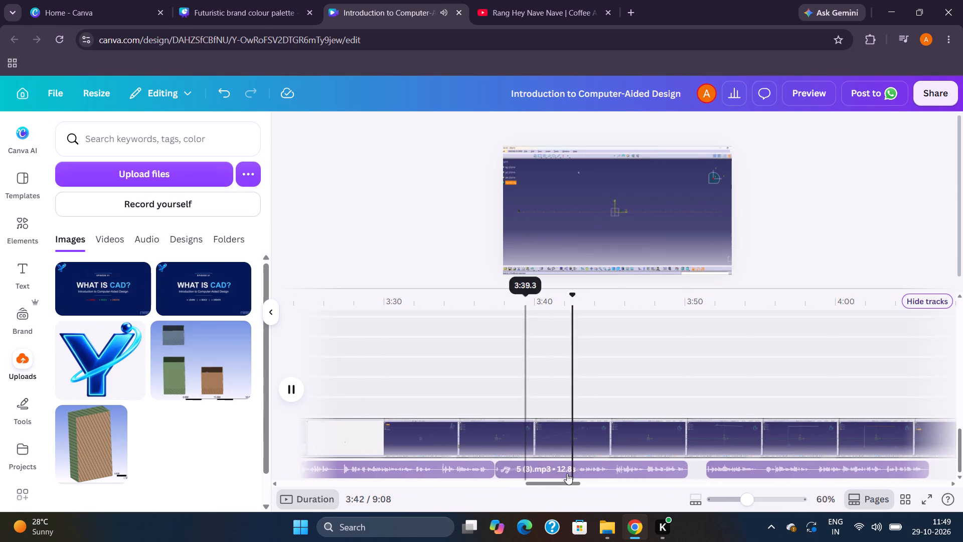
scroll(567, 473, "left", 1)
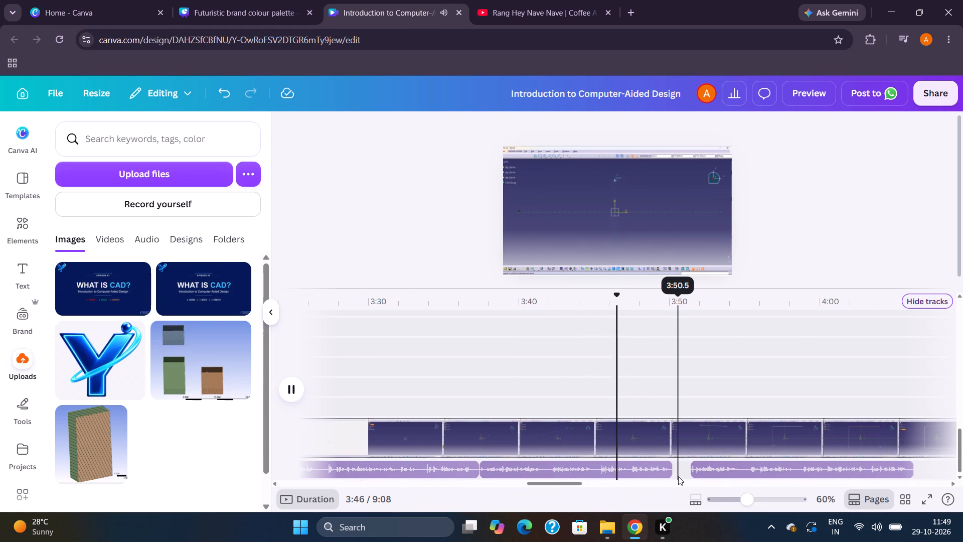
scroll(678, 475, "left", 1)
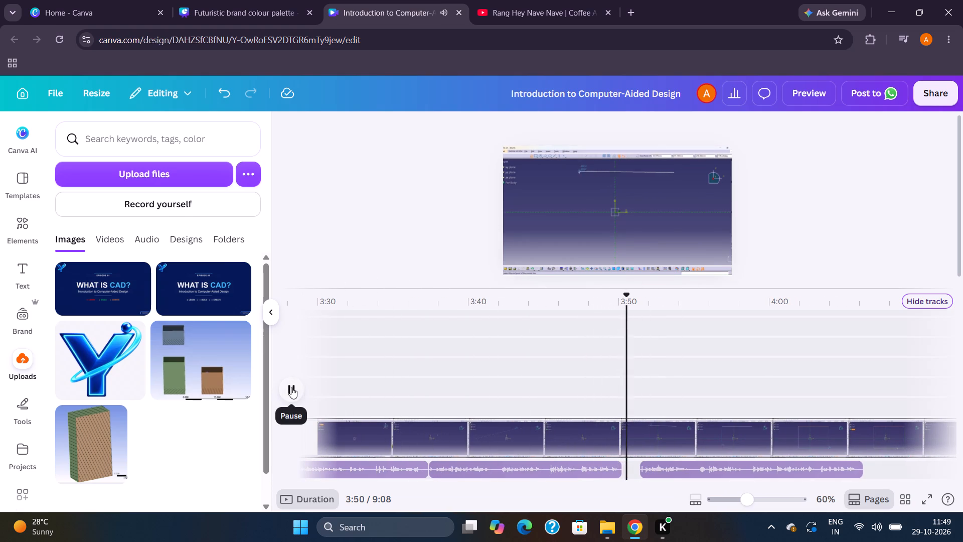
left_click(291, 387)
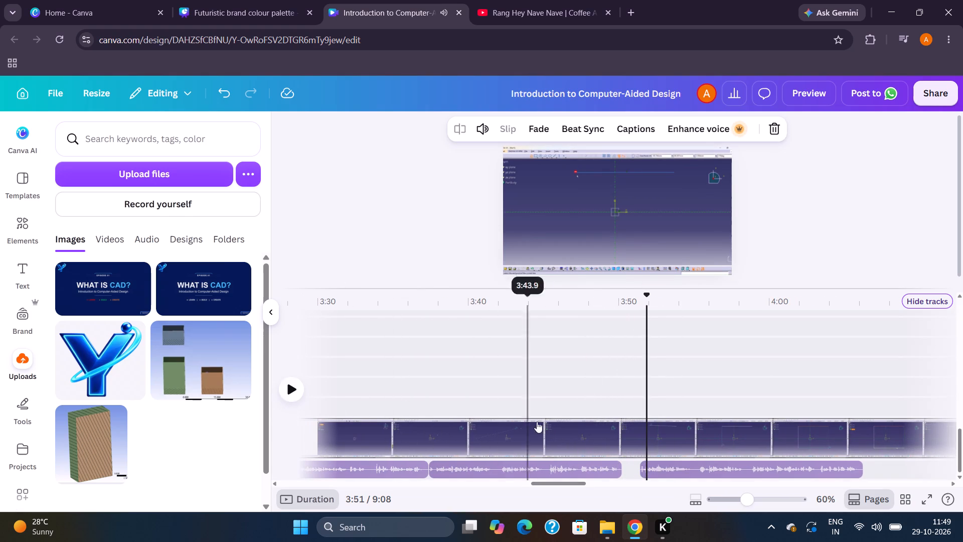
Move the 5(5).mp3 narration clip later along the audio track to start at about 4:17.
scroll(620, 430, "left", 8)
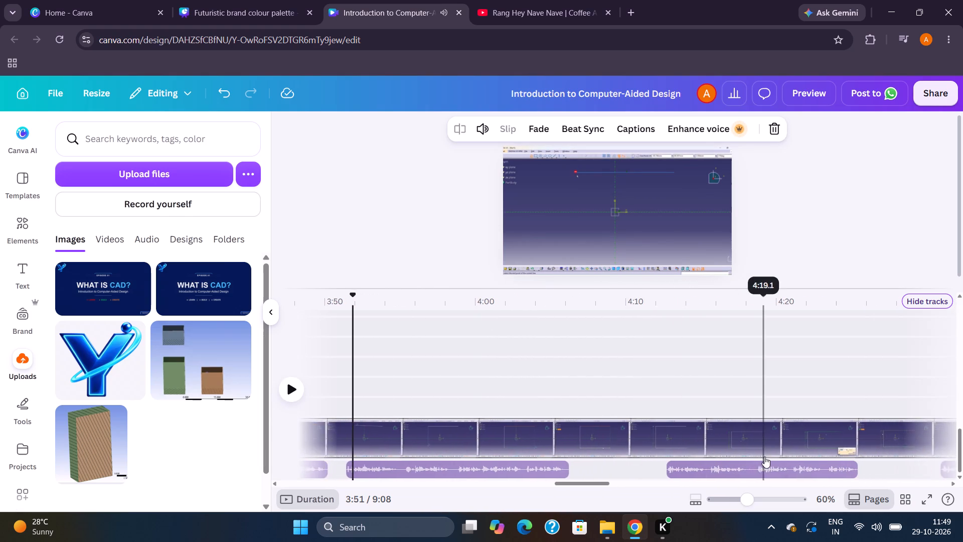
scroll(761, 456, "left", 2)
left_click(706, 460)
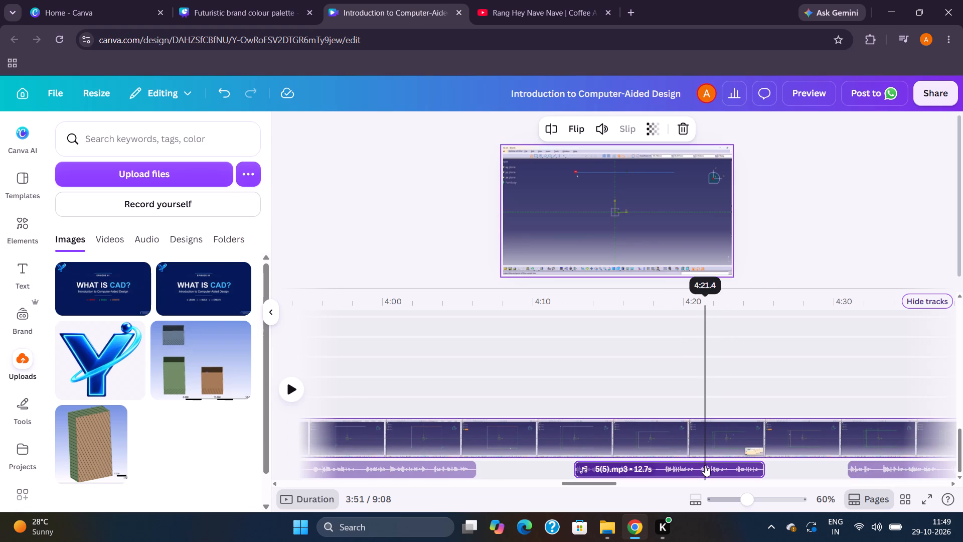
scroll(679, 458, "left", 1)
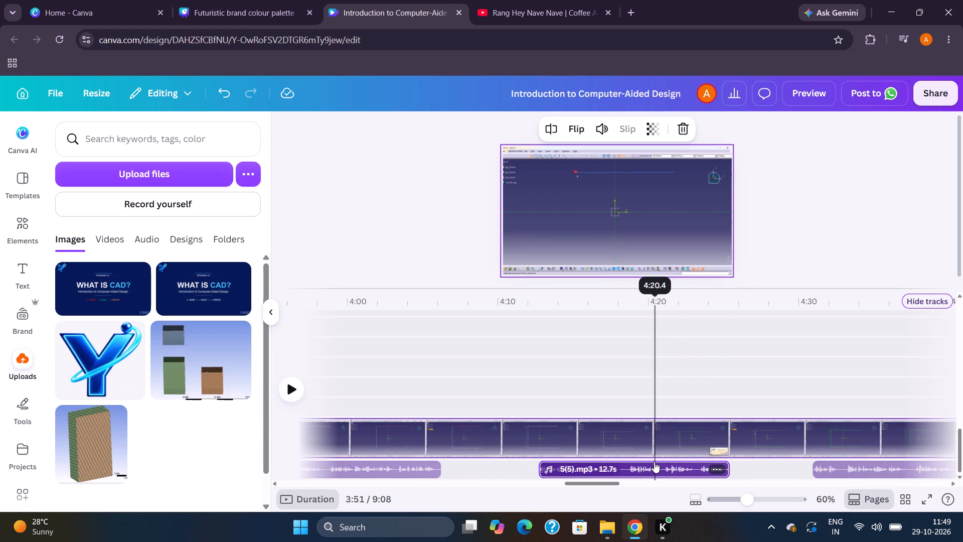
left_click_drag(650, 469, 666, 469)
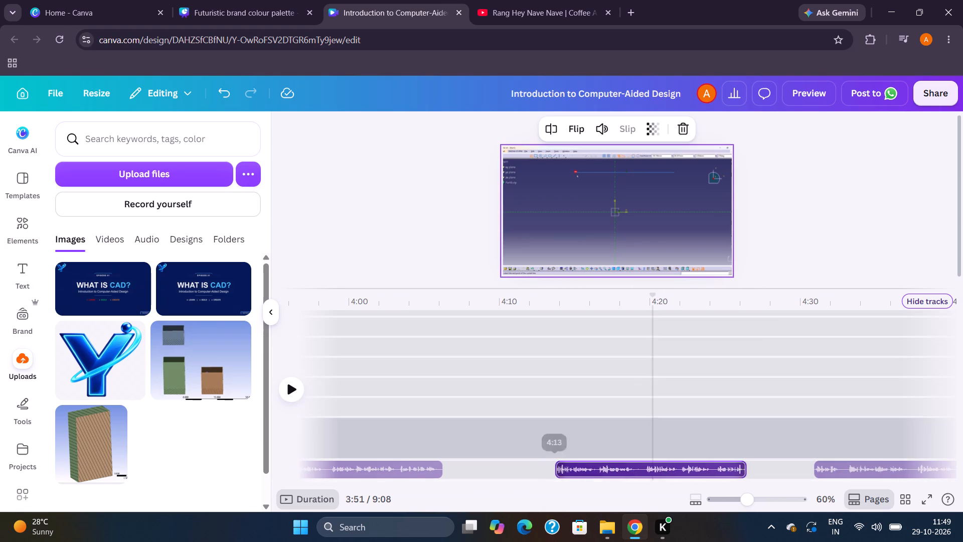
left_click_drag(666, 469, 717, 472)
Move the 5(8).mp3 narration clip later along the audio track to start at about 5:13.
scroll(717, 470, "left", 3)
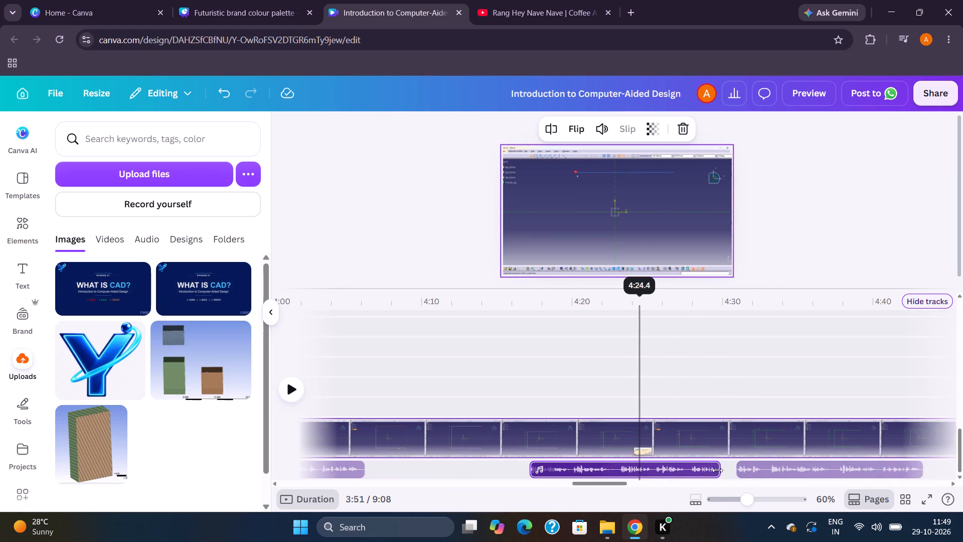
scroll(717, 470, "left", 4)
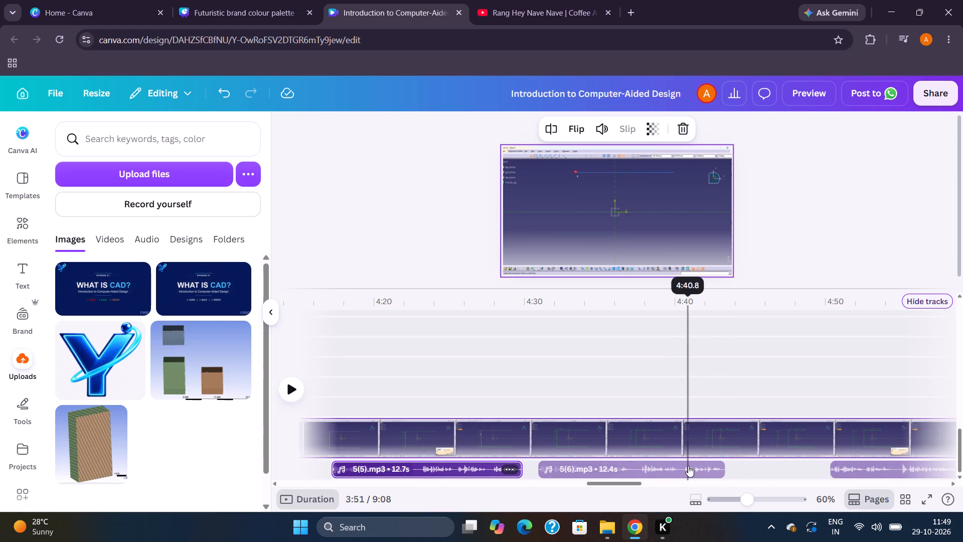
scroll(726, 466, "left", 6)
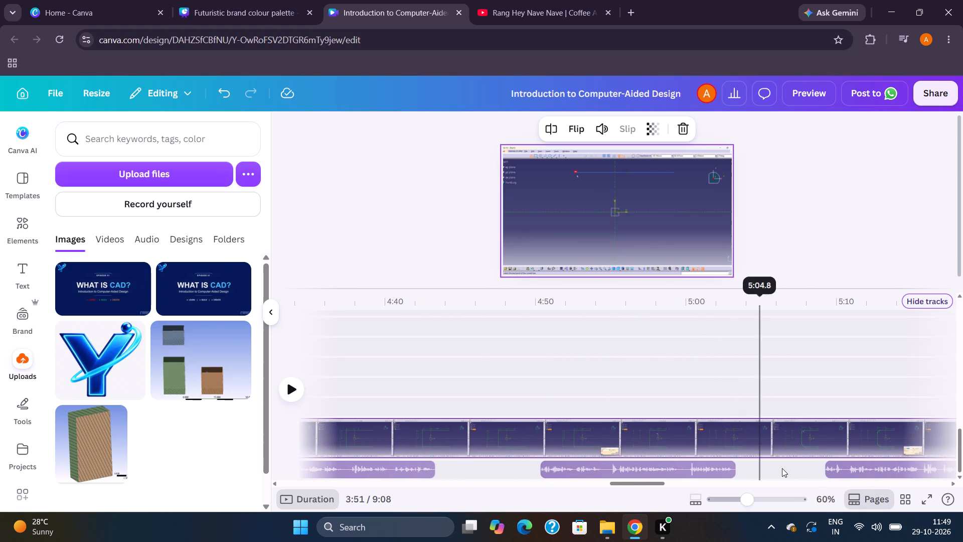
scroll(782, 468, "left", 4)
left_click_drag(744, 468, 749, 468)
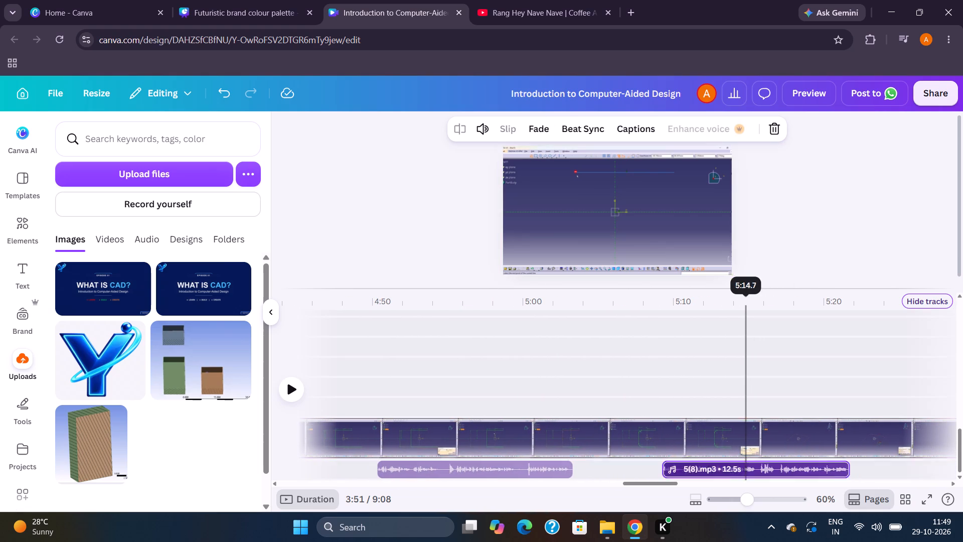
left_click_drag(749, 468, 796, 470)
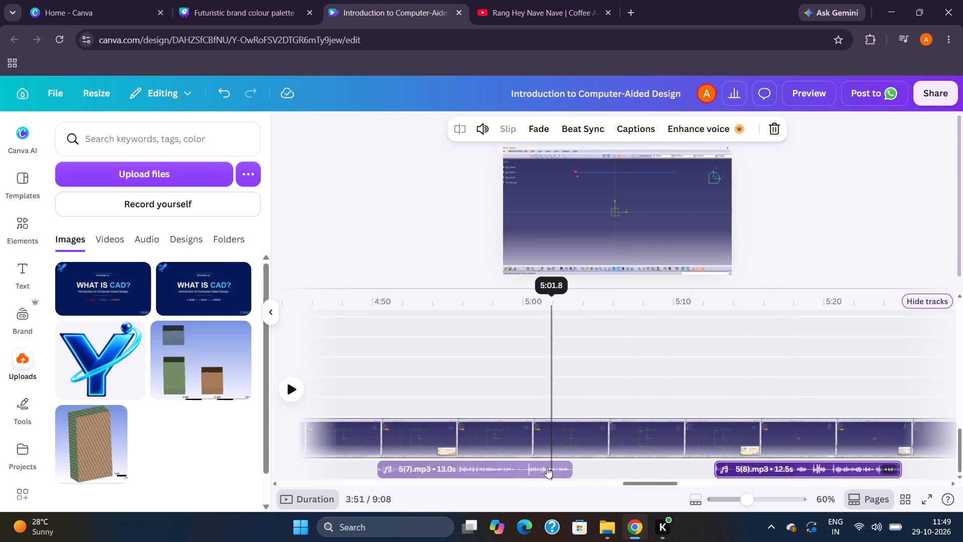
Move the 5(7).mp3 narration clip later to start at about 4:58, closer to the 5(8).mp3 clip.
left_click_drag(544, 470, 658, 473)
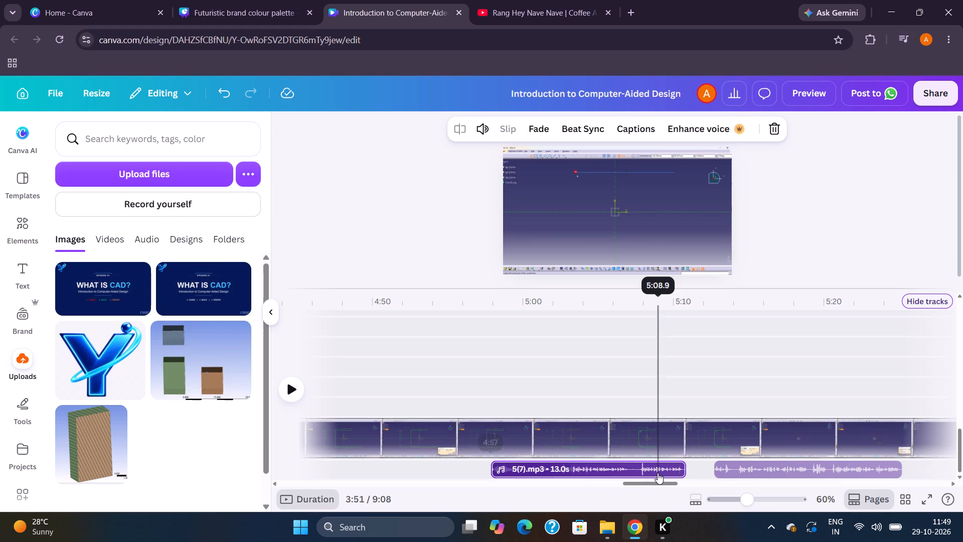
Move the 5(6).mp3 narration clip later along the audio track to start at about 4:44.
scroll(512, 467, "right", 3)
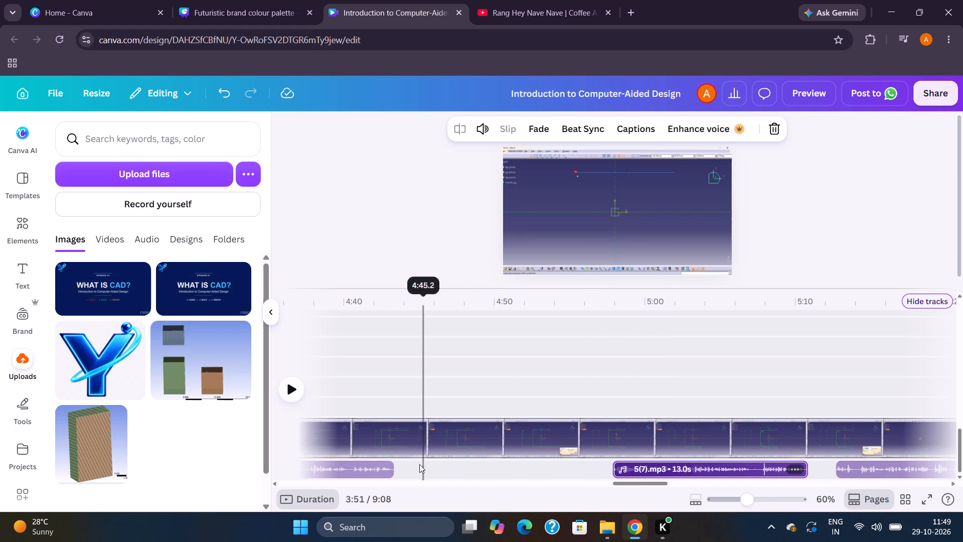
left_click_drag(368, 464, 560, 477)
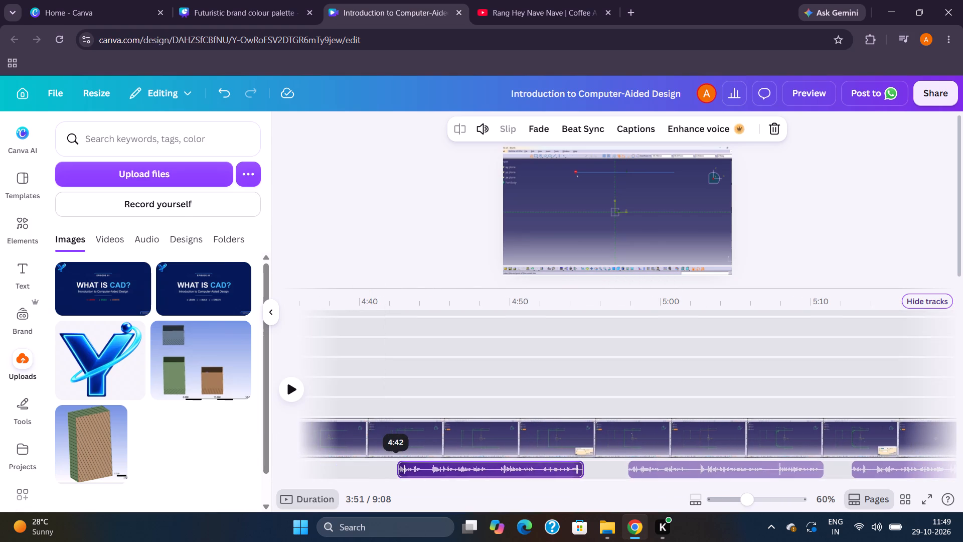
left_click_drag(560, 477, 580, 477)
Move the 5(5).mp3 narration clip later along the audio track to start at about 4:25.
scroll(512, 470, "right", 5)
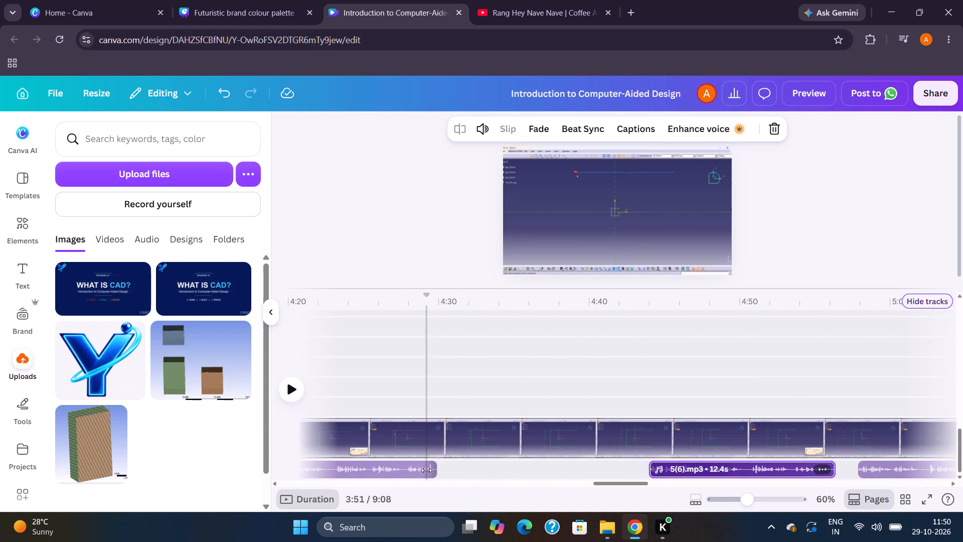
left_click_drag(406, 470, 520, 473)
Move the 5 (4).mp3 narration clip later along the audio track to start at about 3:59.
scroll(513, 473, "right", 4)
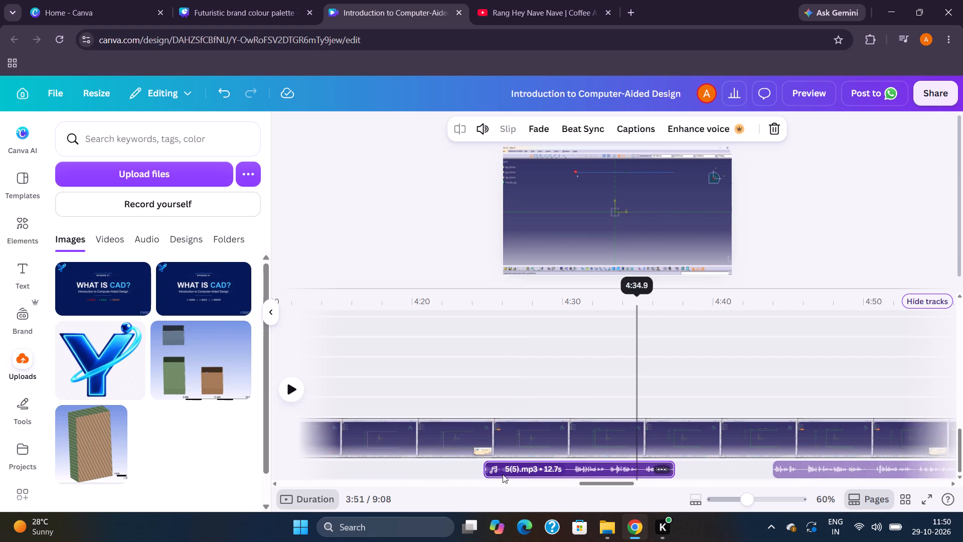
scroll(503, 474, "right", 4)
scroll(436, 476, "right", 4)
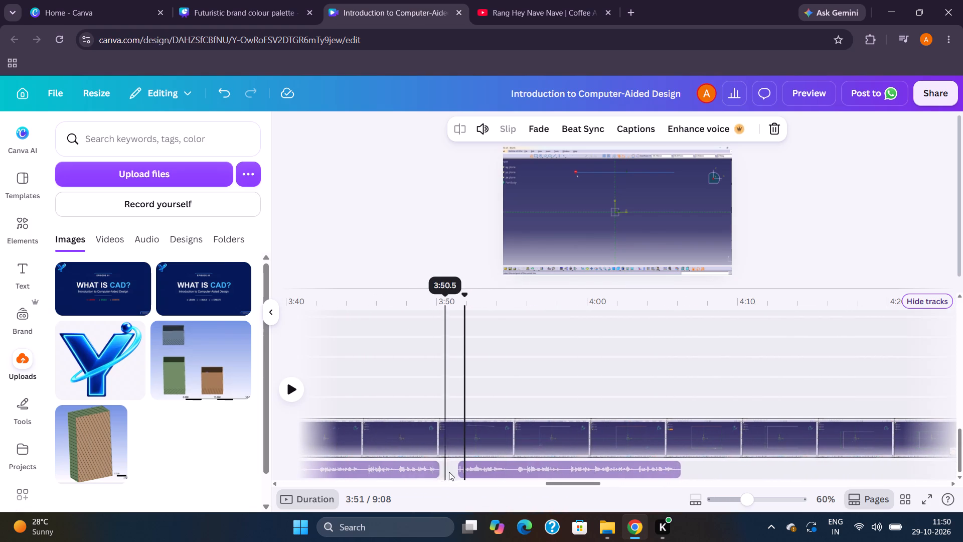
left_click_drag(538, 471, 565, 471)
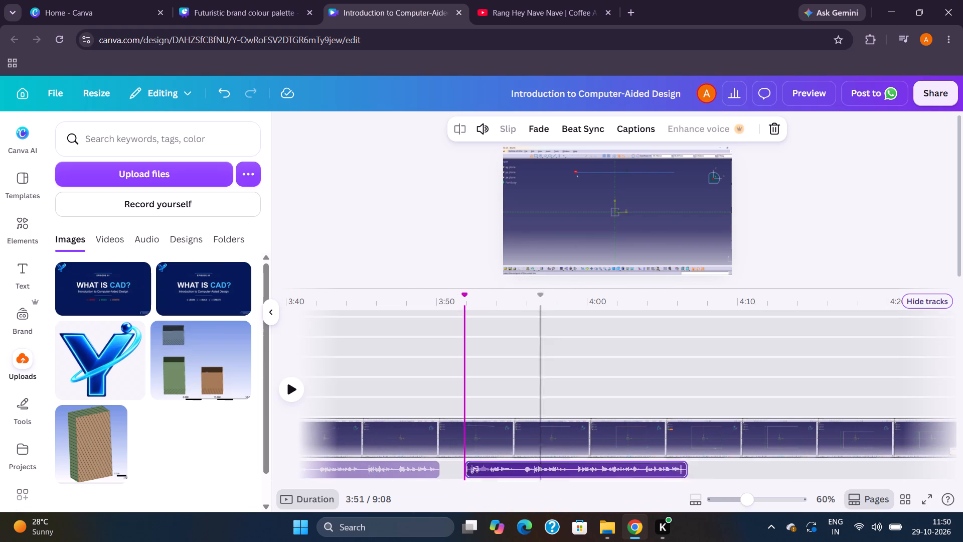
left_click_drag(565, 471, 658, 475)
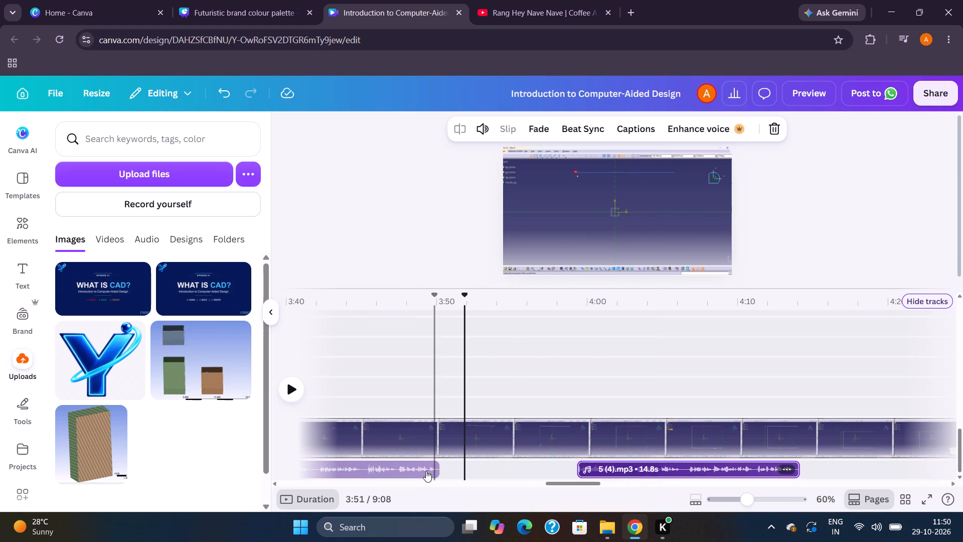
Play the video from 3:49 to 3:57 to check the recording between the 5 (3).mp3 and 5 (4).mp3 clips.
left_click(425, 471)
key("space")
key("space")
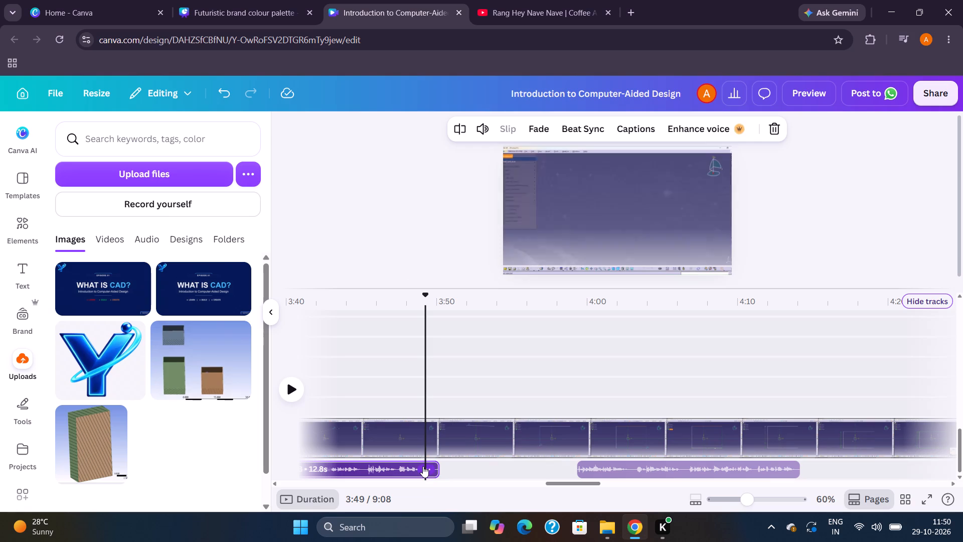
key("space")
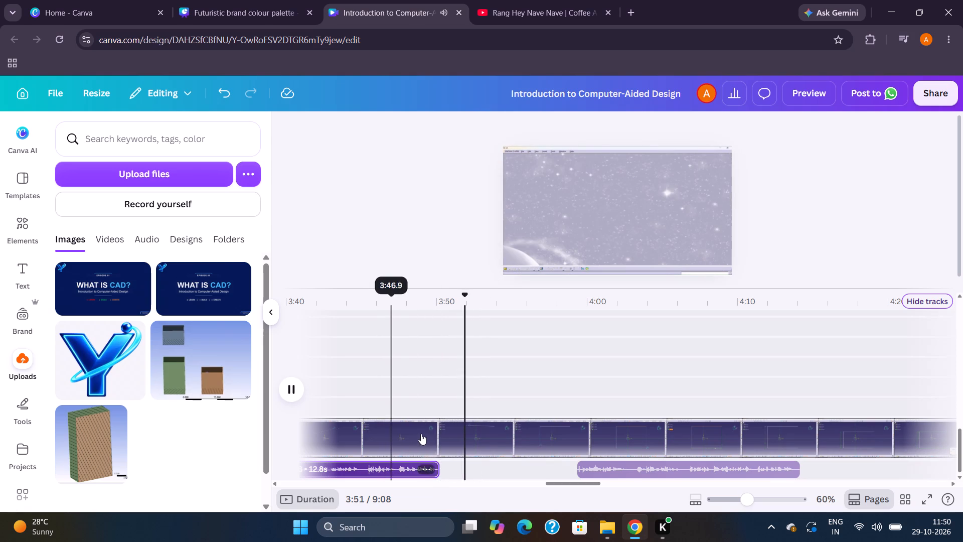
scroll(427, 434, "right", 10)
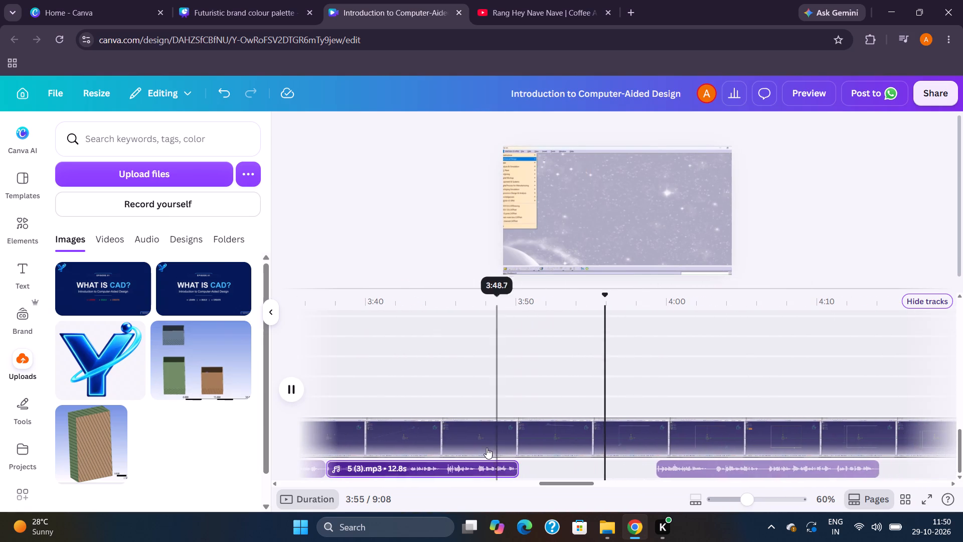
left_click(294, 392)
Play the CAD recording from about 3:10 to 3:32 with pauses, checking how the narration clips match the on-screen actions.
scroll(332, 404, "right", 6)
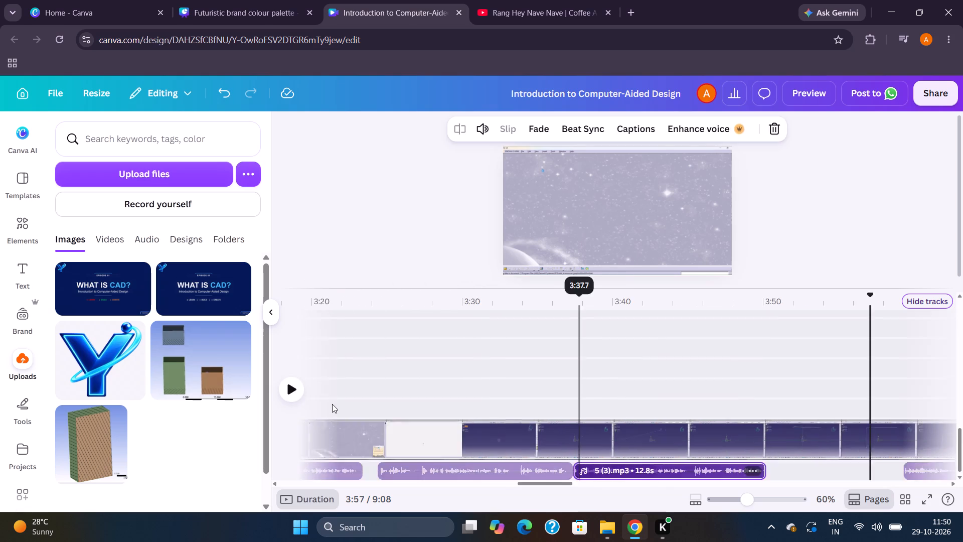
scroll(332, 404, "right", 3)
scroll(517, 400, "down", 1)
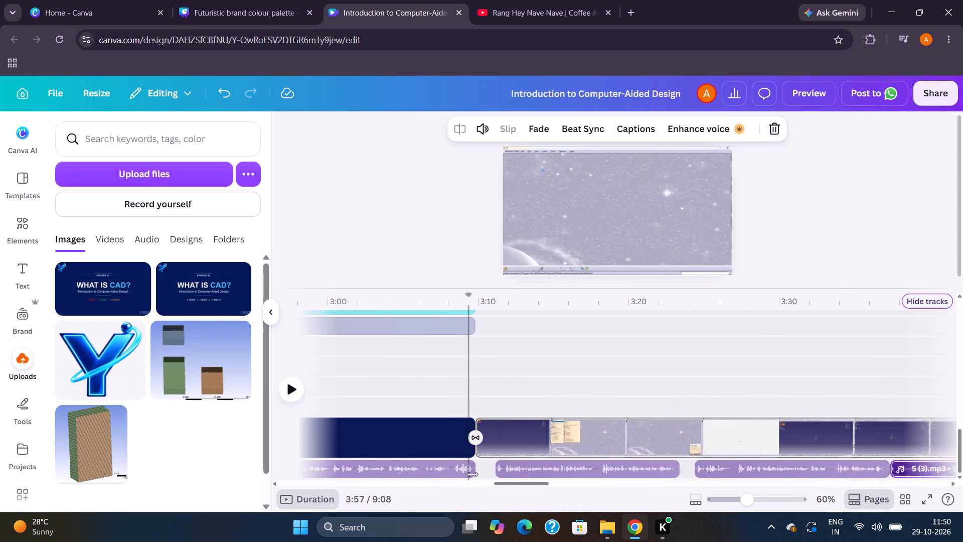
left_click(476, 475)
left_click(297, 385)
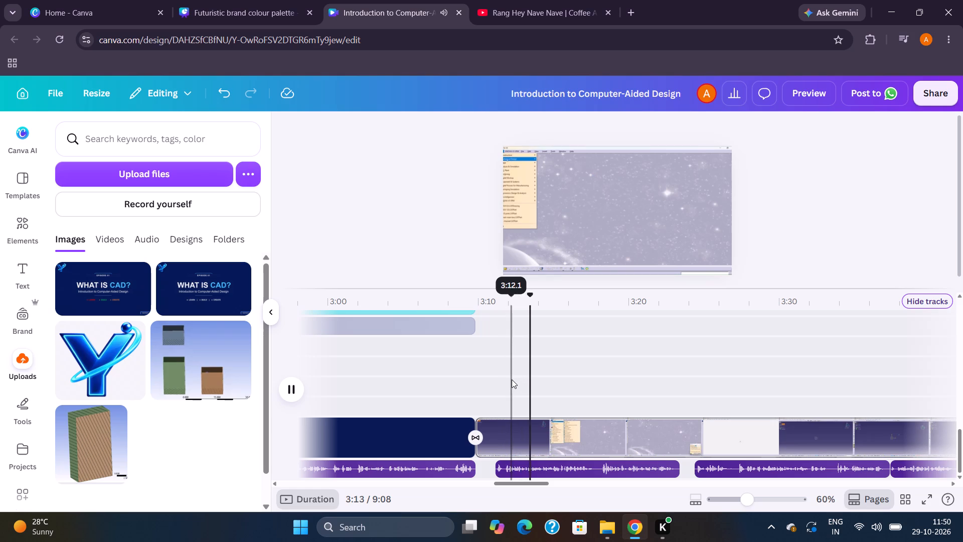
key("space")
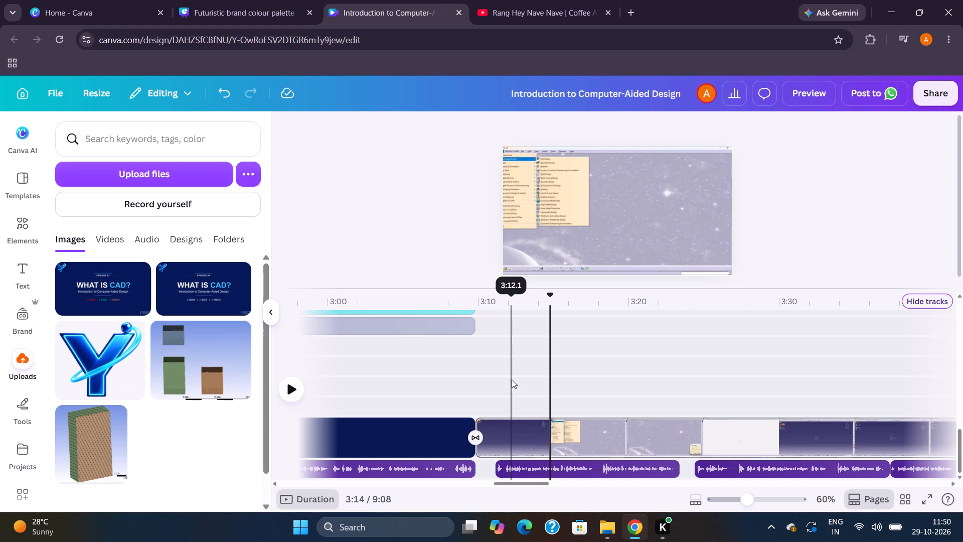
key("space")
key("space")
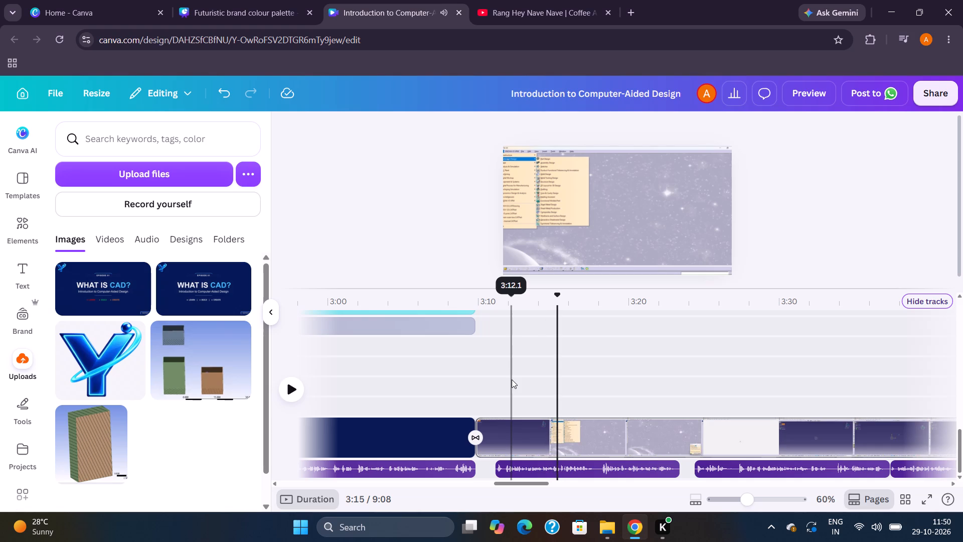
key("space")
key("space")
key("space")
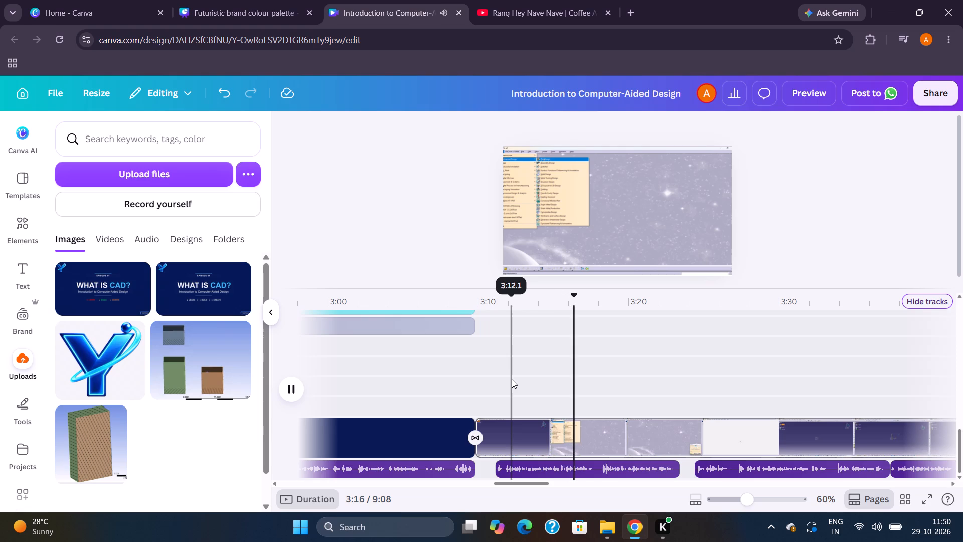
key("space")
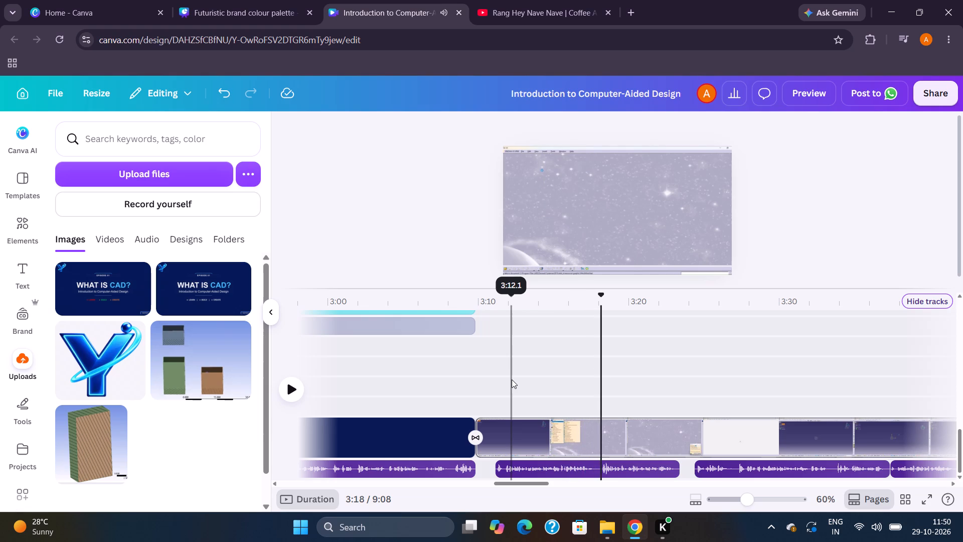
key("space")
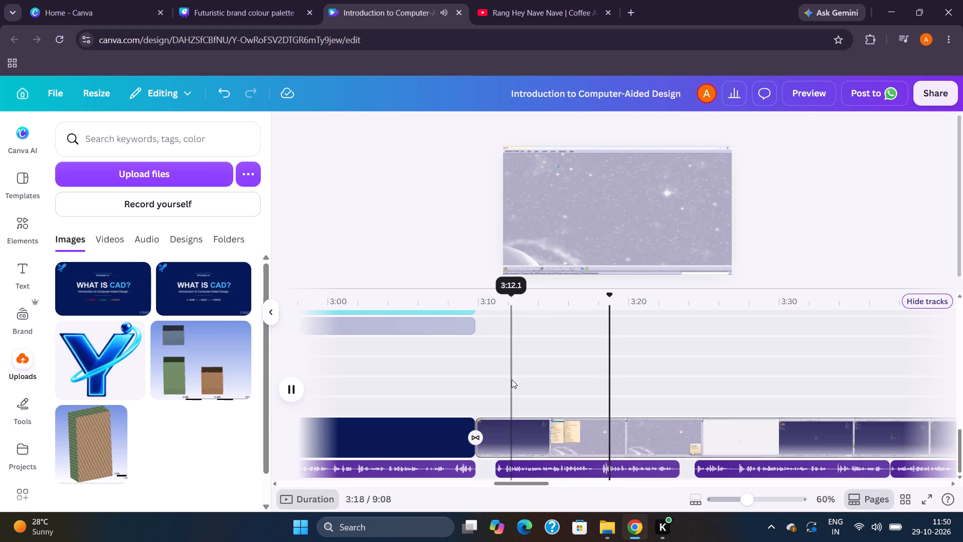
key("space")
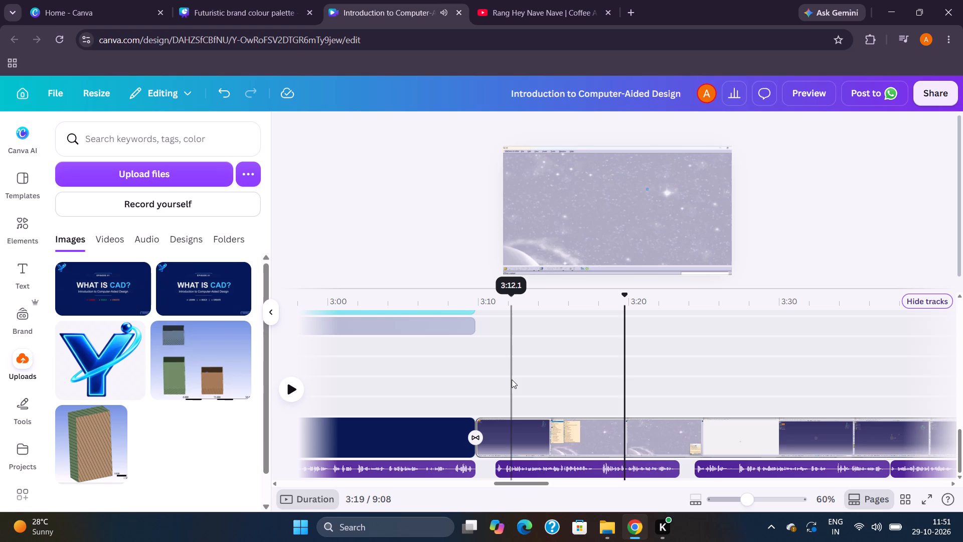
key("space")
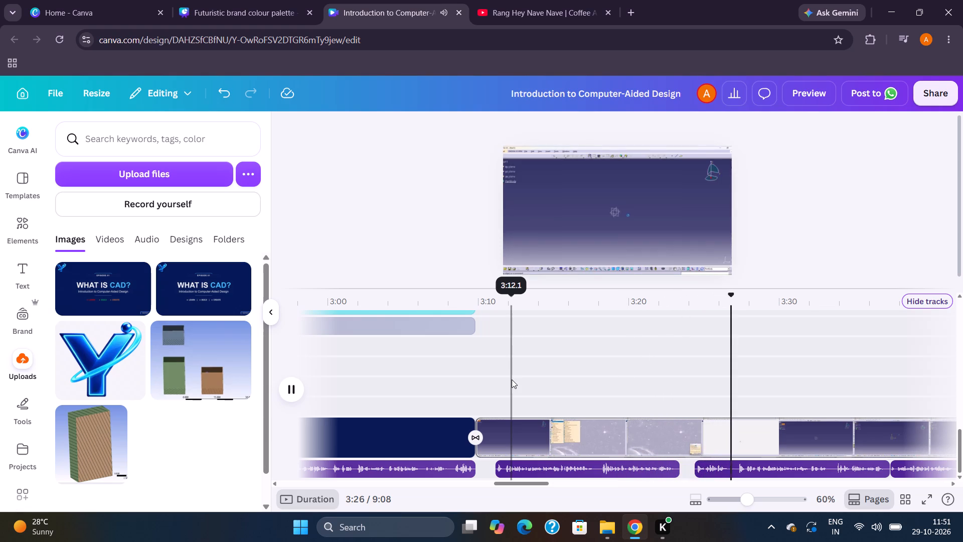
scroll(512, 379, "left", 2)
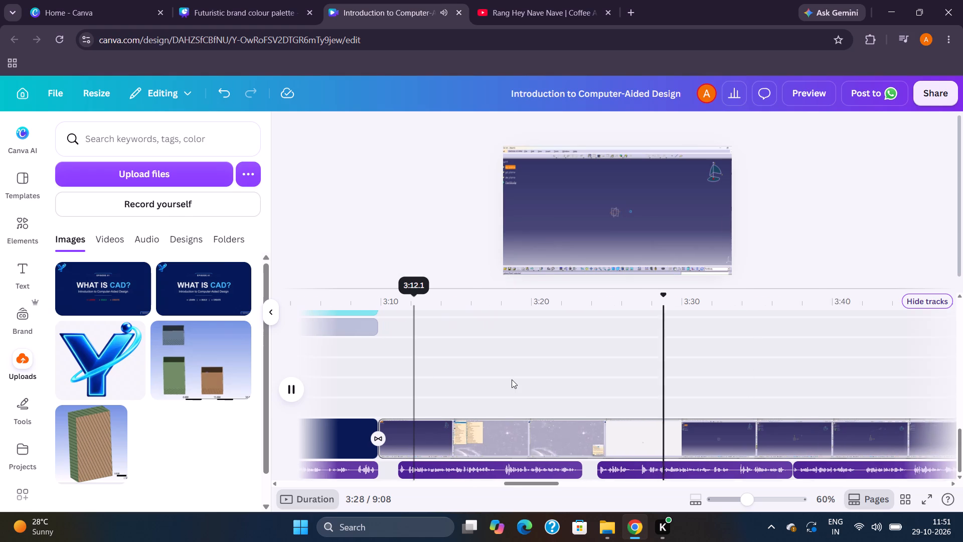
scroll(512, 379, "left", 2)
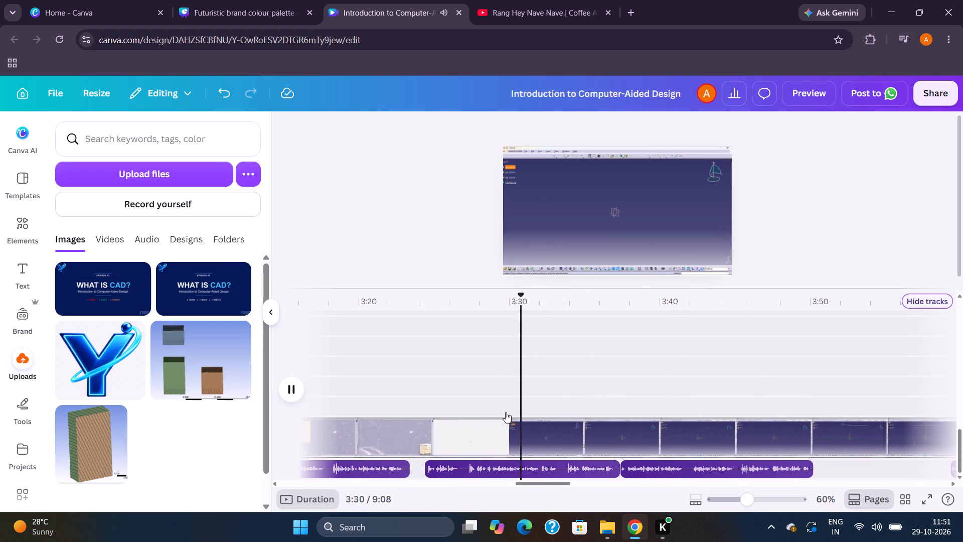
left_click(289, 383)
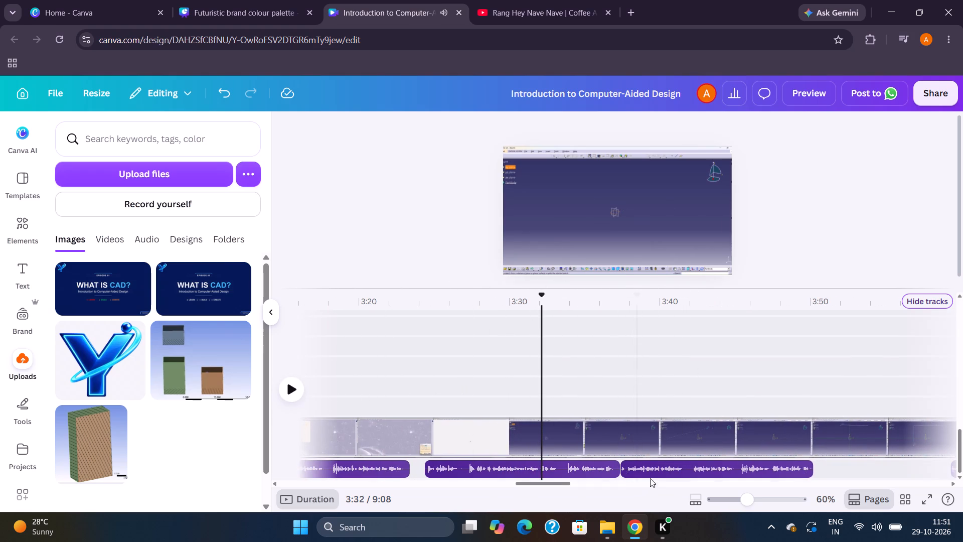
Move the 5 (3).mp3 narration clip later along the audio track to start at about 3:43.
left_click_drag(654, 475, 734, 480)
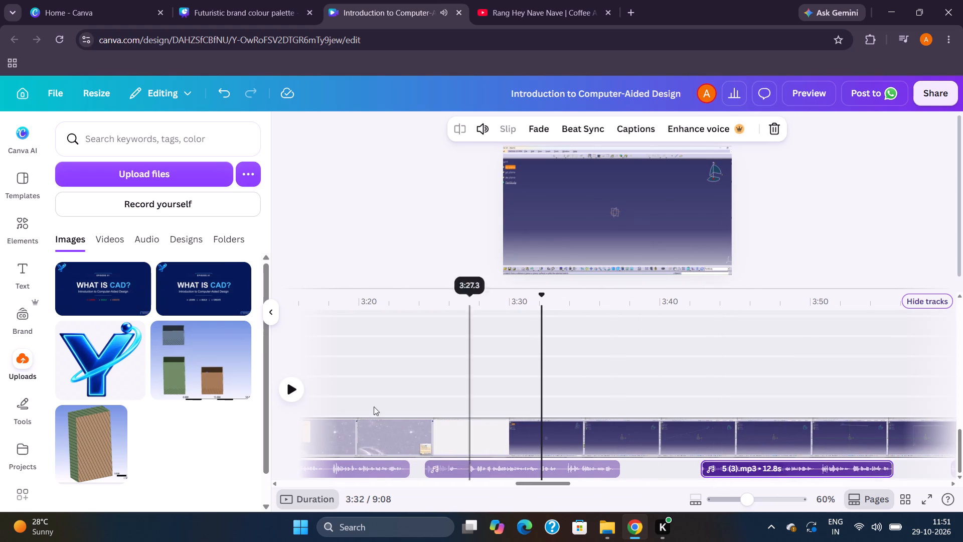
Play the video from 3:32 to 3:41 and move the 5 (3).mp3 narration clip earlier to start at about 3:39.
left_click(288, 395)
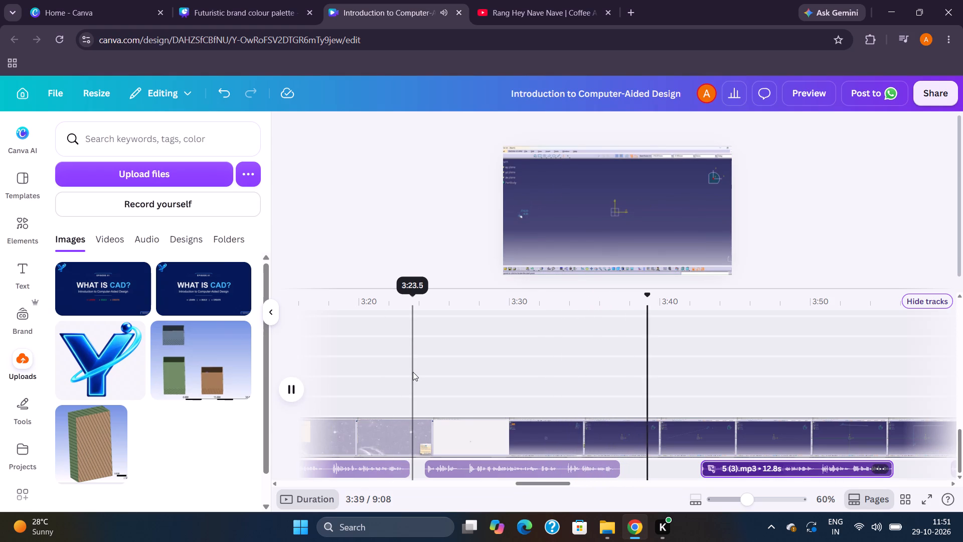
left_click(293, 381)
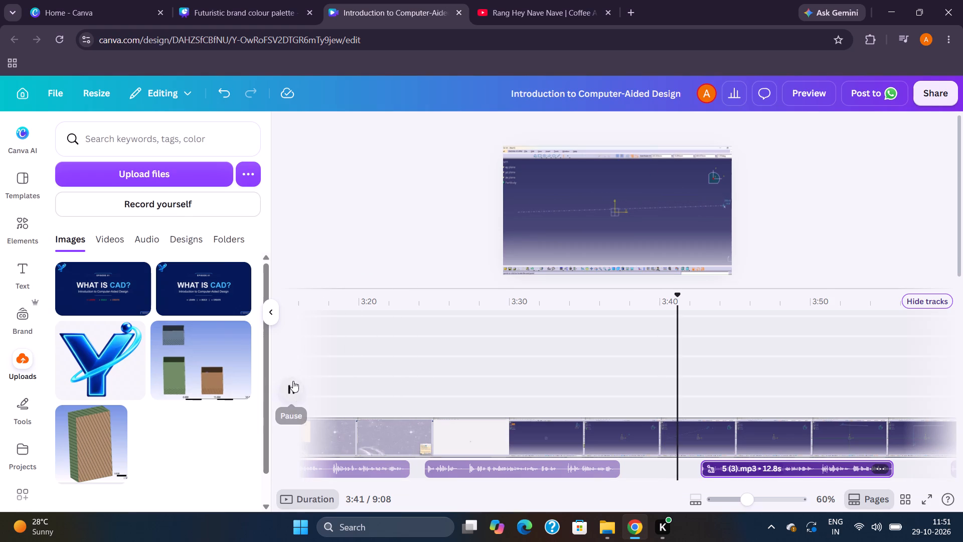
left_click_drag(721, 472, 717, 470)
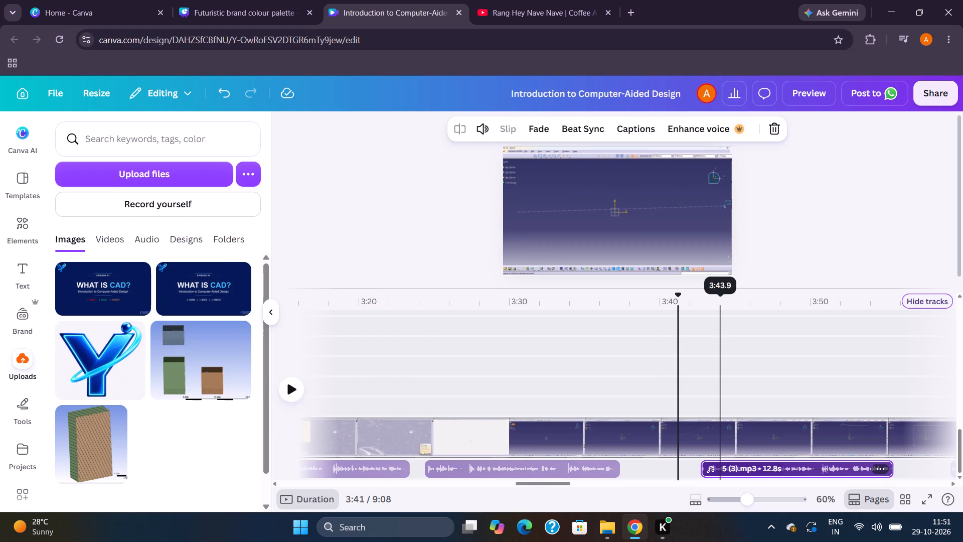
left_click_drag(717, 470, 668, 470)
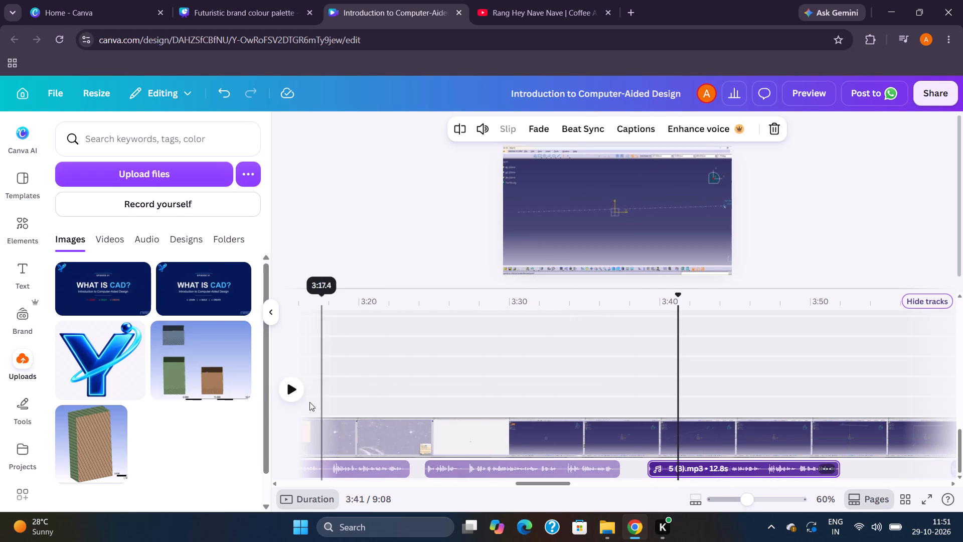
Play the video from 3:41 to about 3:56, checking the 5 (3).mp3 narration against the sketching shown in the recording.
left_click(285, 387)
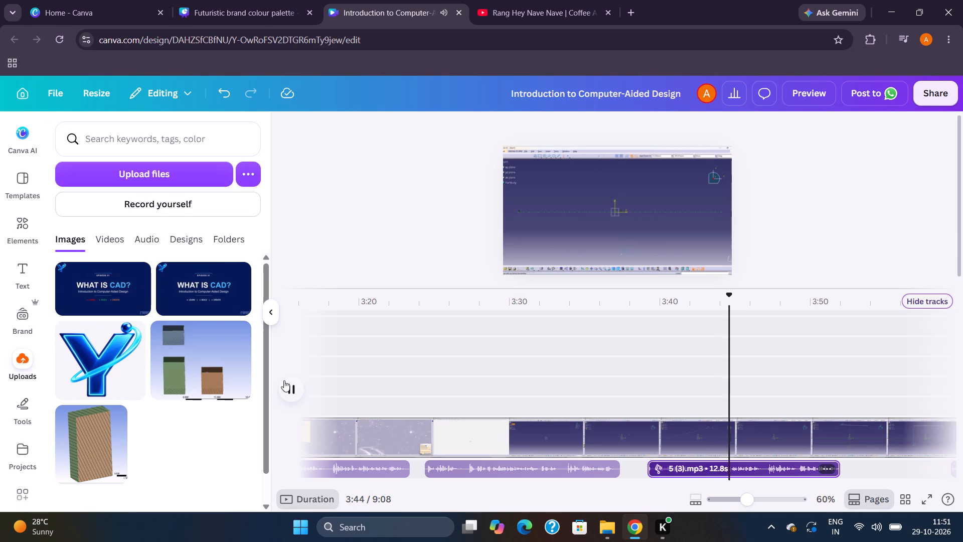
scroll(284, 380, "left", 1)
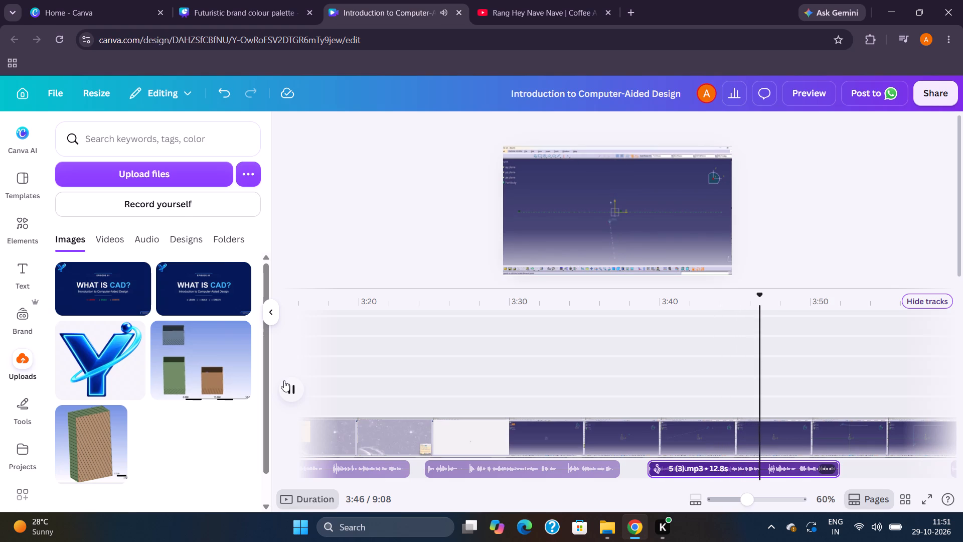
scroll(284, 380, "left", 1)
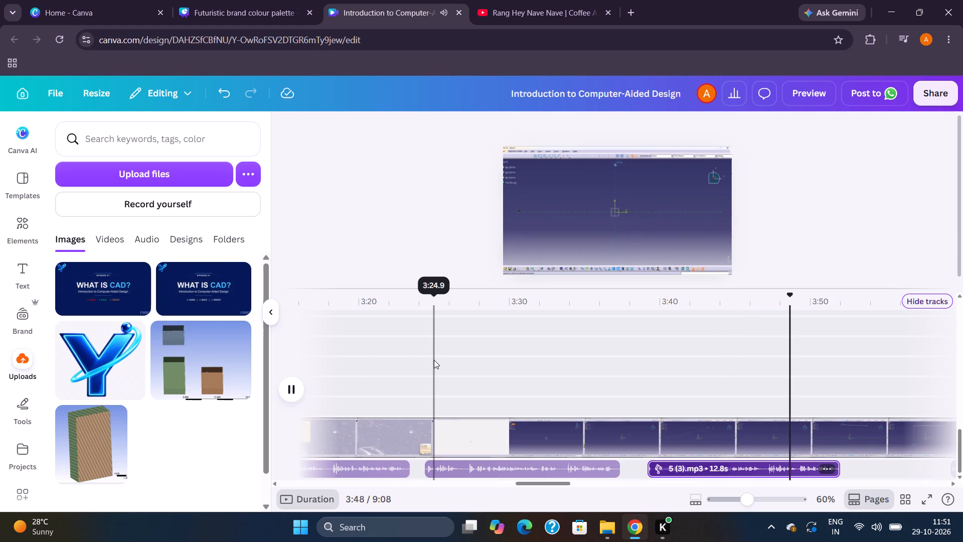
scroll(434, 360, "left", 4)
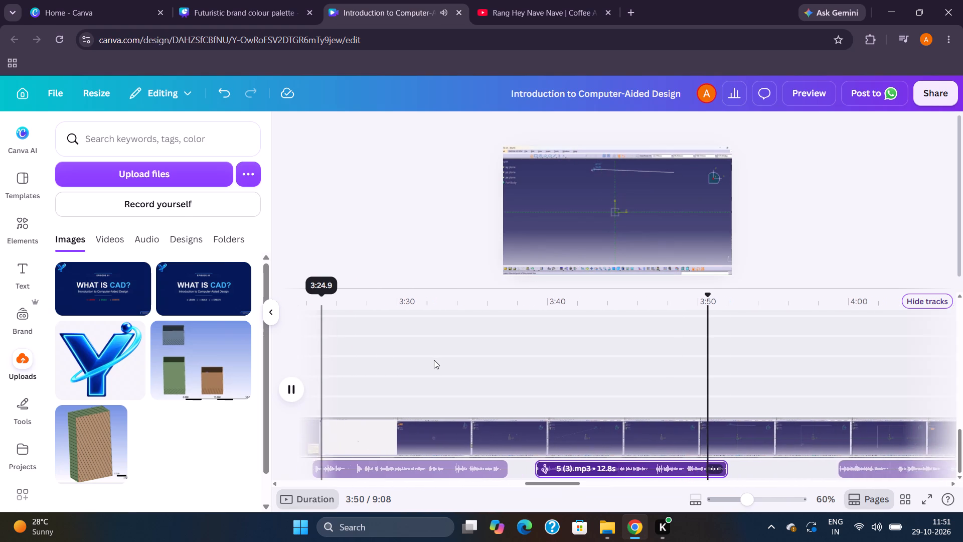
scroll(434, 360, "left", 3)
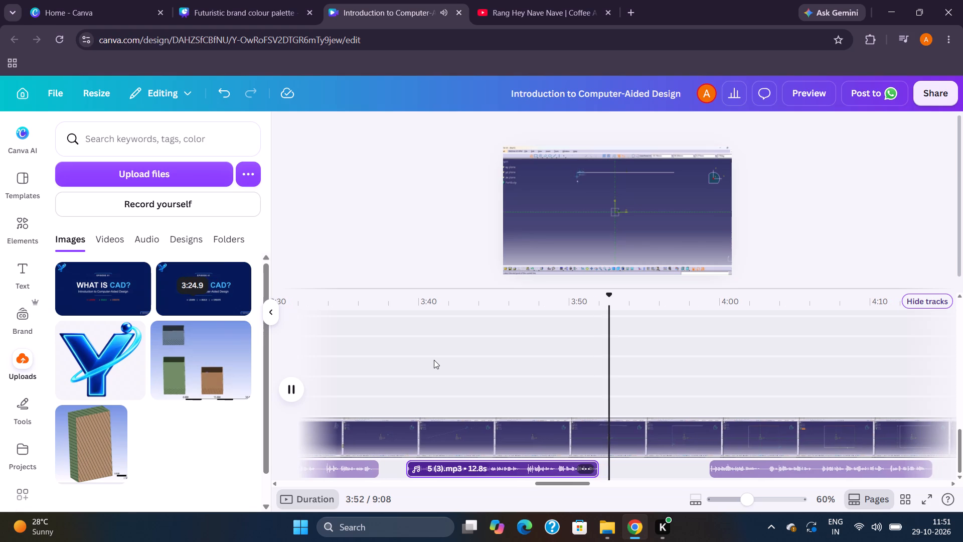
scroll(634, 422, "left", 1)
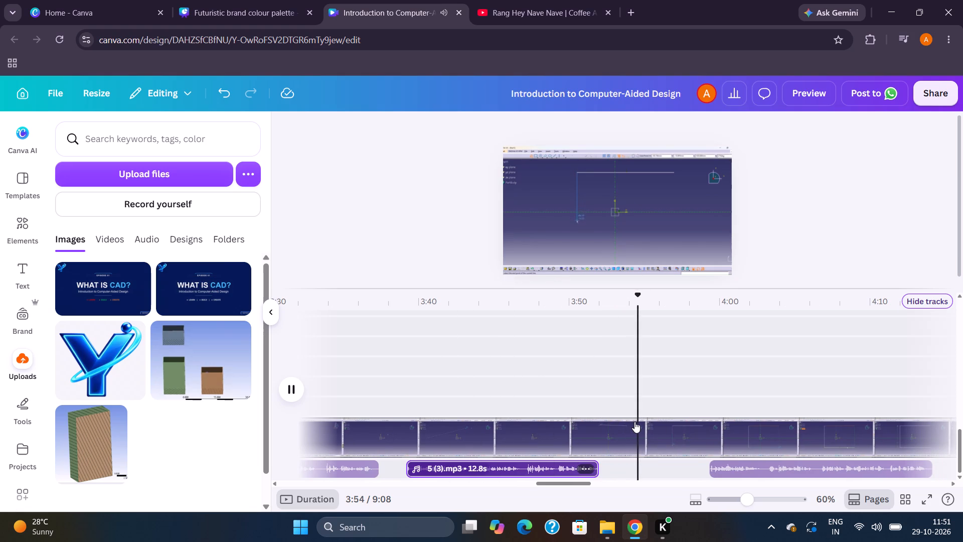
scroll(634, 422, "left", 1)
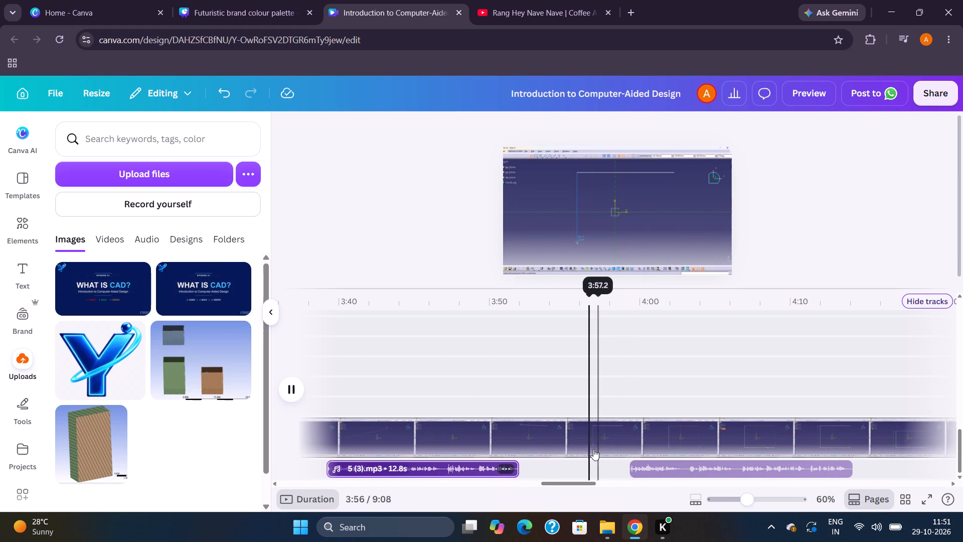
Stop playback at about 3:56 and move the 5 (4).mp3 narration clip earlier to start at about 3:57.
left_click(589, 467)
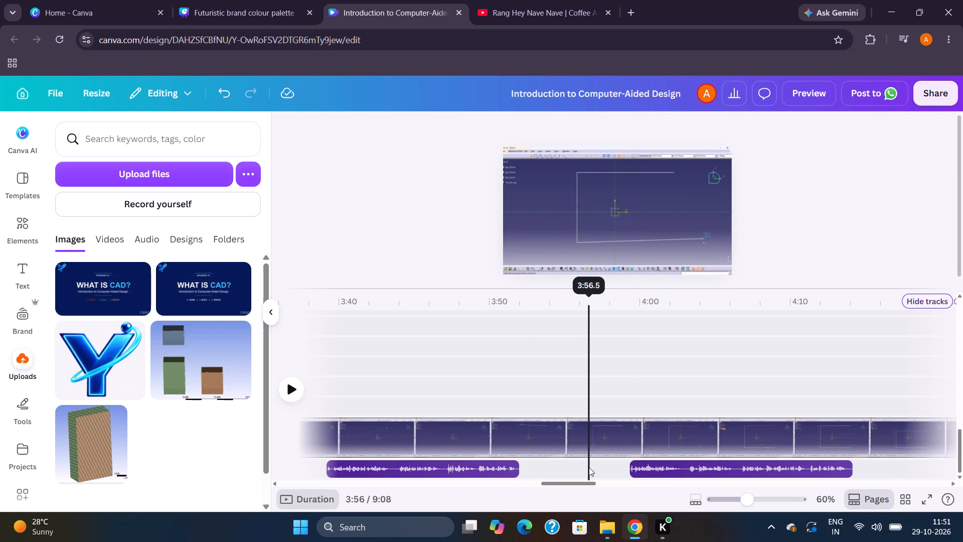
left_click_drag(650, 466, 613, 468)
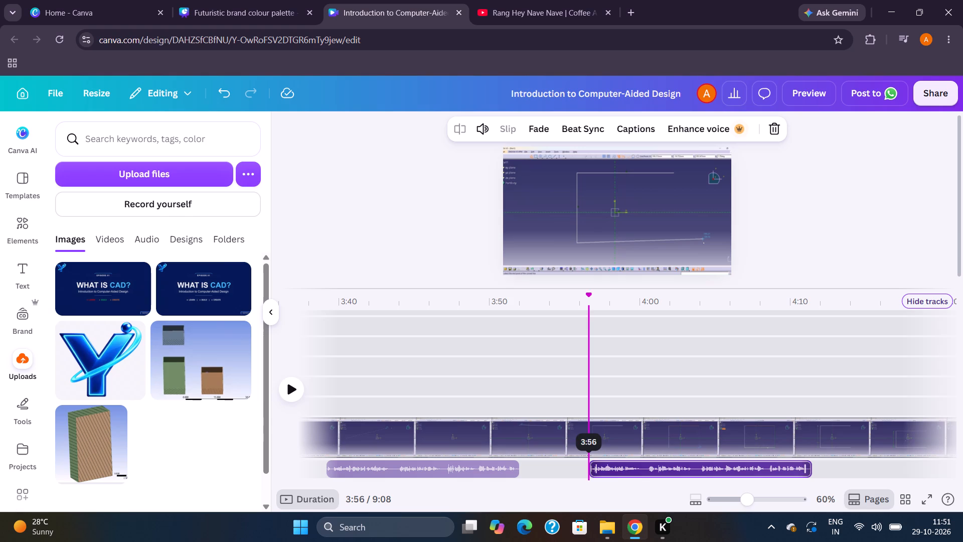
left_click_drag(613, 468, 613, 468)
Play the video from about 3:56 to 4:23 to check the 5 (4).mp3 narration and the gap before 5(5).mp3.
left_click(290, 394)
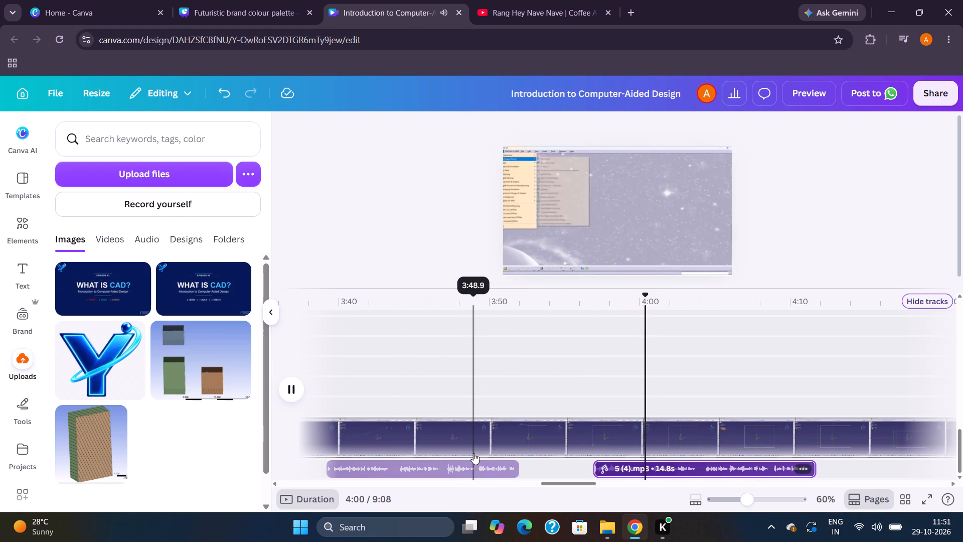
scroll(473, 453, "left", 1)
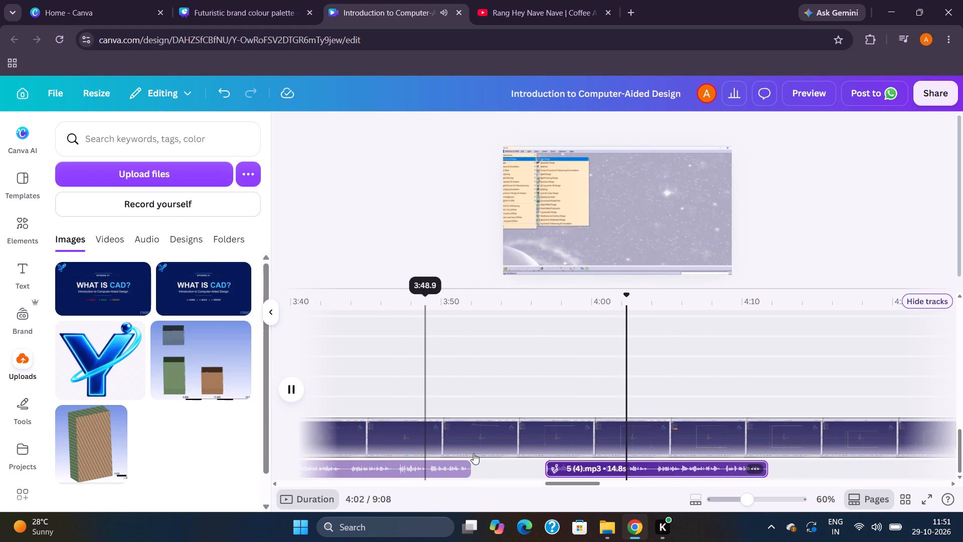
scroll(473, 453, "left", 3)
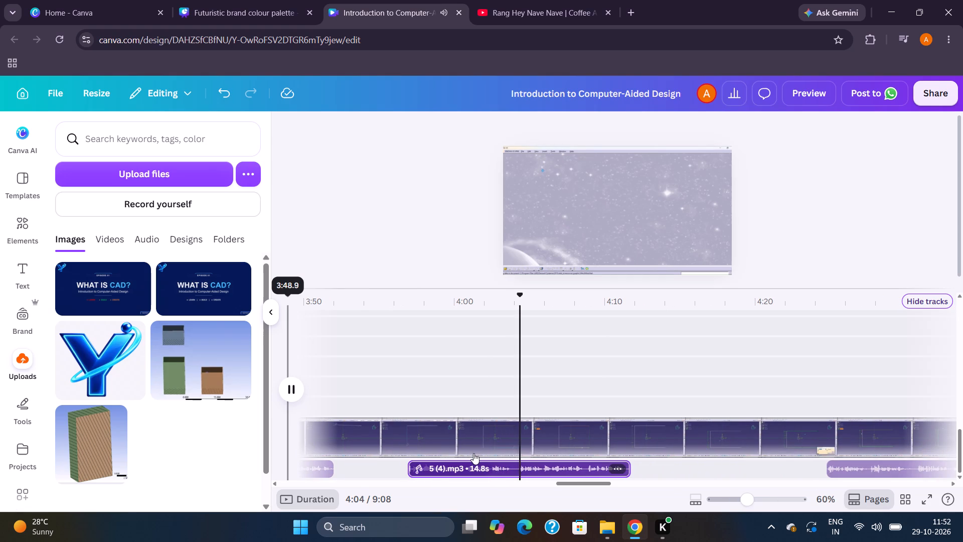
left_click(292, 394)
left_click(292, 394)
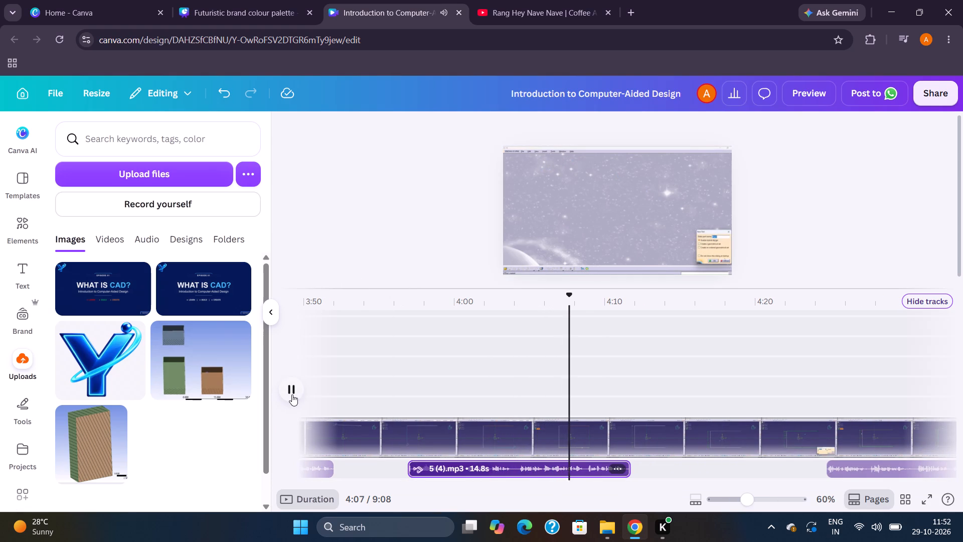
scroll(596, 471, "left", 2)
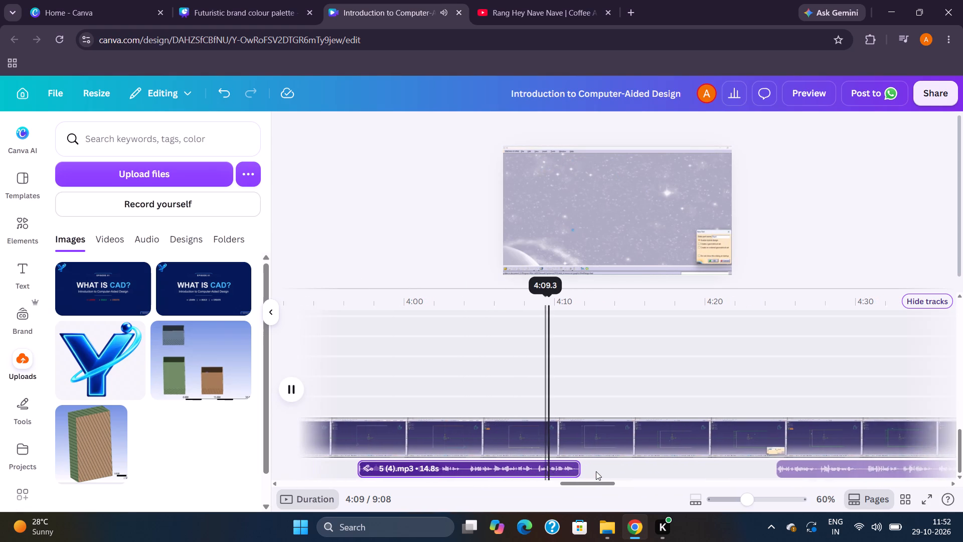
scroll(596, 471, "left", 3)
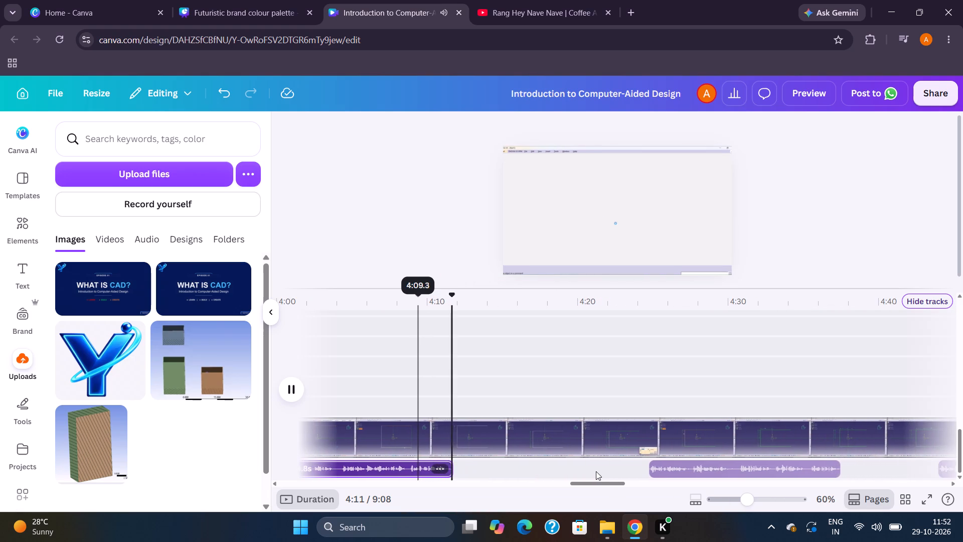
scroll(596, 471, "left", 1)
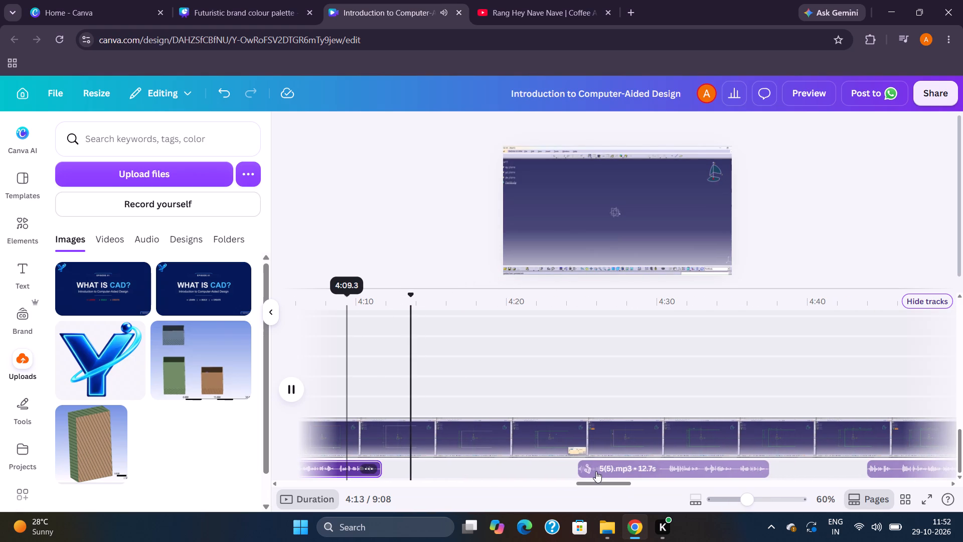
scroll(596, 471, "right", 1)
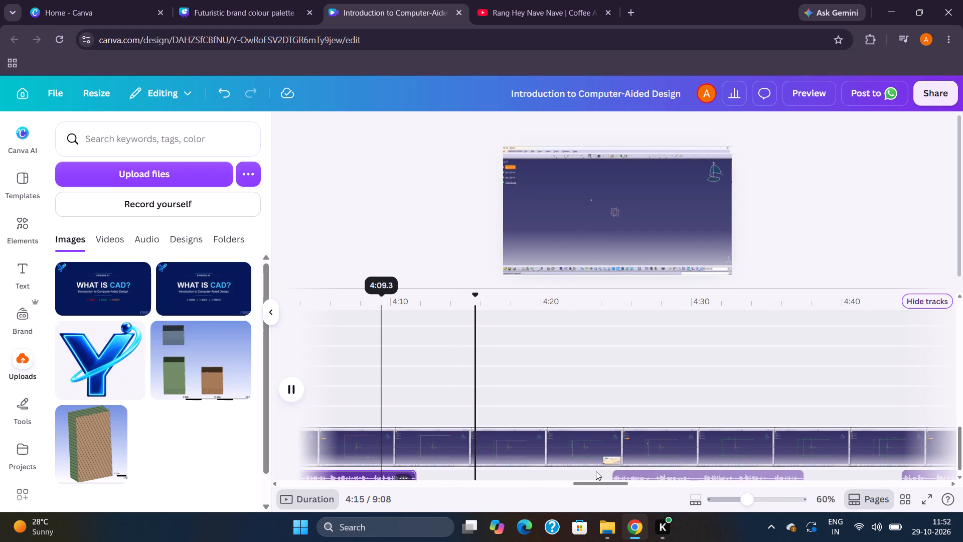
scroll(596, 471, "right", 1)
left_click(485, 484)
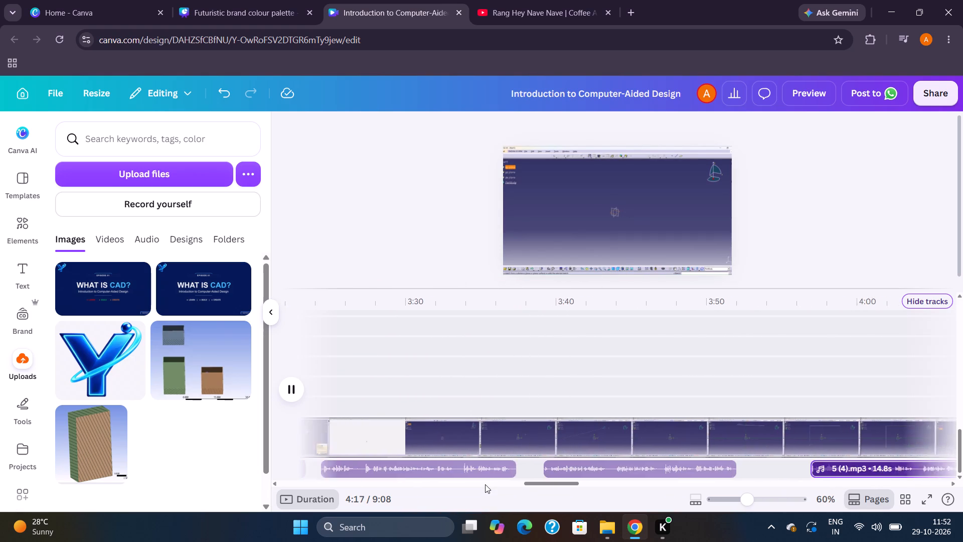
left_click_drag(604, 485, 351, 480)
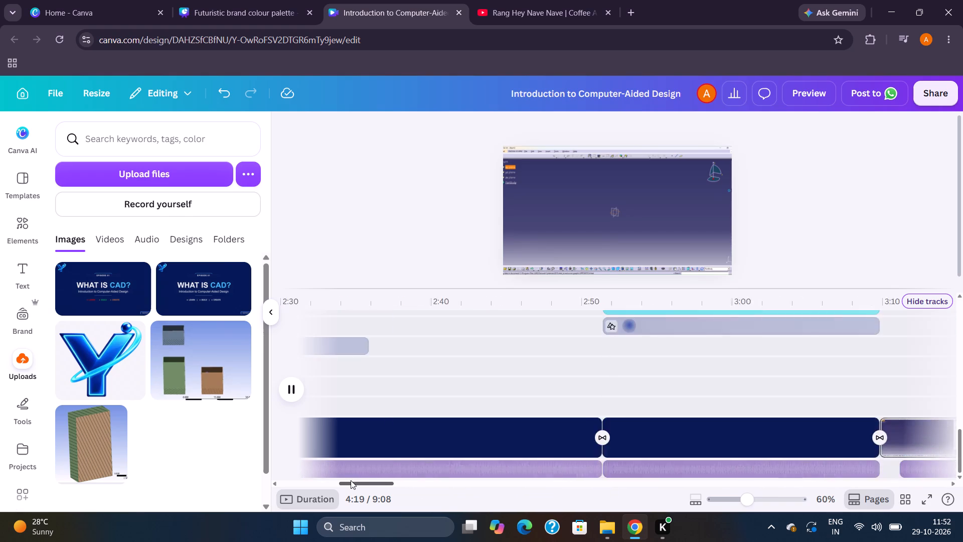
left_click_drag(351, 480, 345, 479)
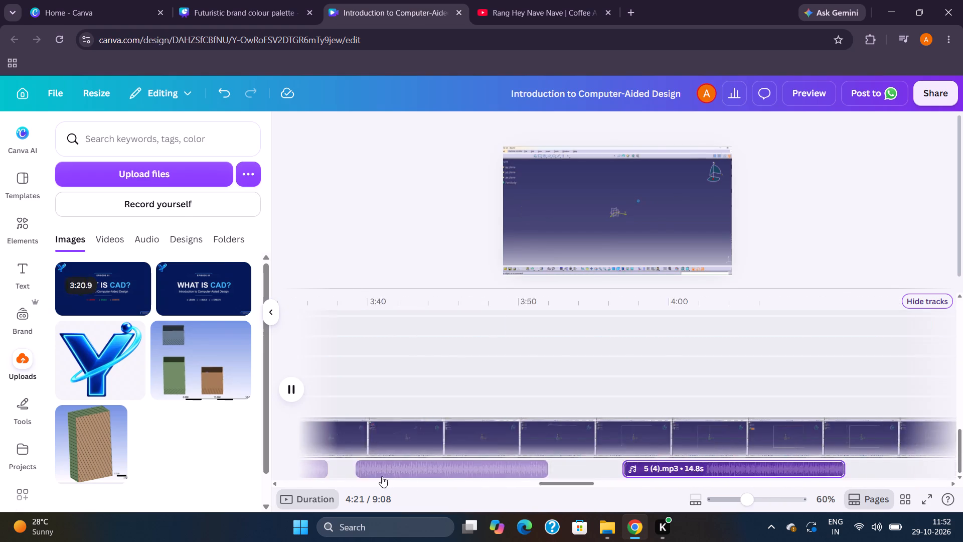
left_click(287, 393)
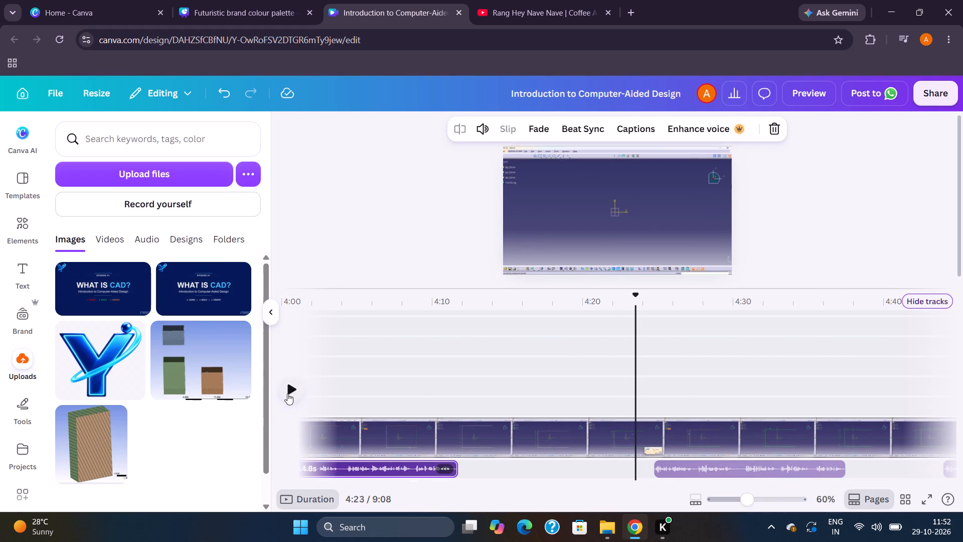
Replay the CAD recording from its start at about 3:10 to 3:37, checking the narration against the on-screen actions.
left_click(580, 480)
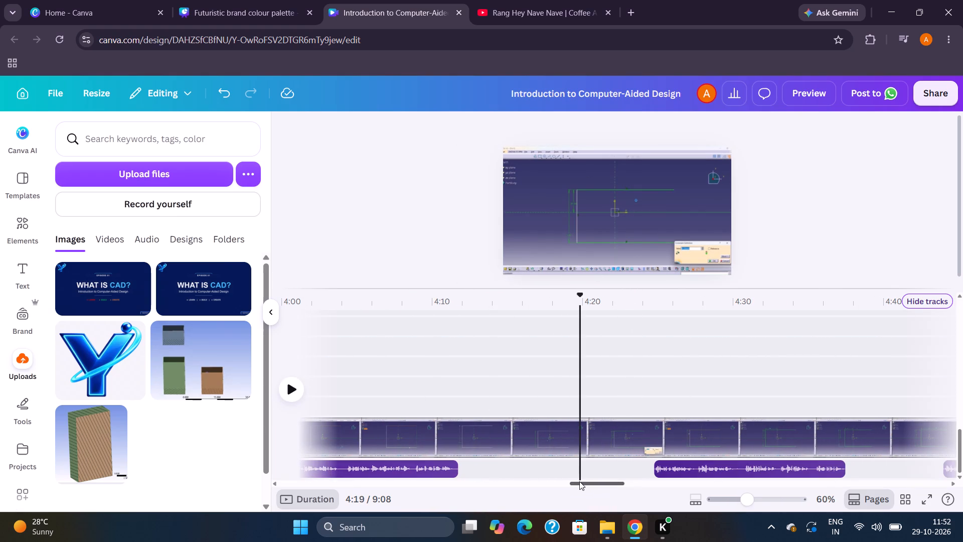
left_click_drag(578, 483, 459, 512)
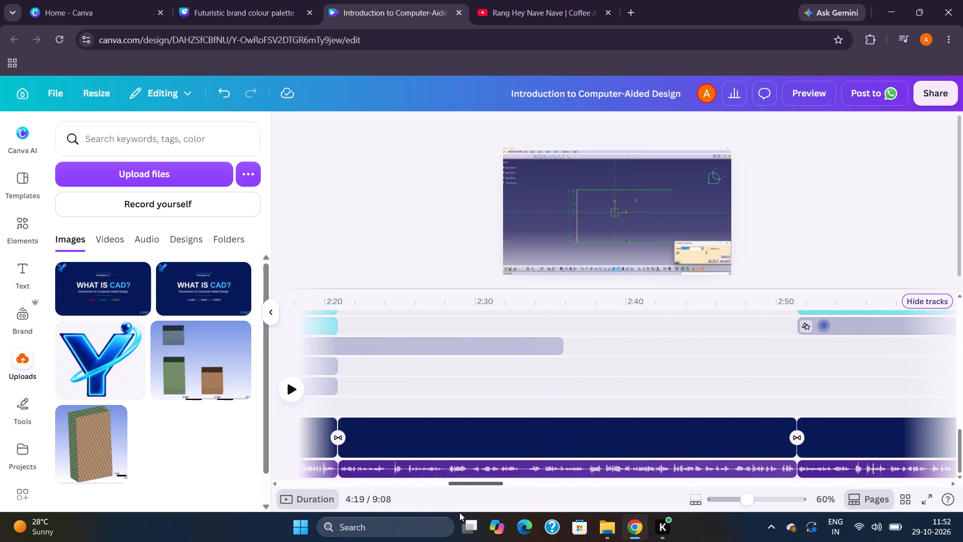
left_click_drag(459, 512, 497, 513)
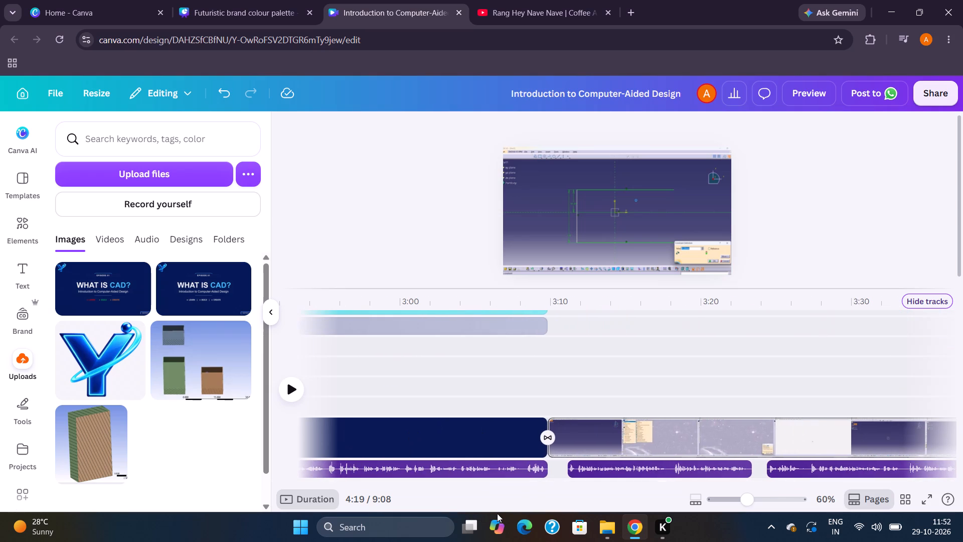
left_click(551, 479)
key("space")
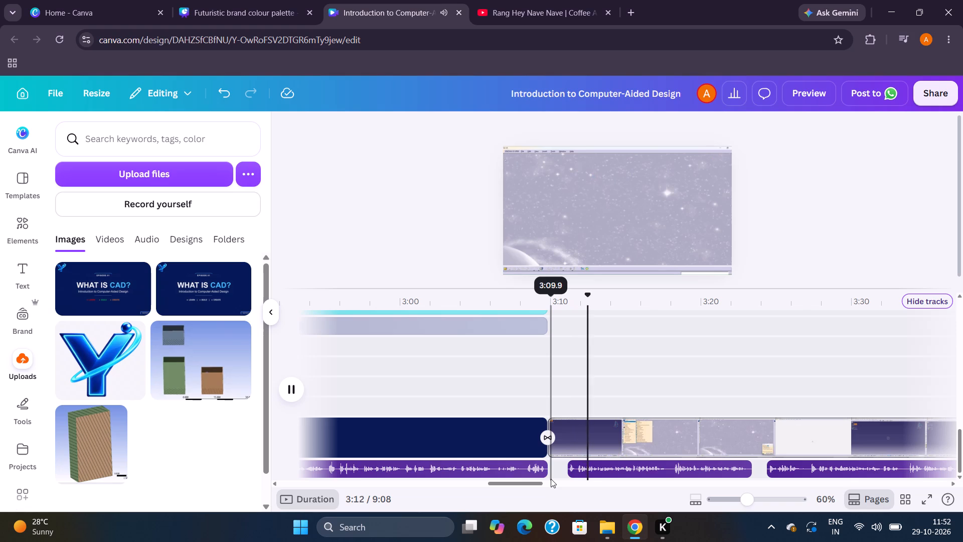
key("space")
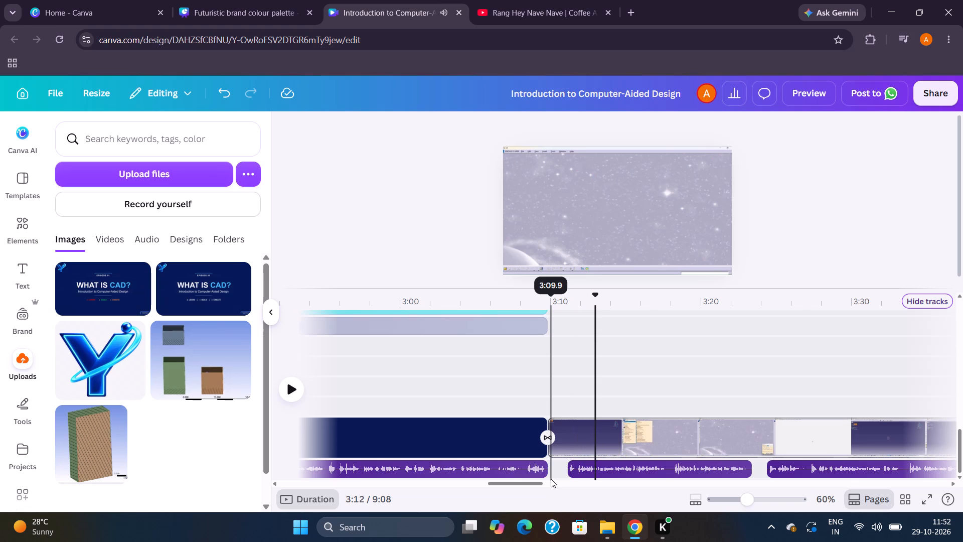
key("space")
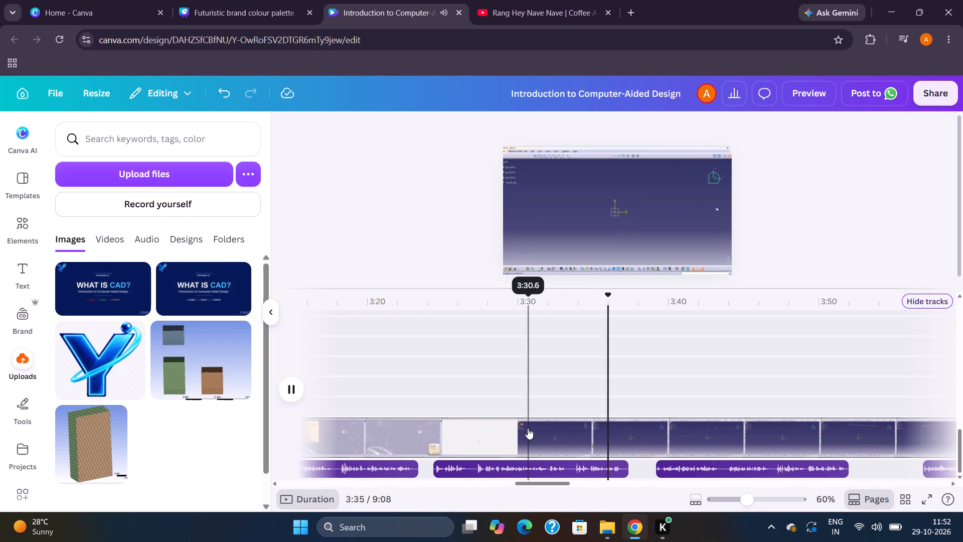
left_click(292, 395)
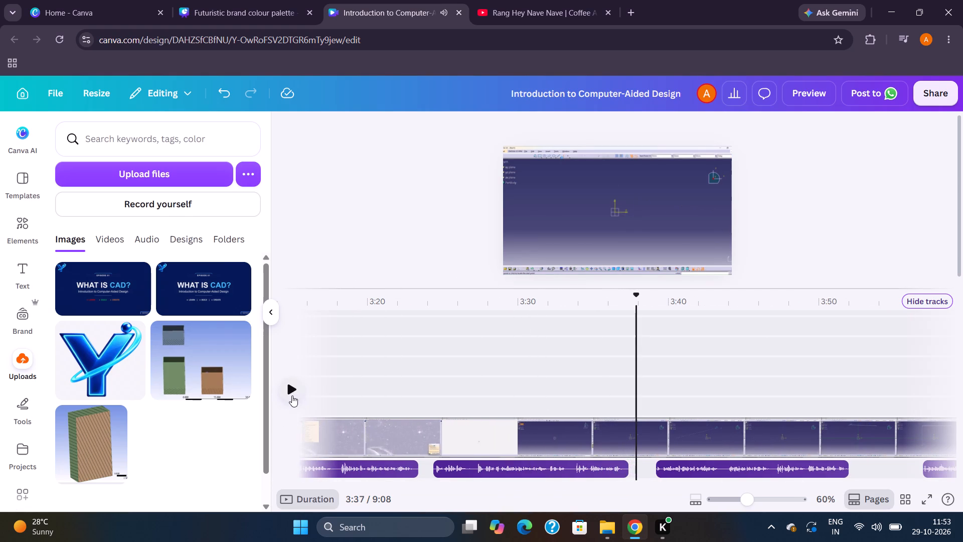
Play the CAD recording again from 3:10 to recheck how the first narration clips match it.
scroll(386, 389, "right", 4)
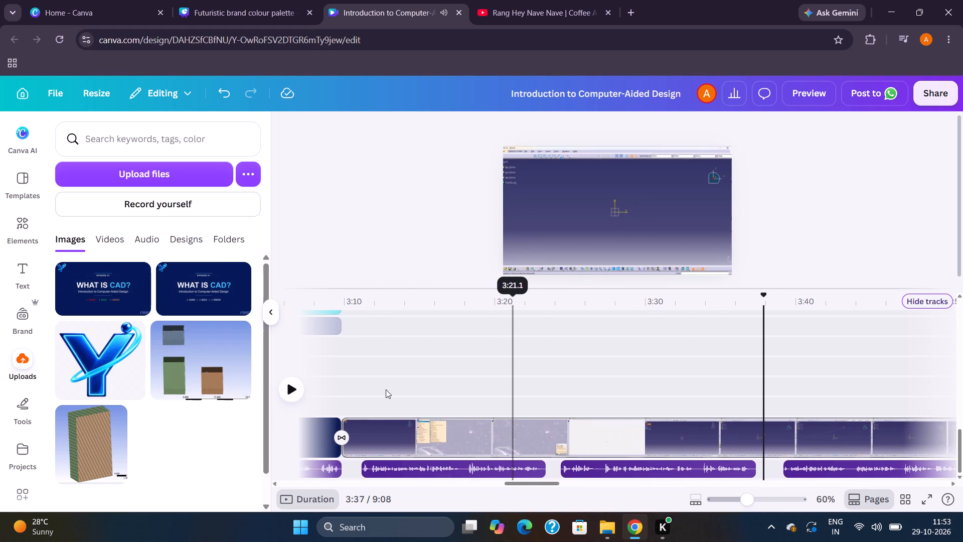
scroll(386, 389, "right", 1)
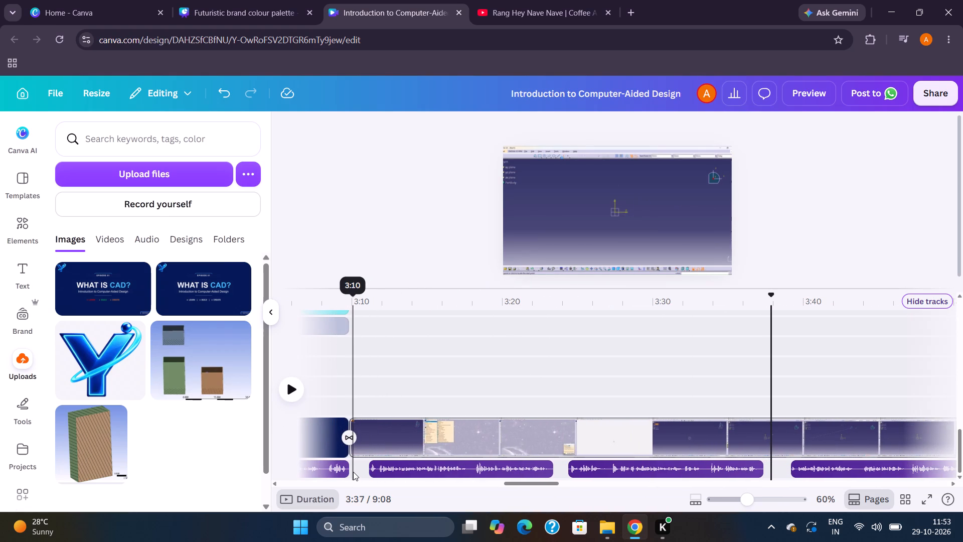
left_click(353, 472)
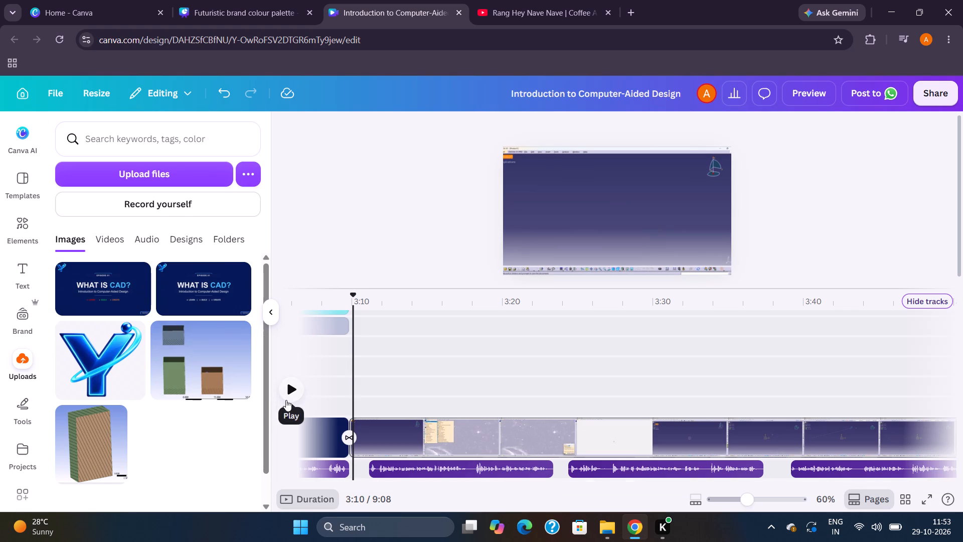
left_click(286, 400)
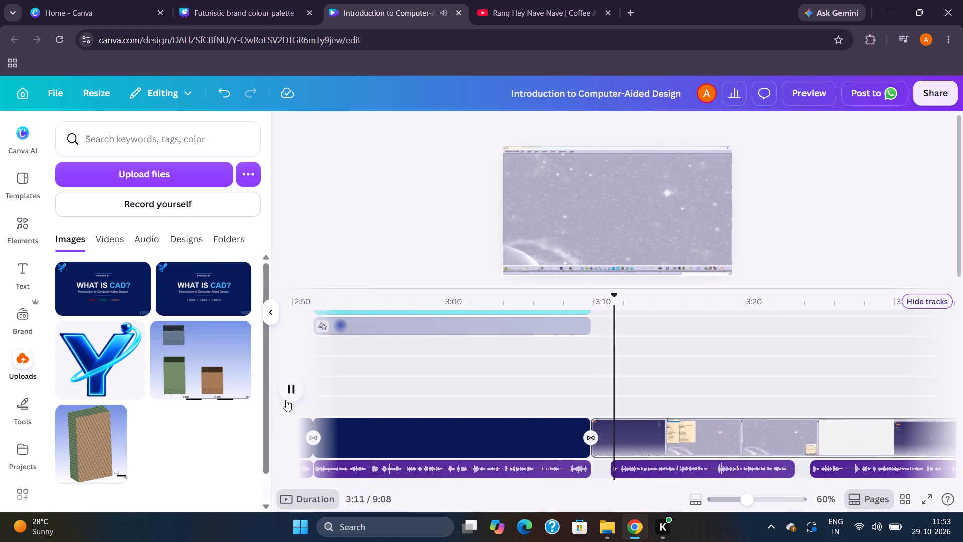
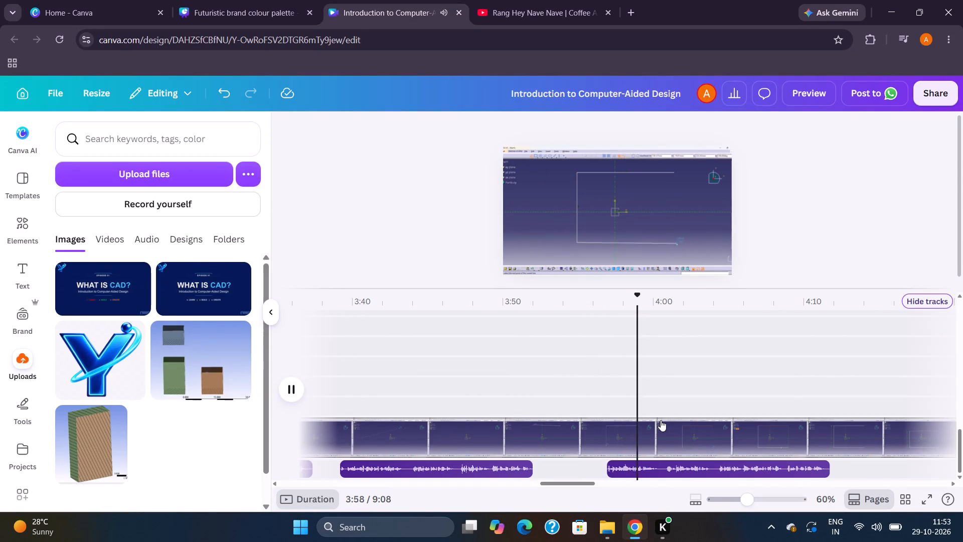
Let playback run from about 3:58 to 4:32 to check the 5 (4).mp3 and 5(5).mp3 narration, and stop there.
scroll(661, 420, "left", 2)
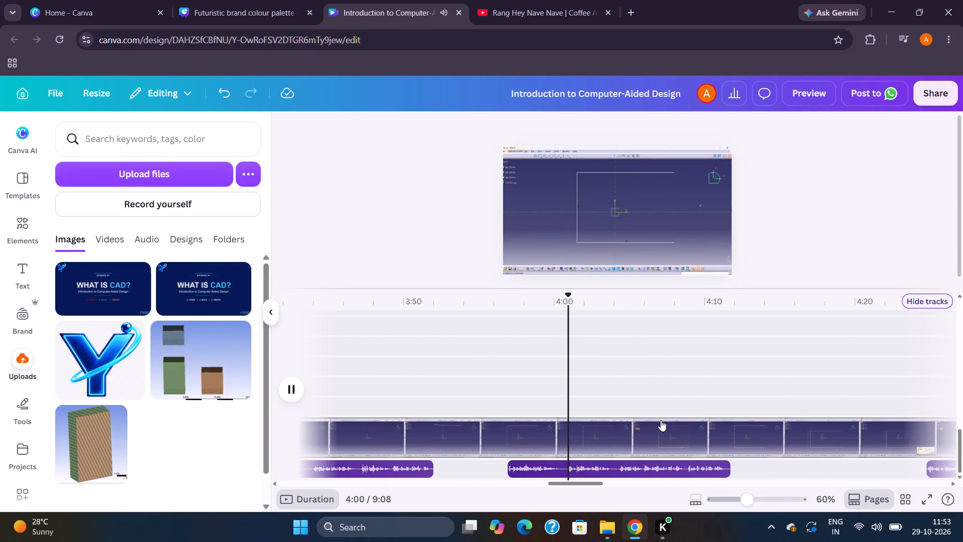
scroll(661, 420, "left", 2)
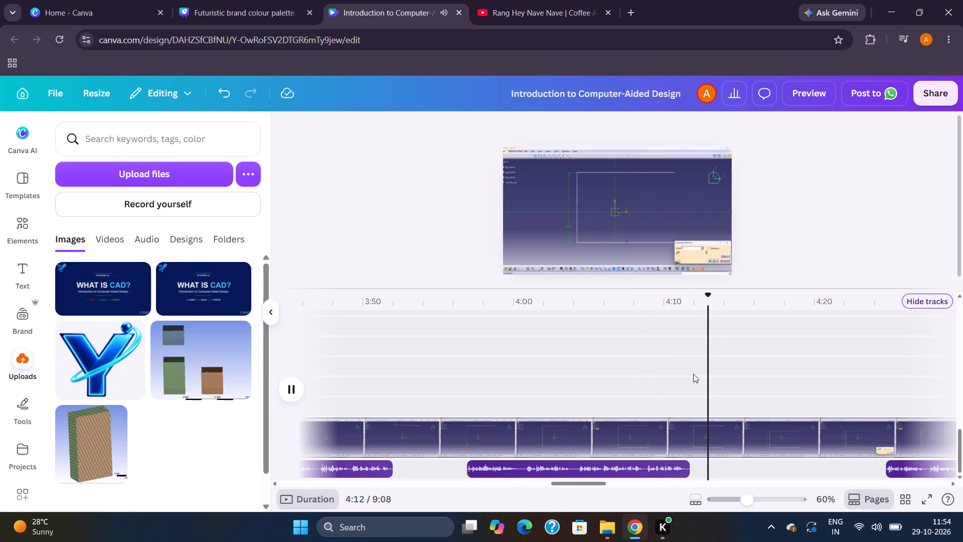
scroll(693, 374, "left", 3)
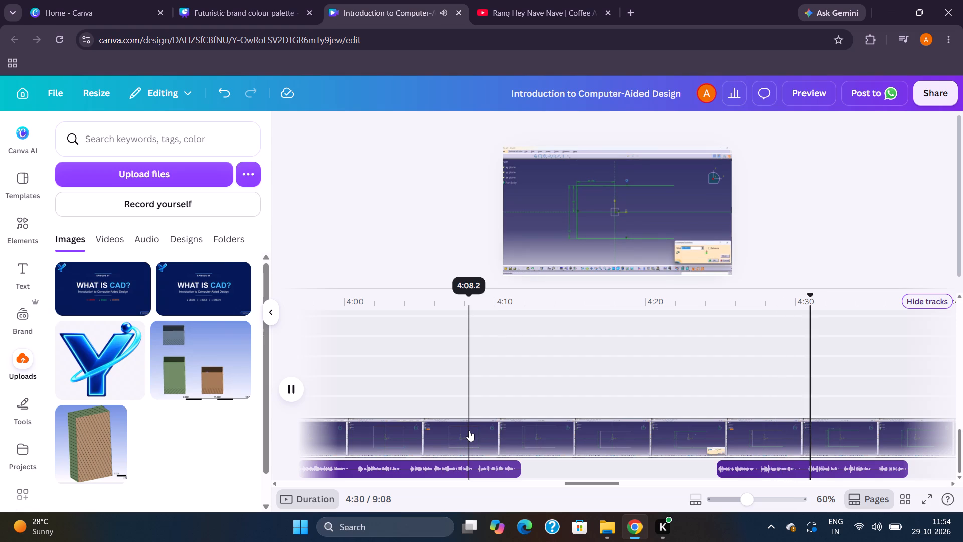
left_click(291, 391)
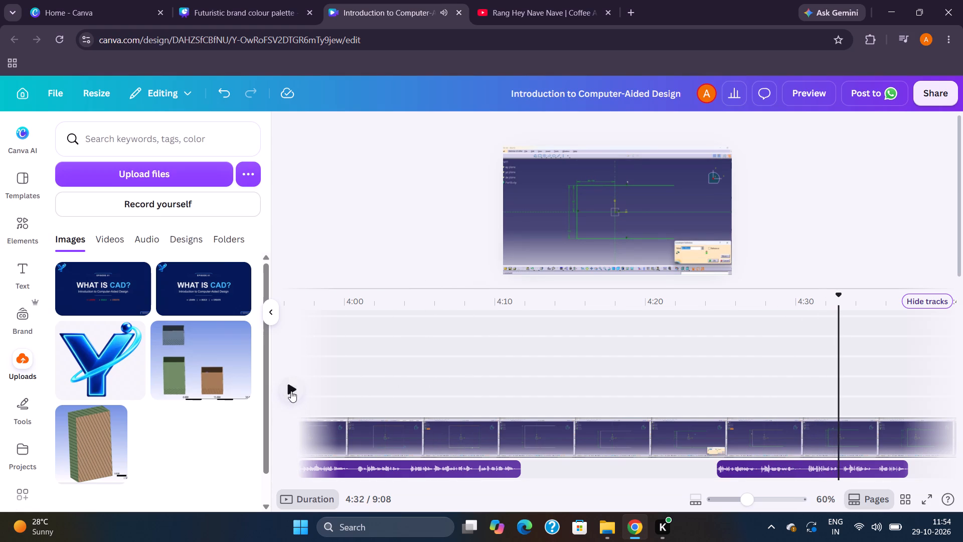
Move the 5 (4).mp3 narration clip slightly later to start at about 3:58.
left_click_drag(450, 474, 472, 474)
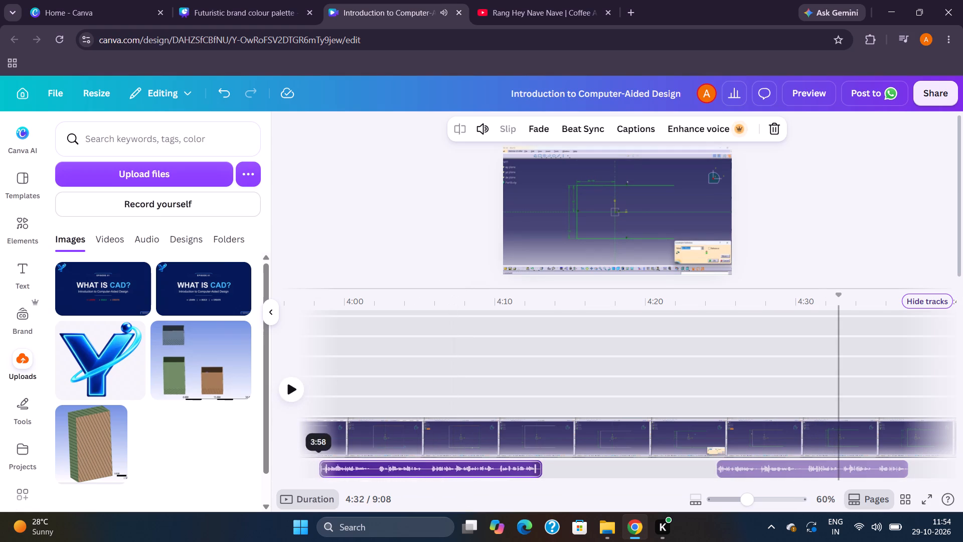
left_click_drag(472, 474, 475, 473)
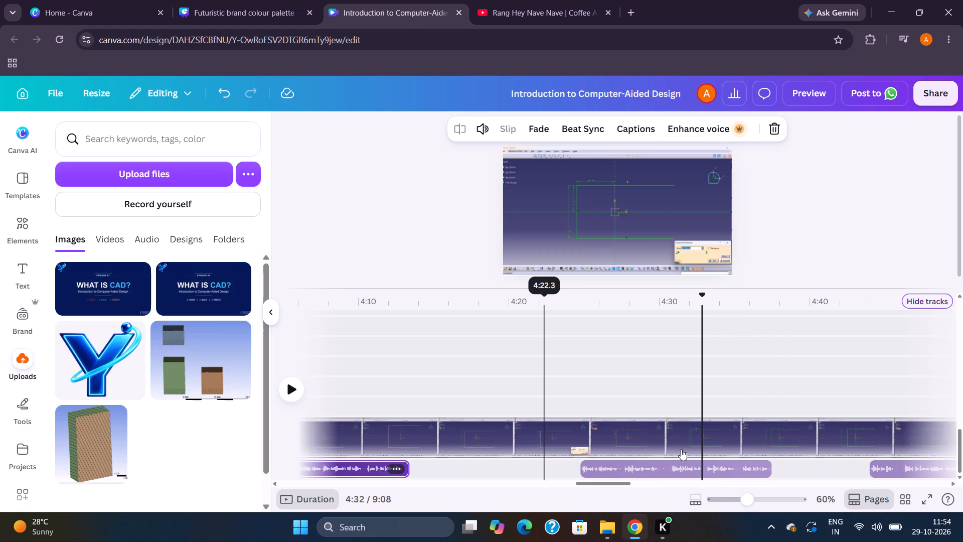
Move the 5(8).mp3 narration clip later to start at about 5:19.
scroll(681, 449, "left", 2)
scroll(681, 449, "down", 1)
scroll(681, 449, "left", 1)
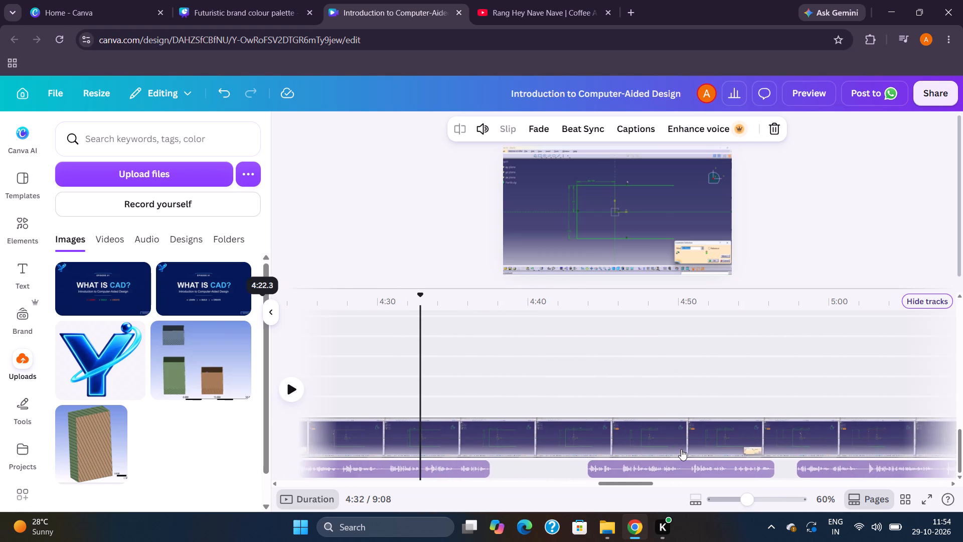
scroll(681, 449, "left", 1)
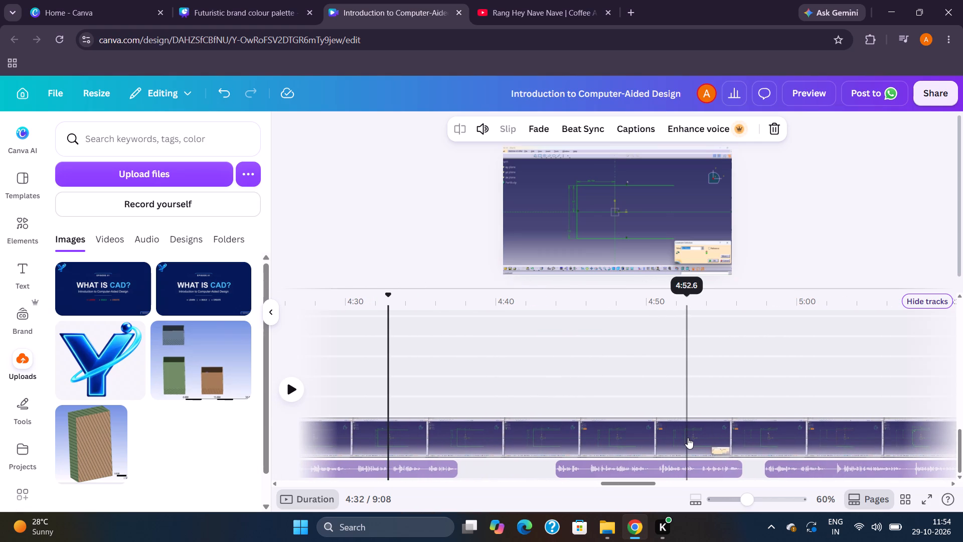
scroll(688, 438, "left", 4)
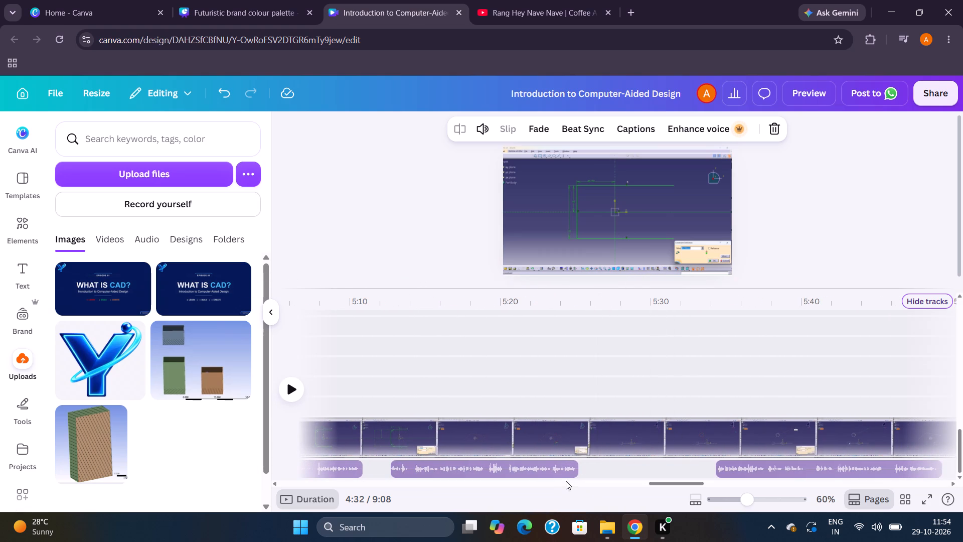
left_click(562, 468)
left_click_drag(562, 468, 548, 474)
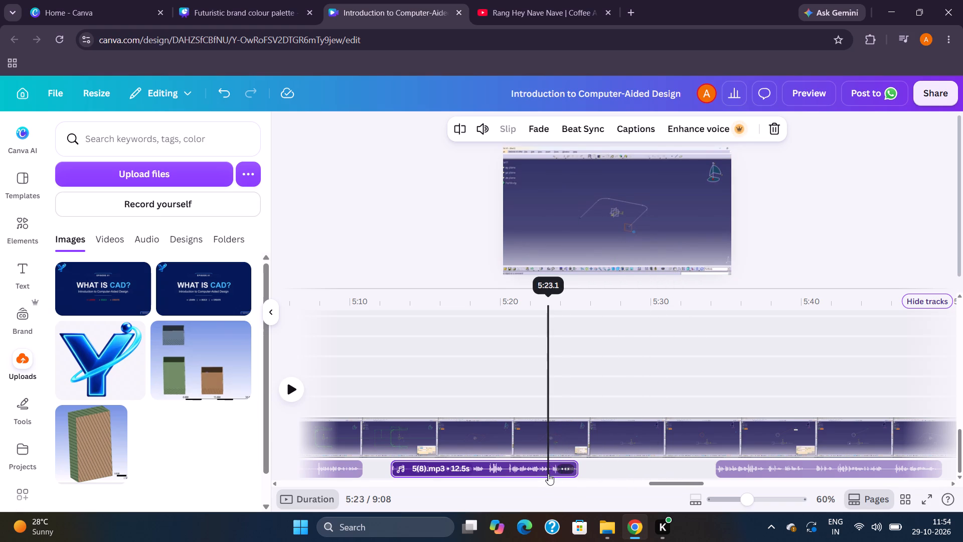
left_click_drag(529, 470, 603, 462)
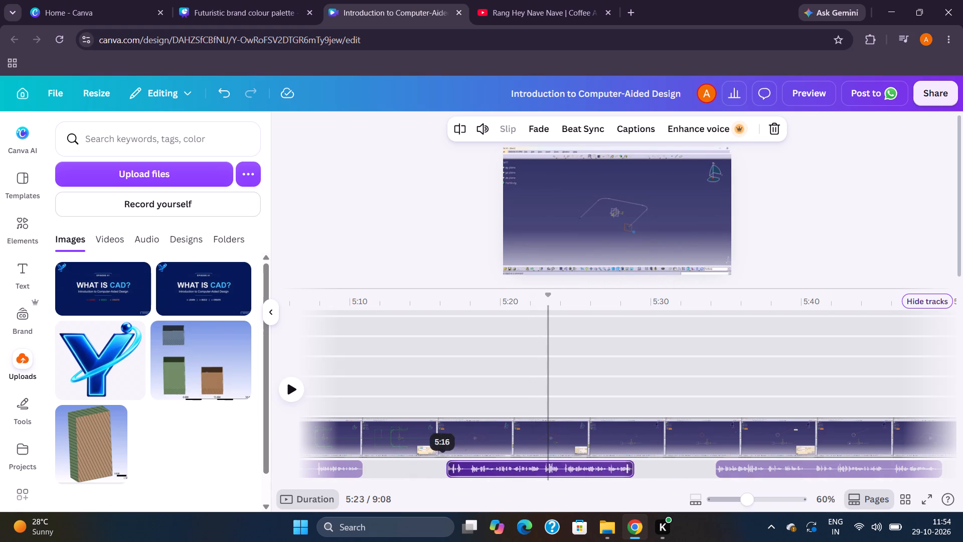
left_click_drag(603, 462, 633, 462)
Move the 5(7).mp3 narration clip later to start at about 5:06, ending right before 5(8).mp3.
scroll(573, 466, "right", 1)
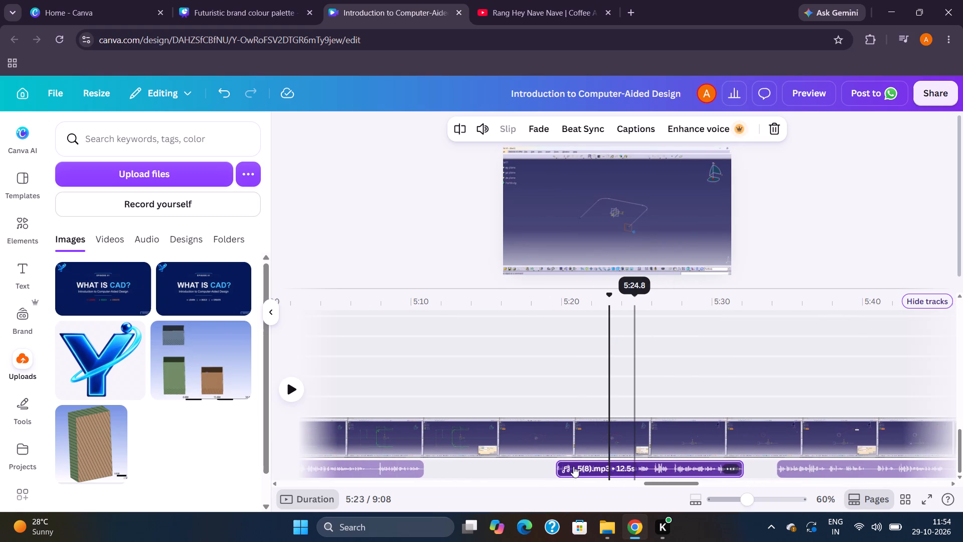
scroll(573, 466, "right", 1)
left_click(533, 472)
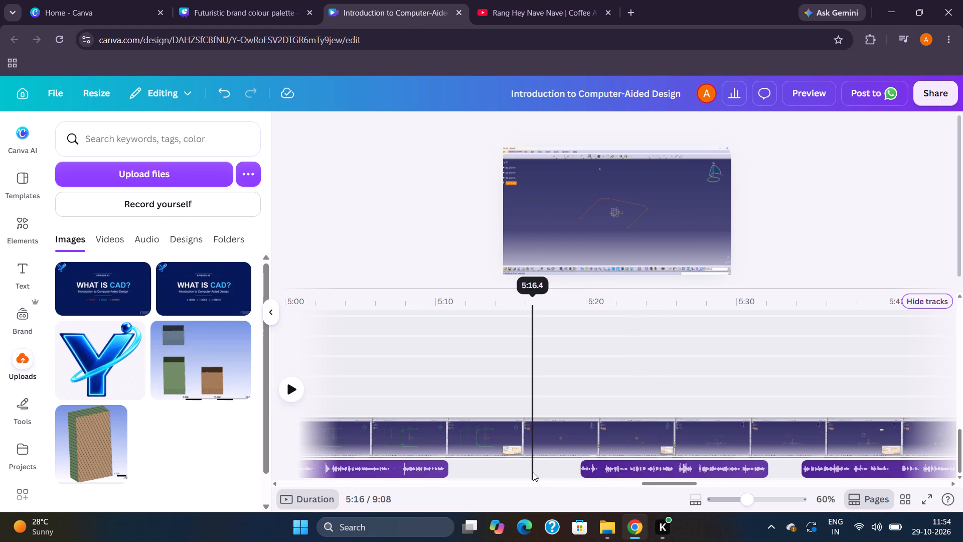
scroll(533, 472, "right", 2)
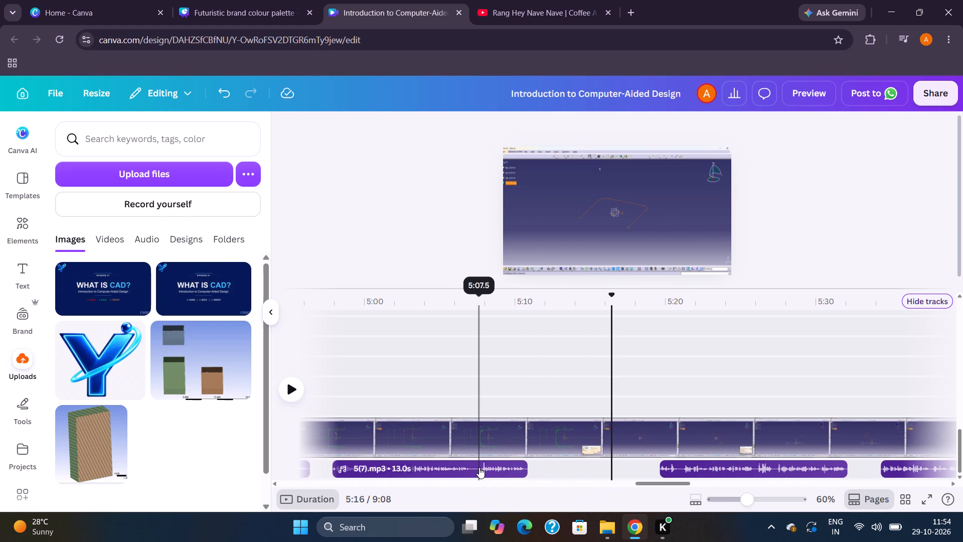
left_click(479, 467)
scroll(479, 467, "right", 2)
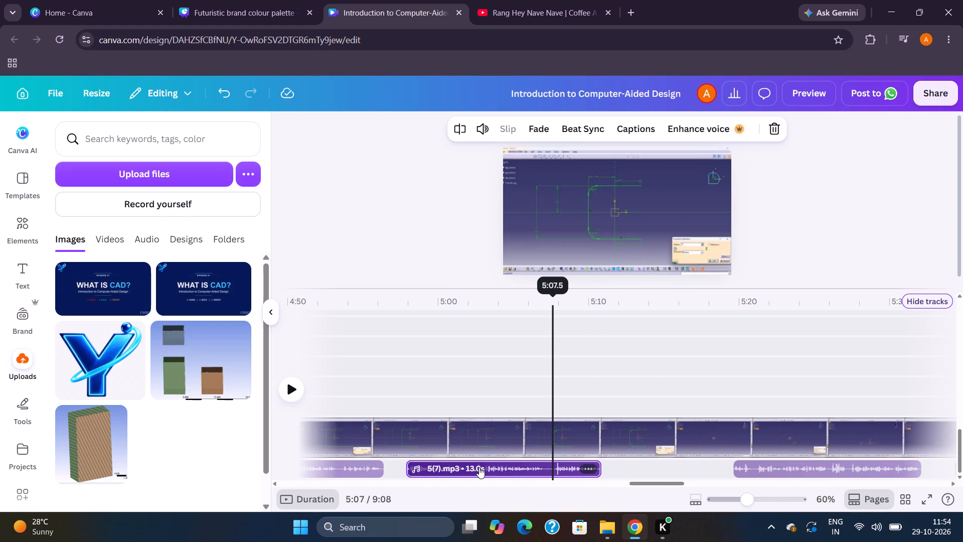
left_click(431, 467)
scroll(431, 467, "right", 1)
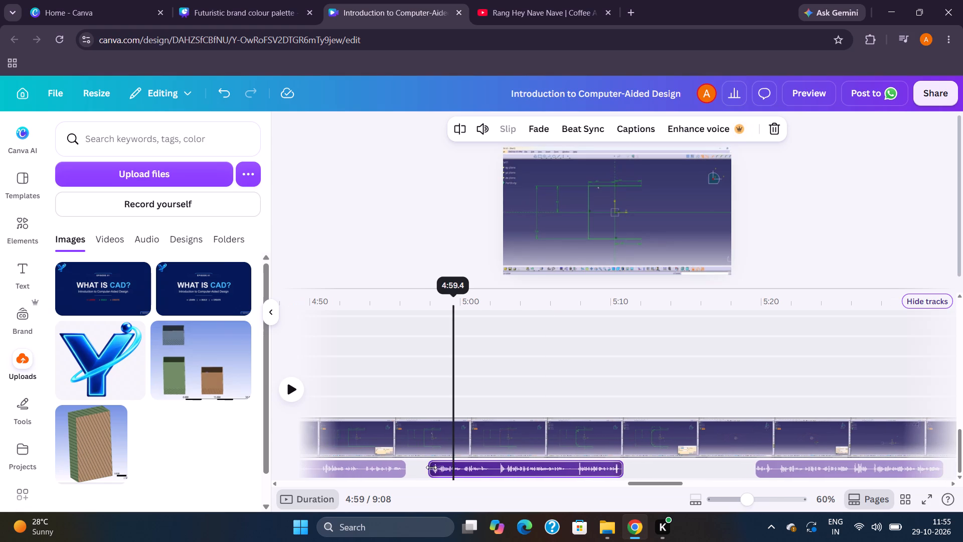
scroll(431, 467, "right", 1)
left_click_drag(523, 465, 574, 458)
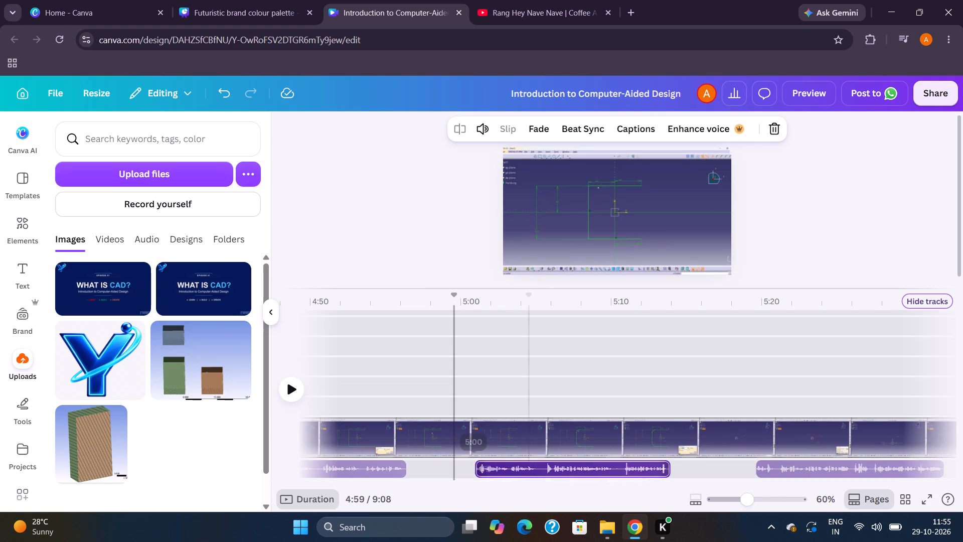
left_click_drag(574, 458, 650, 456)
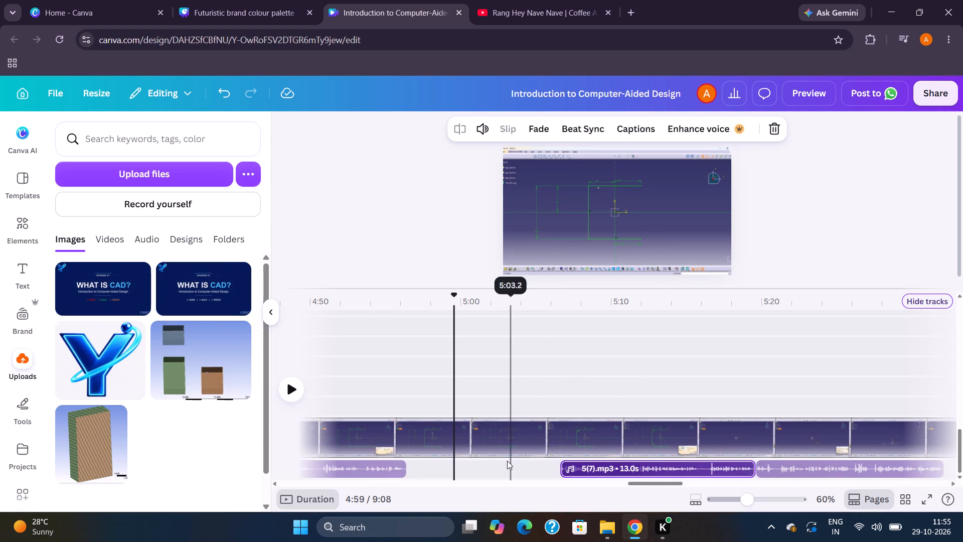
Play the video from about 4:24 to 4:30 to check the start of the 5(5).mp3 narration.
scroll(506, 460, "right", 5)
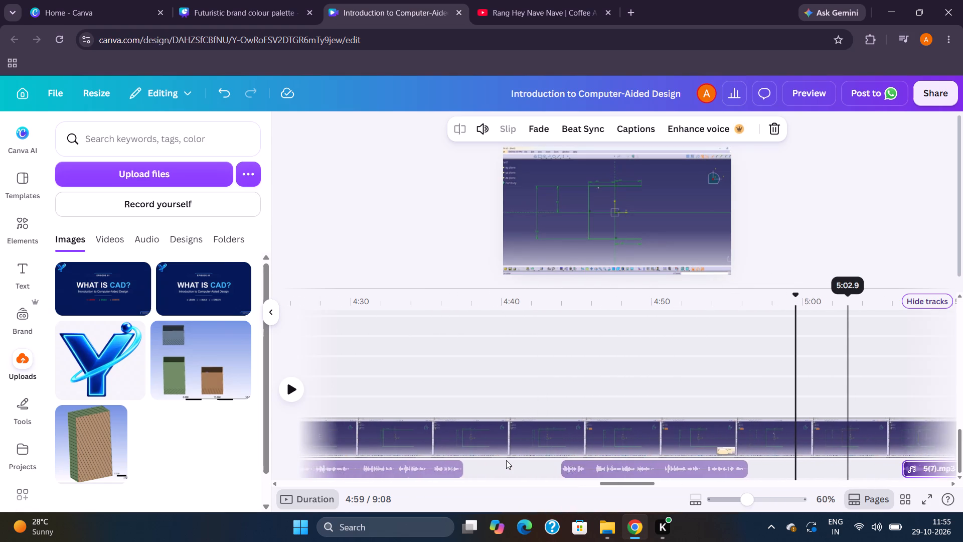
scroll(506, 460, "right", 1)
scroll(506, 460, "left", 2)
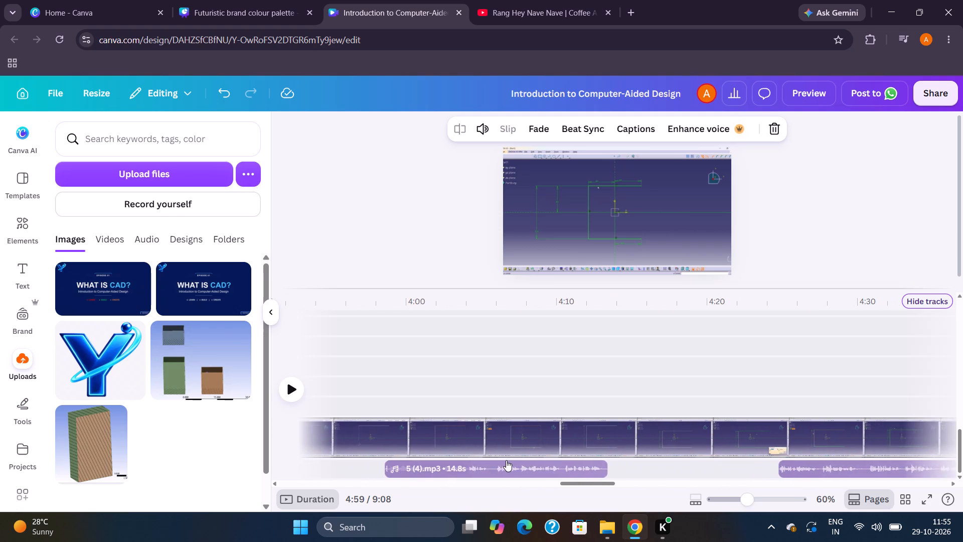
scroll(506, 460, "left", 4)
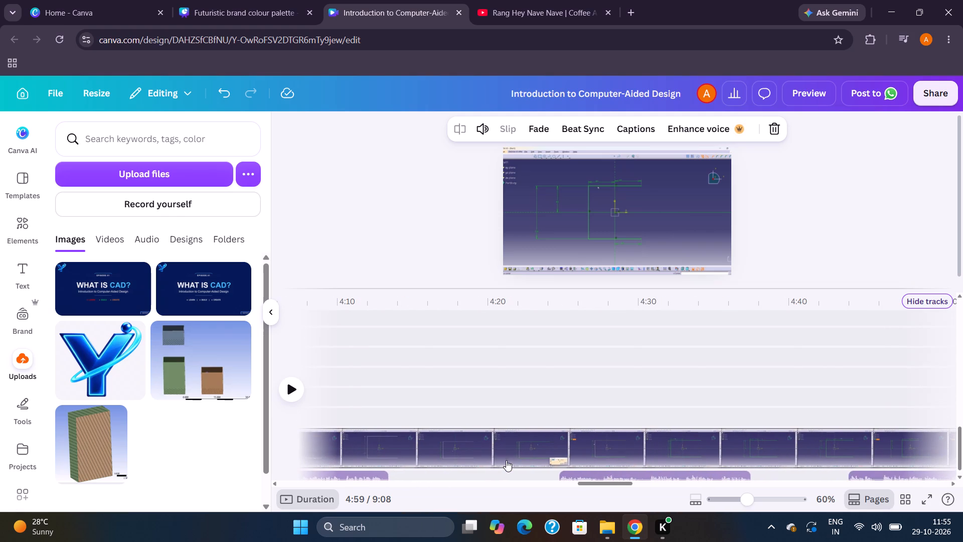
scroll(506, 460, "down", 1)
left_click(557, 469)
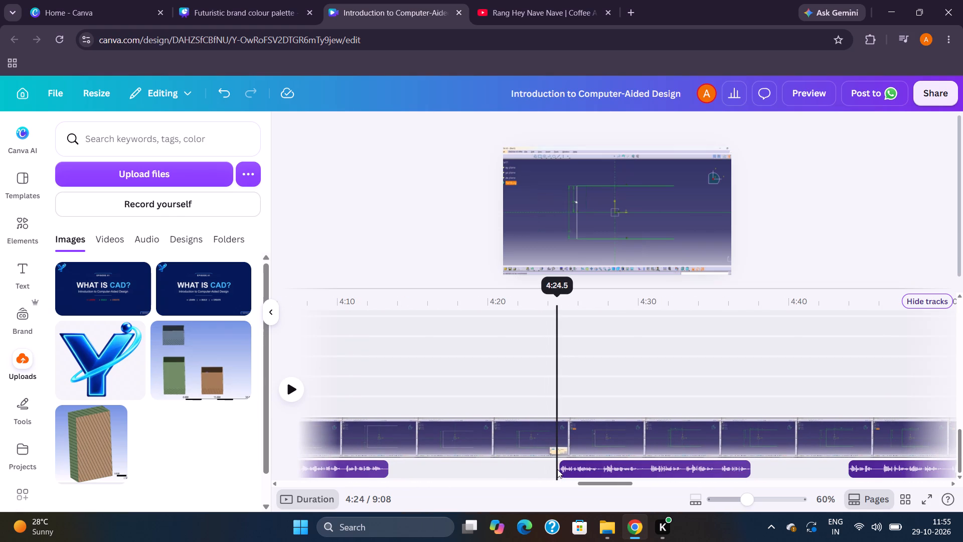
key("space")
scroll(557, 469, "left", 1)
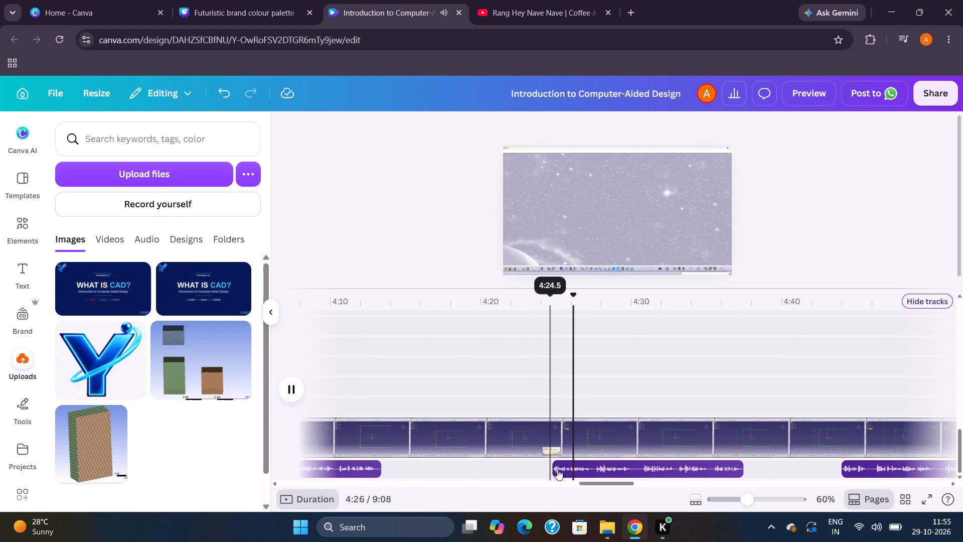
scroll(557, 469, "left", 1)
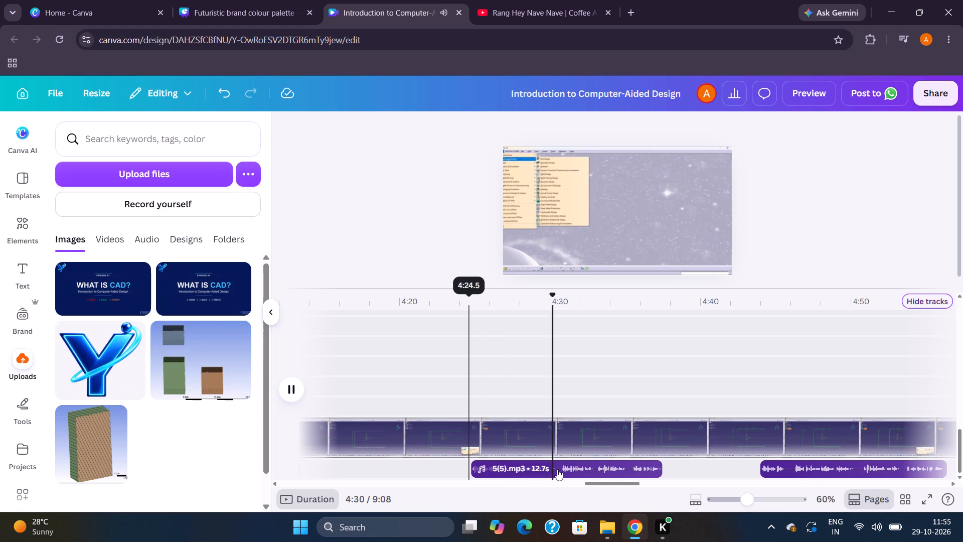
key("space")
Move the 5(9).mp3 narration clip later to start at about 5:52.
scroll(632, 447, "left", 3)
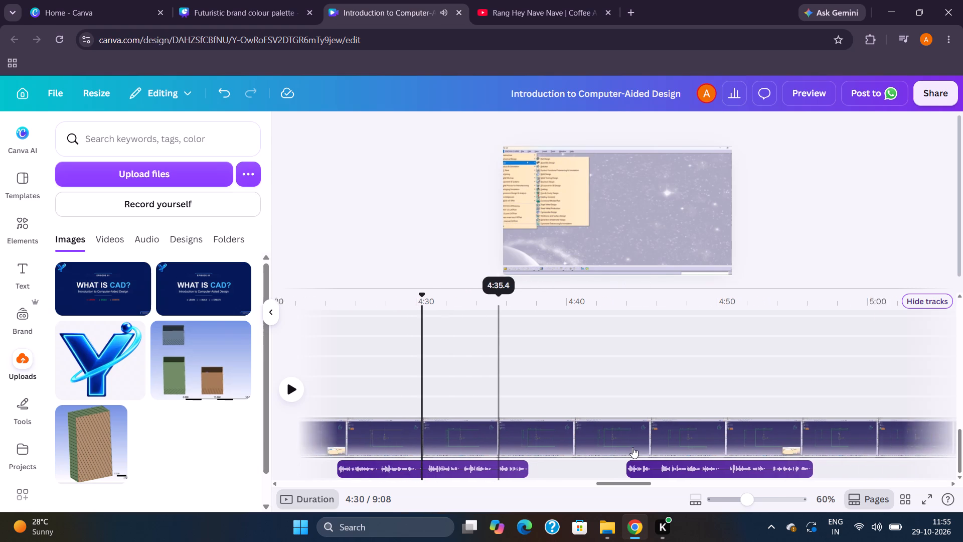
scroll(632, 447, "left", 3)
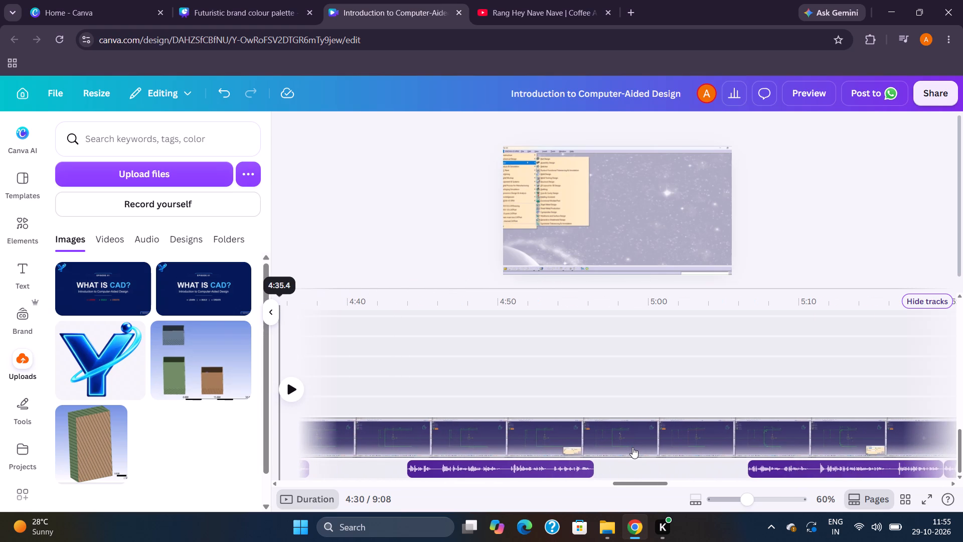
scroll(632, 447, "left", 1)
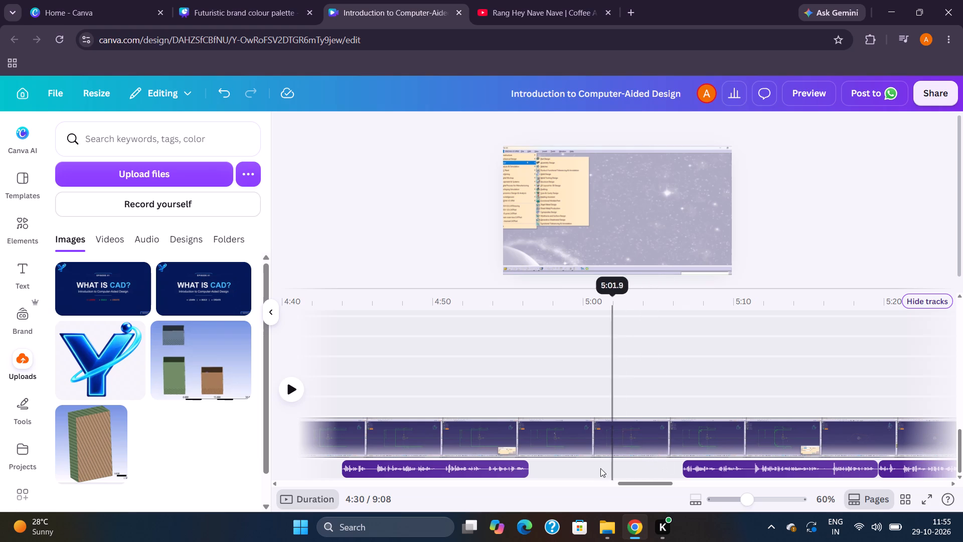
scroll(720, 458, "left", 6)
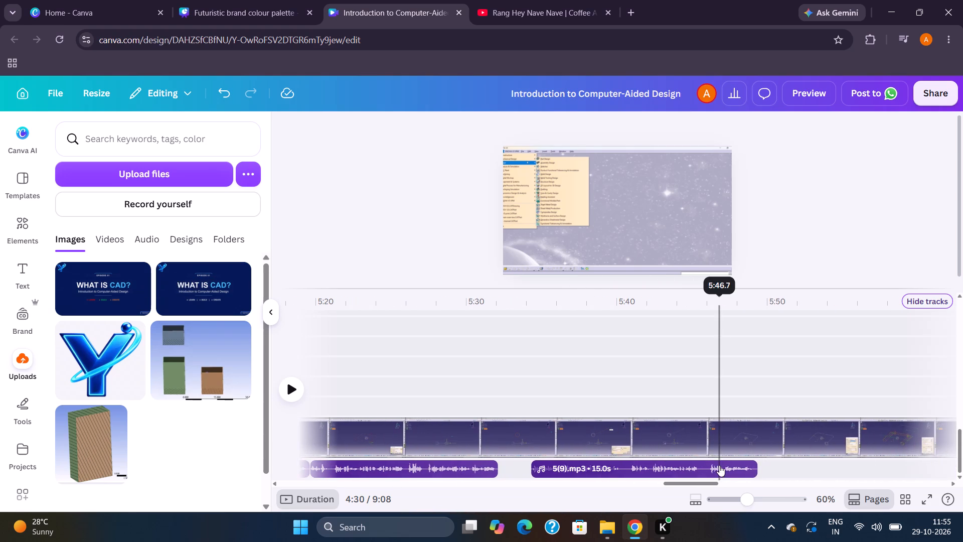
left_click(719, 467)
left_click_drag(719, 467, 918, 457)
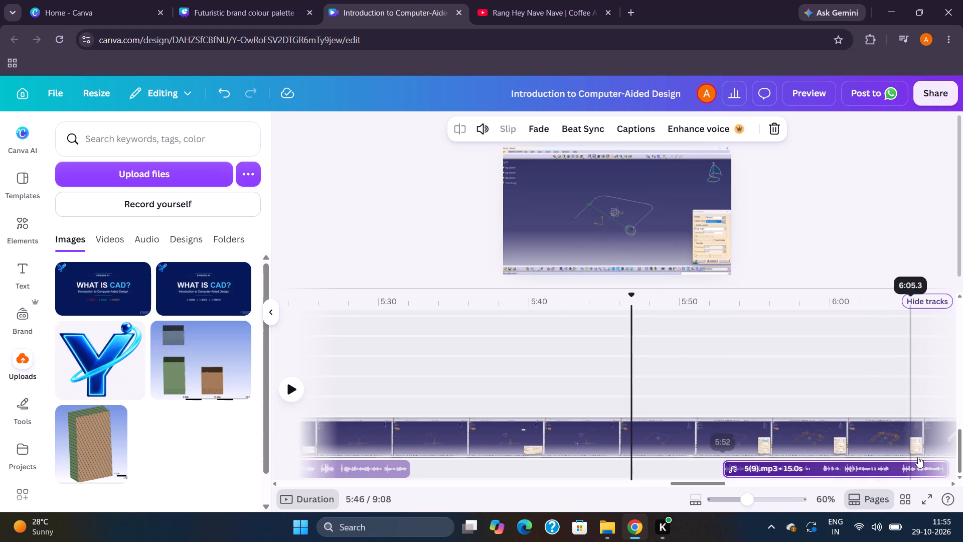
Move the 5(8).mp3 narration clip later to start at about 5:33.
scroll(619, 448, "right", 2)
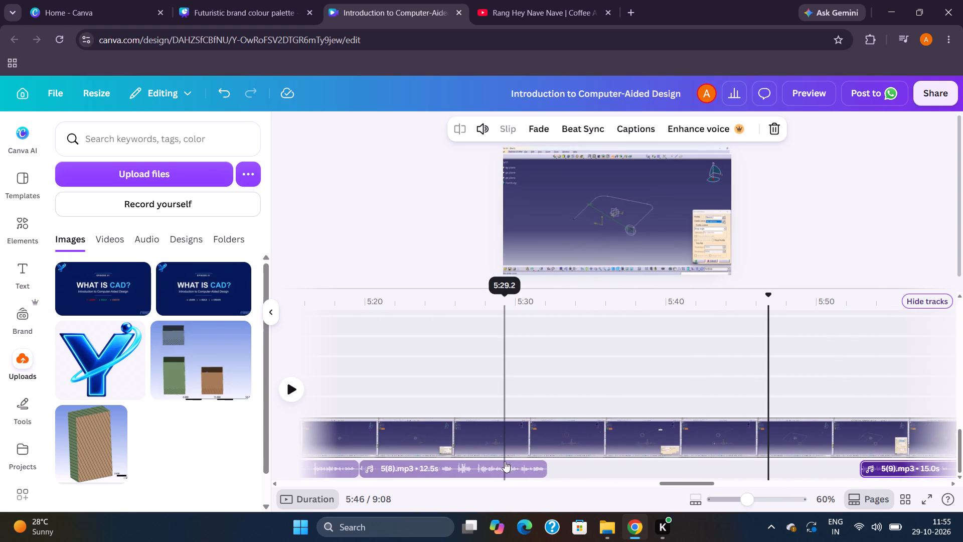
left_click_drag(507, 466, 715, 467)
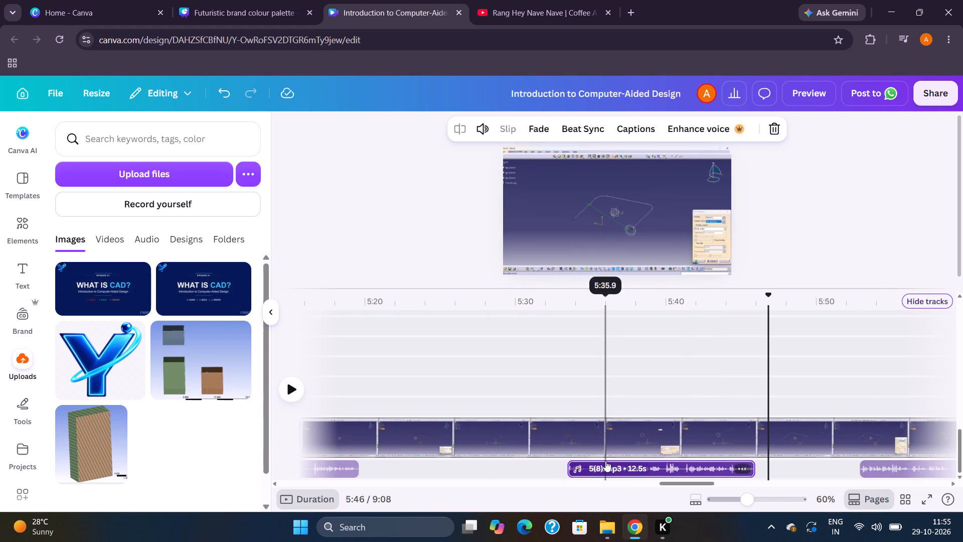
Move the 5(7).mp3 narration clip later to start at about 5:20, just before 5(8).mp3.
scroll(605, 461, "right", 2)
left_click_drag(476, 474, 605, 464)
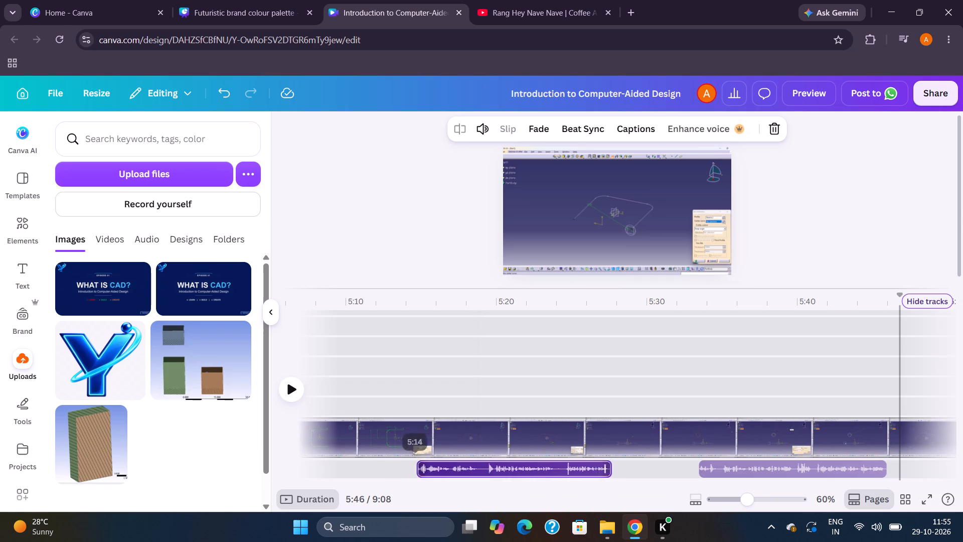
left_click_drag(605, 464, 677, 471)
Move the 5(6).mp3 narration clip later to start at about 5:00.
scroll(600, 440, "right", 4)
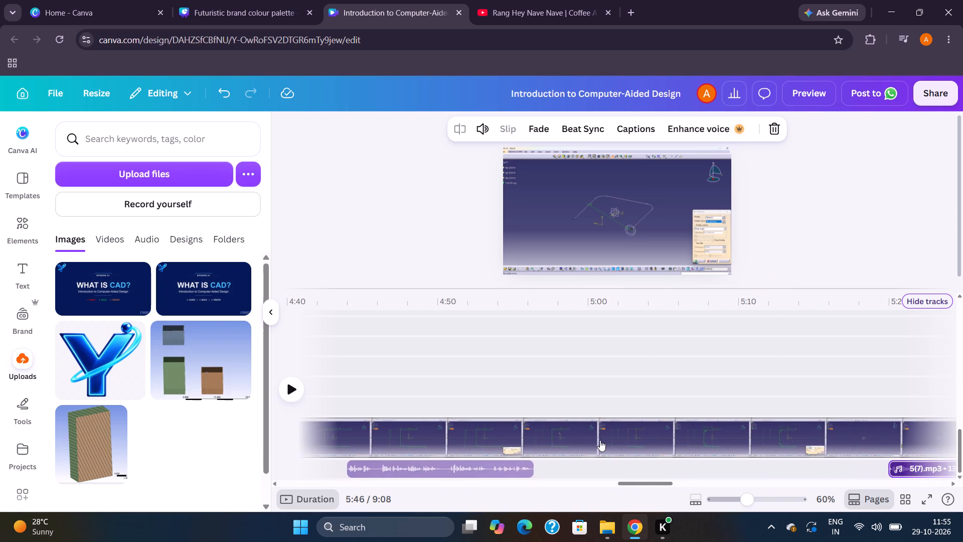
left_click_drag(510, 473, 758, 473)
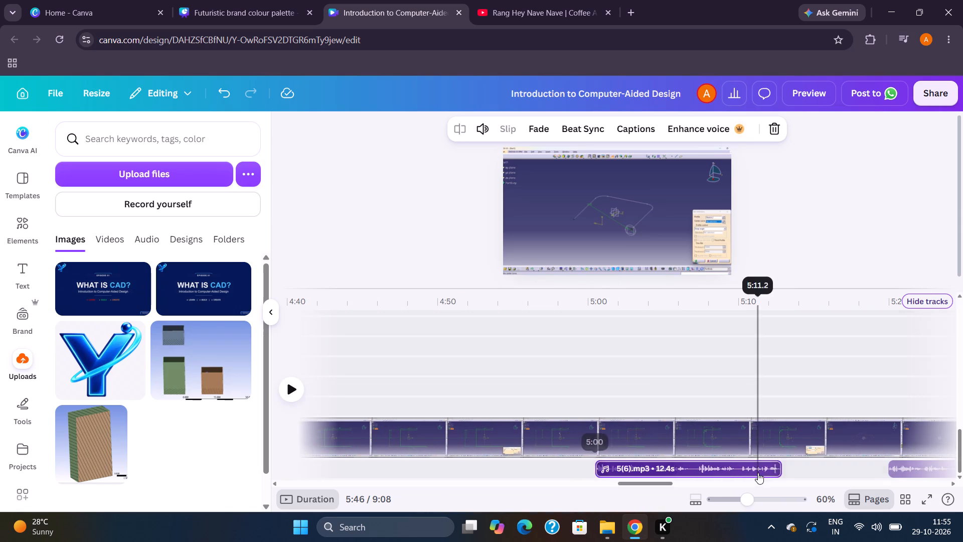
scroll(564, 411, "right", 1)
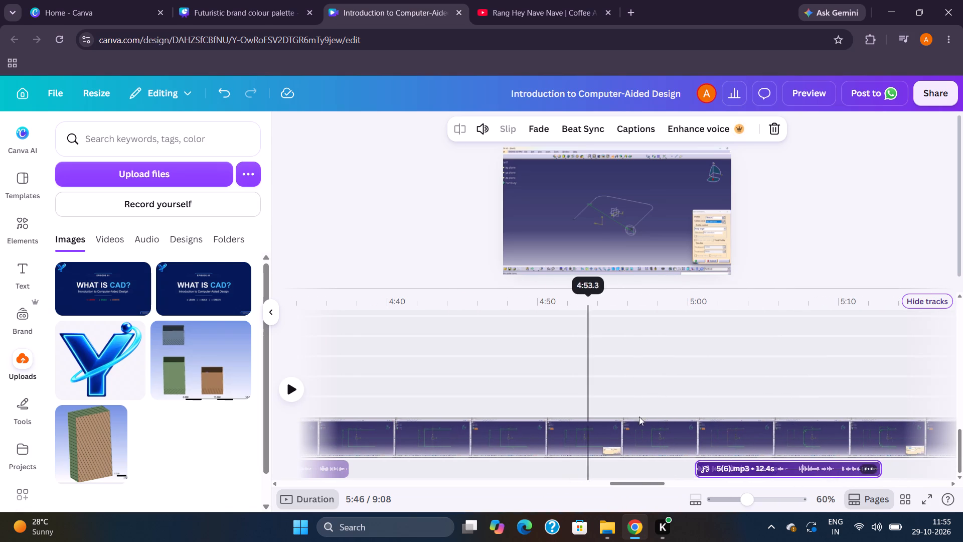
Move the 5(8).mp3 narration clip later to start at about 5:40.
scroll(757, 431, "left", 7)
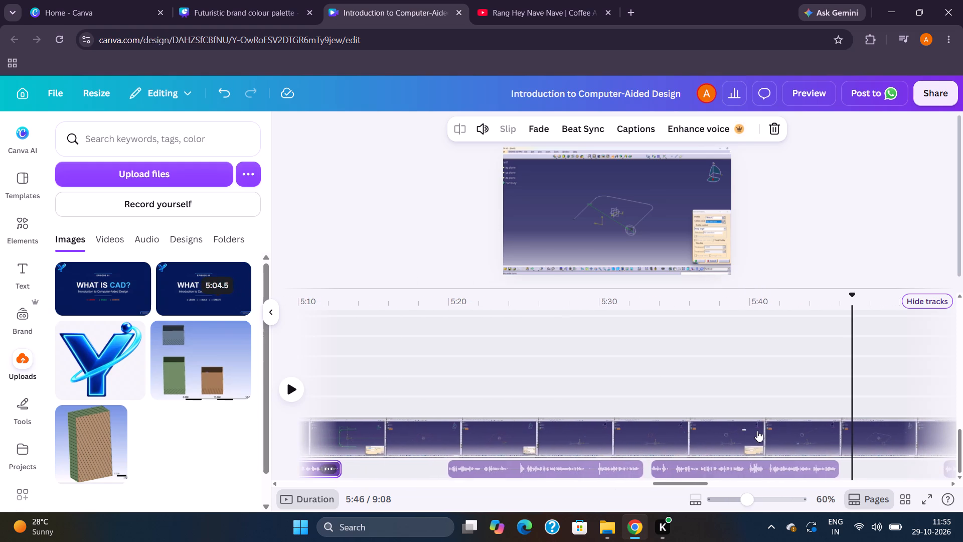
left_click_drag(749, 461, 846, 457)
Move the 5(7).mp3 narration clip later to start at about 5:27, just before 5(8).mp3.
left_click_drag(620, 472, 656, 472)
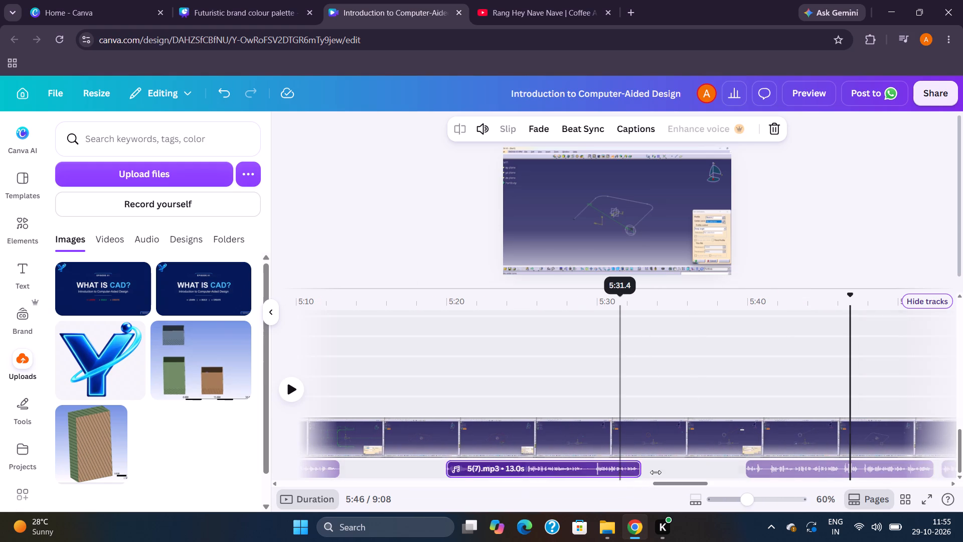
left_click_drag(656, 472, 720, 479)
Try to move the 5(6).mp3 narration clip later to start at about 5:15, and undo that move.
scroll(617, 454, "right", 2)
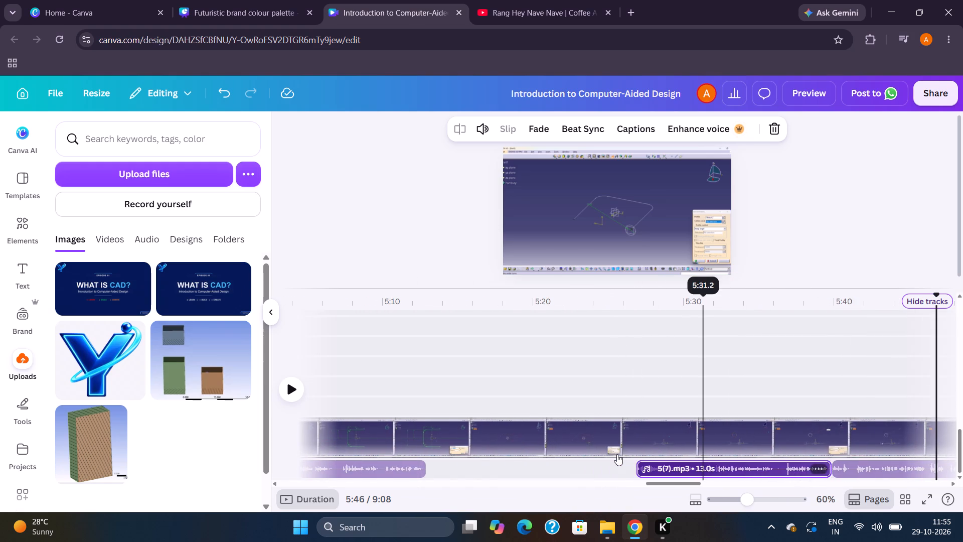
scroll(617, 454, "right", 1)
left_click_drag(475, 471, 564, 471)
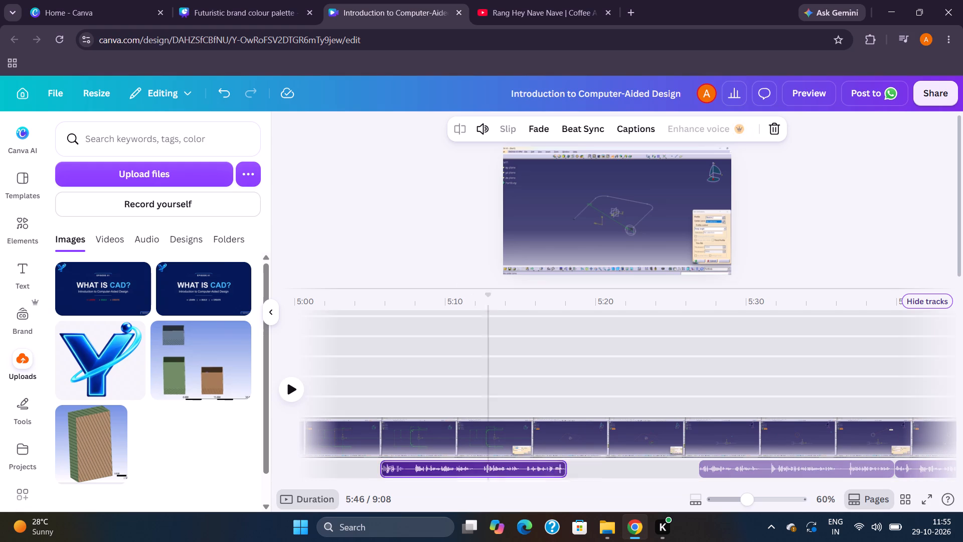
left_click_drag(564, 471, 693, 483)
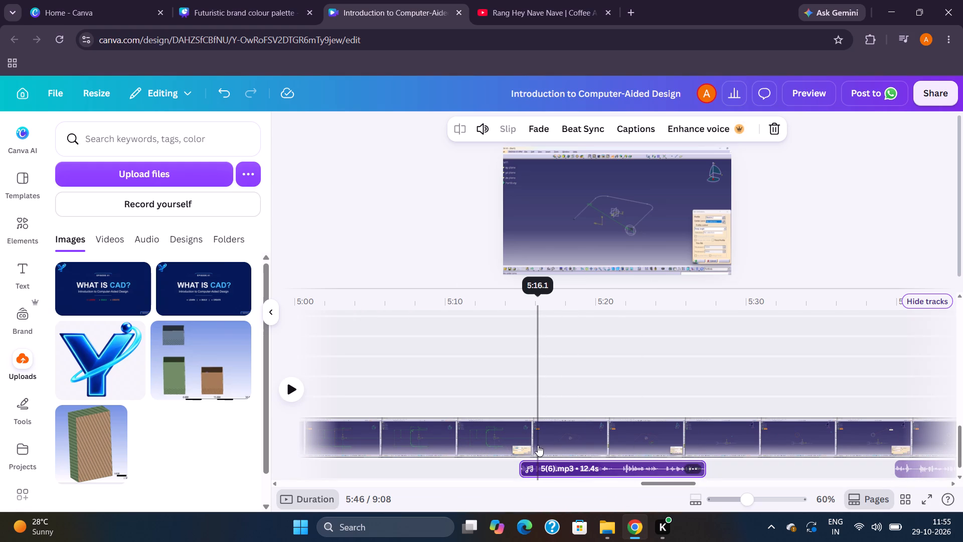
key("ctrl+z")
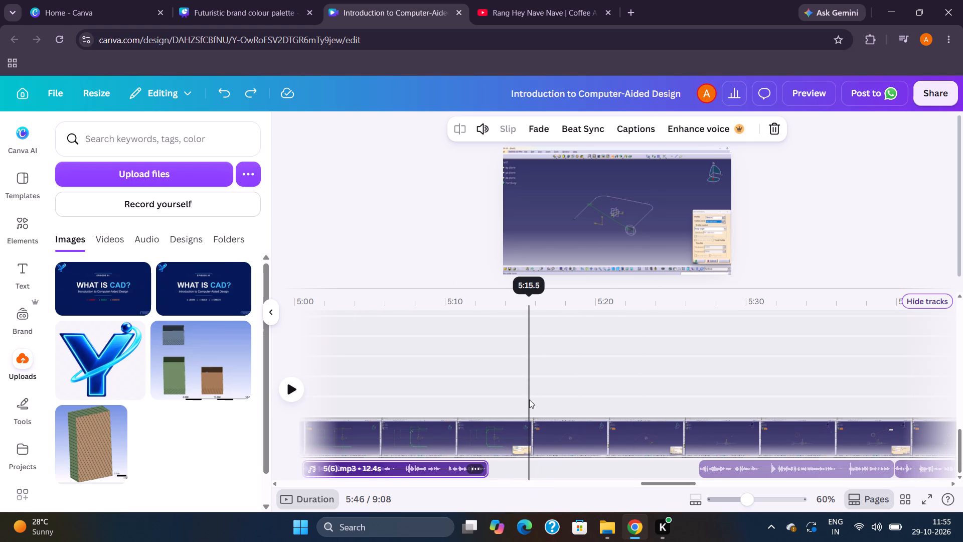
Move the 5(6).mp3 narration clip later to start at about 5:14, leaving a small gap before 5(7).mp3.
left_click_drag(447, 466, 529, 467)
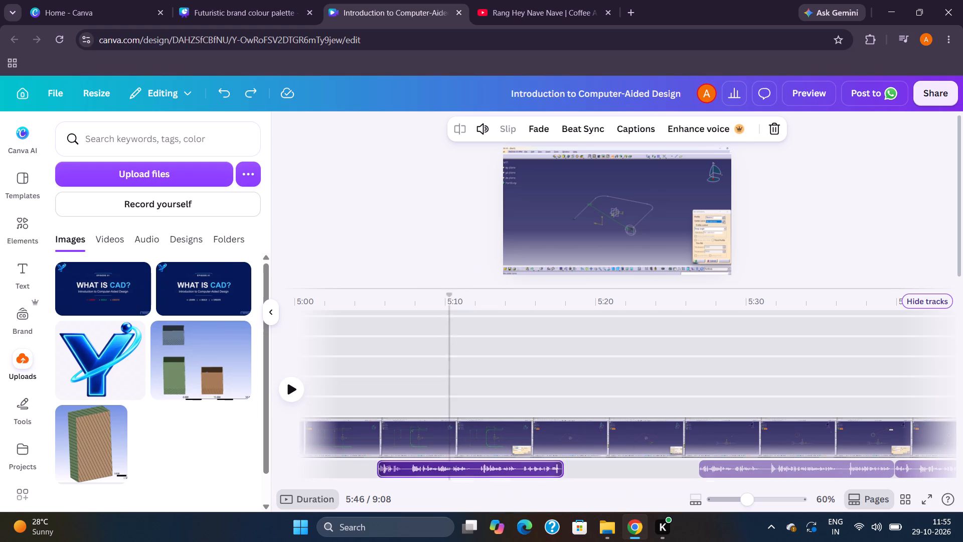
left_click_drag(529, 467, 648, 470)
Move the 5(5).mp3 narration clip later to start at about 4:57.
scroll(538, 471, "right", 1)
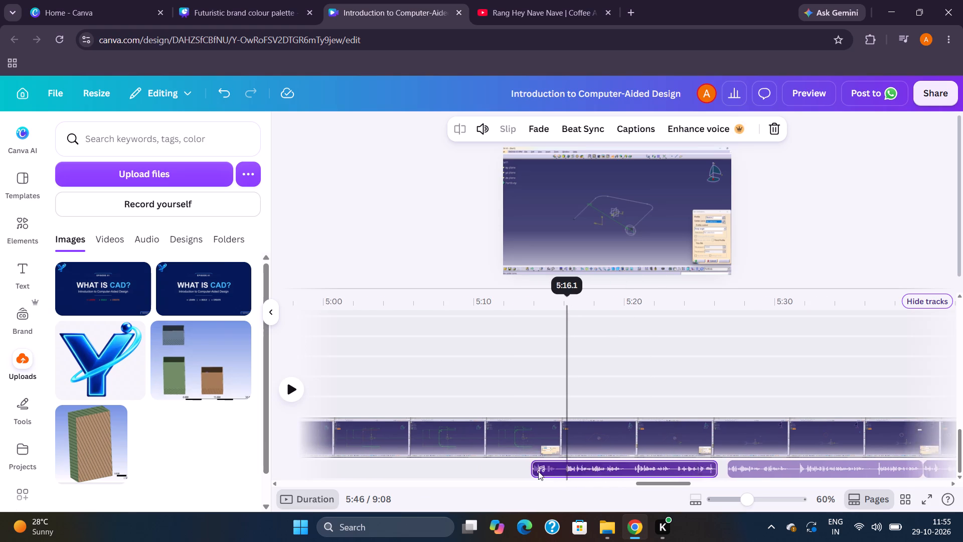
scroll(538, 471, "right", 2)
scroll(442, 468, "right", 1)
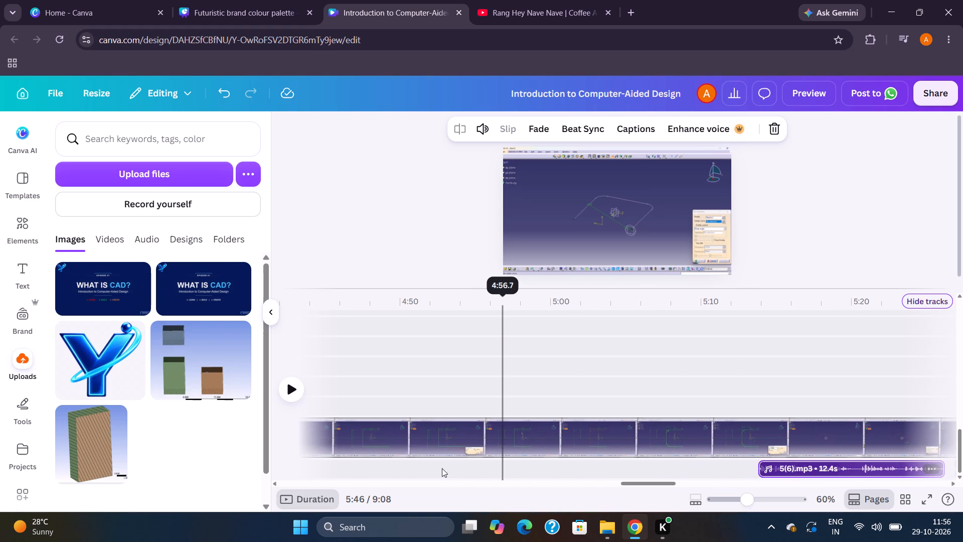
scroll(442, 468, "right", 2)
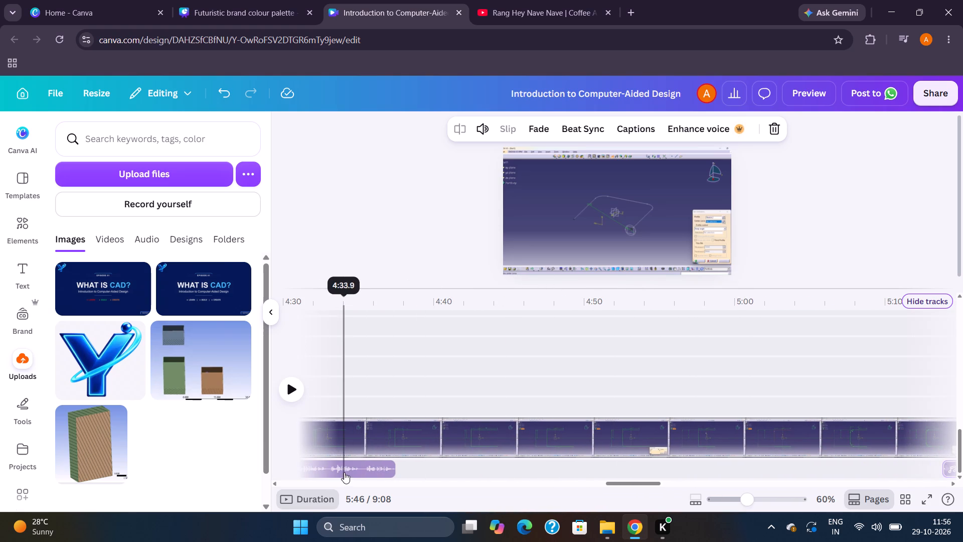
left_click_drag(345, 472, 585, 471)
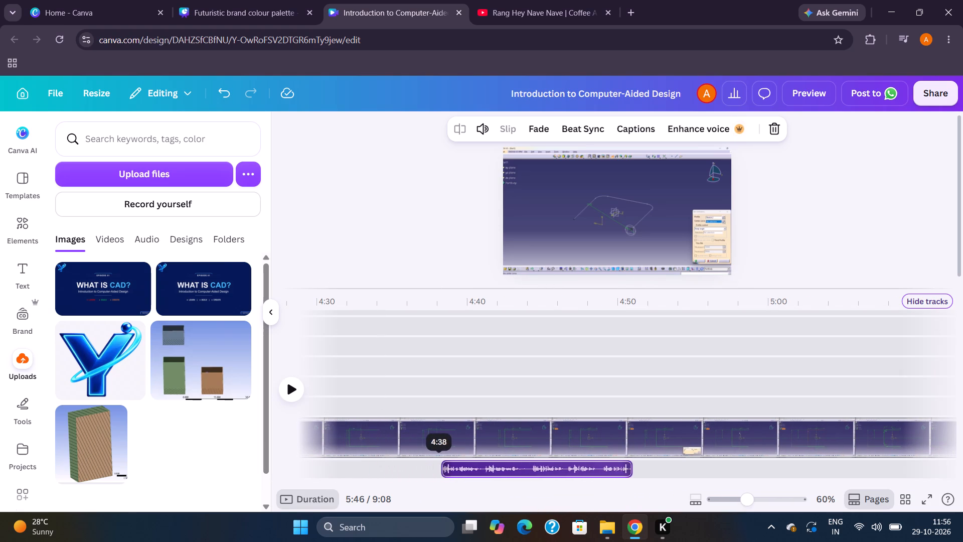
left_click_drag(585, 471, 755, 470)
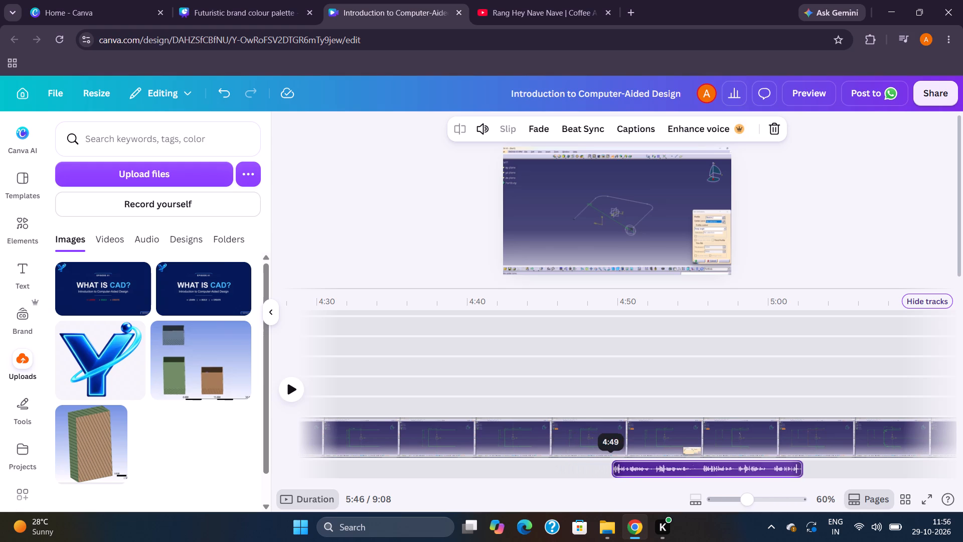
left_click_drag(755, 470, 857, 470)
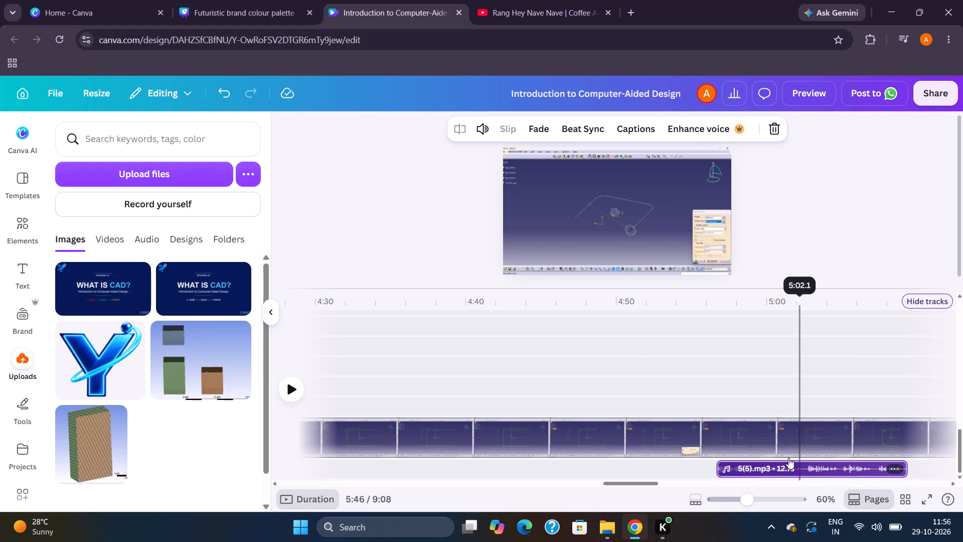
Play back the video from about 4:55 through the 5(5).mp3 narration to check its timing, and pause after the clip ends.
left_click(691, 483)
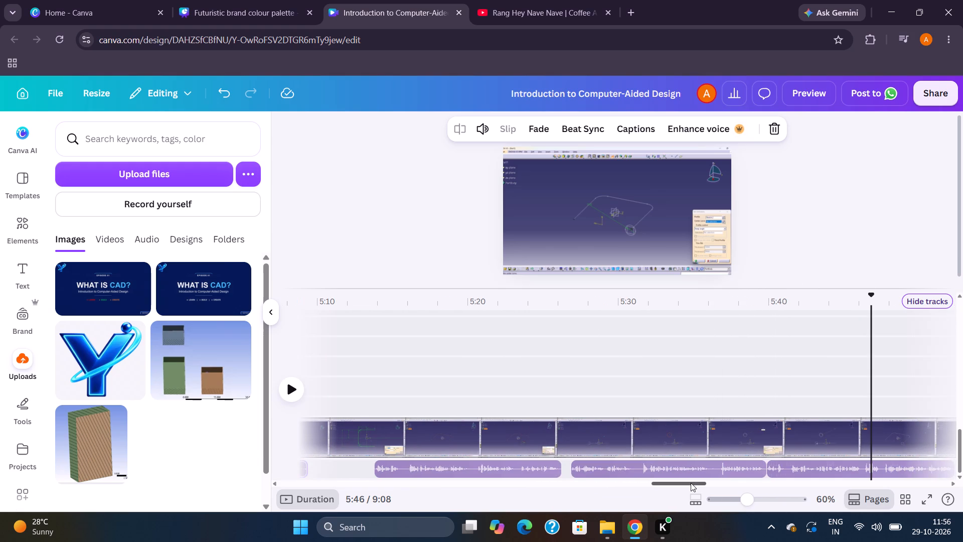
scroll(659, 432, "right", 1)
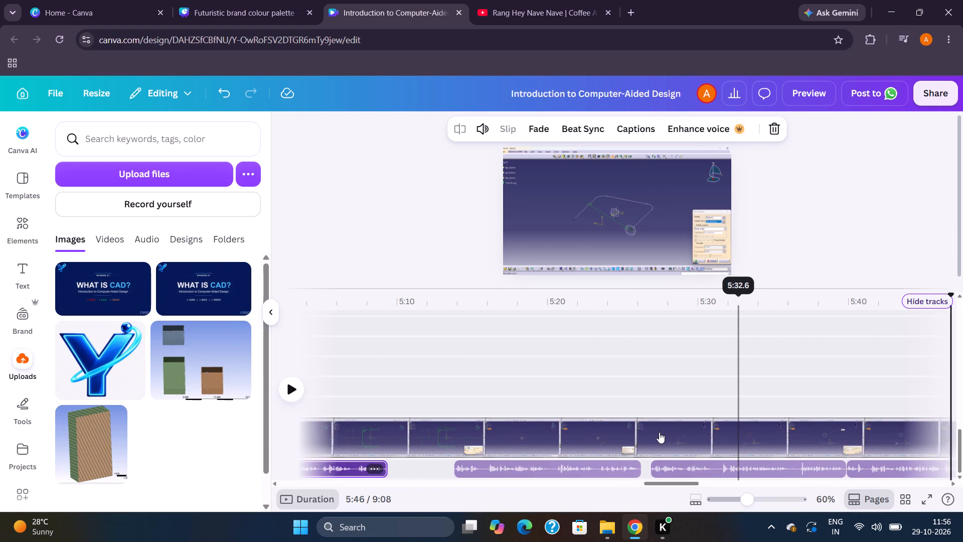
scroll(659, 432, "right", 3)
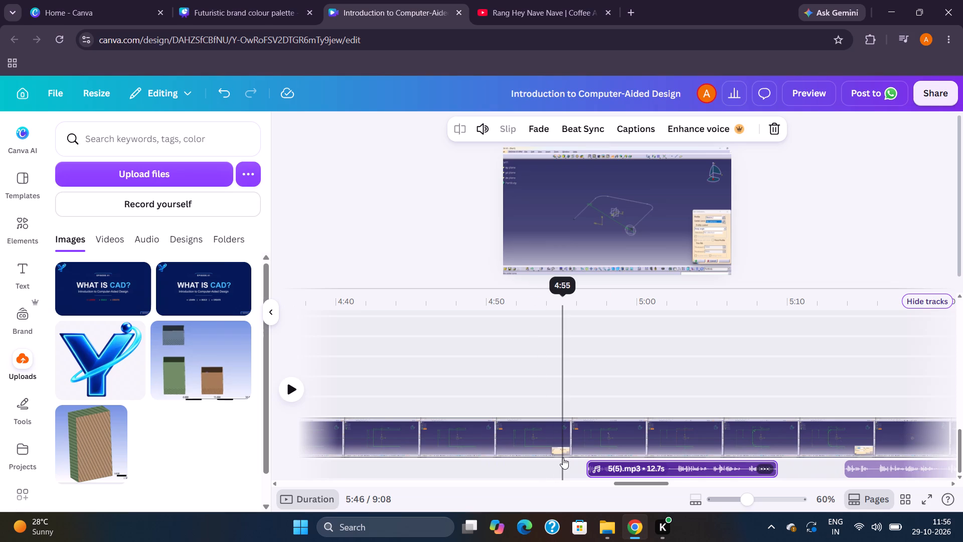
left_click(563, 458)
key("space")
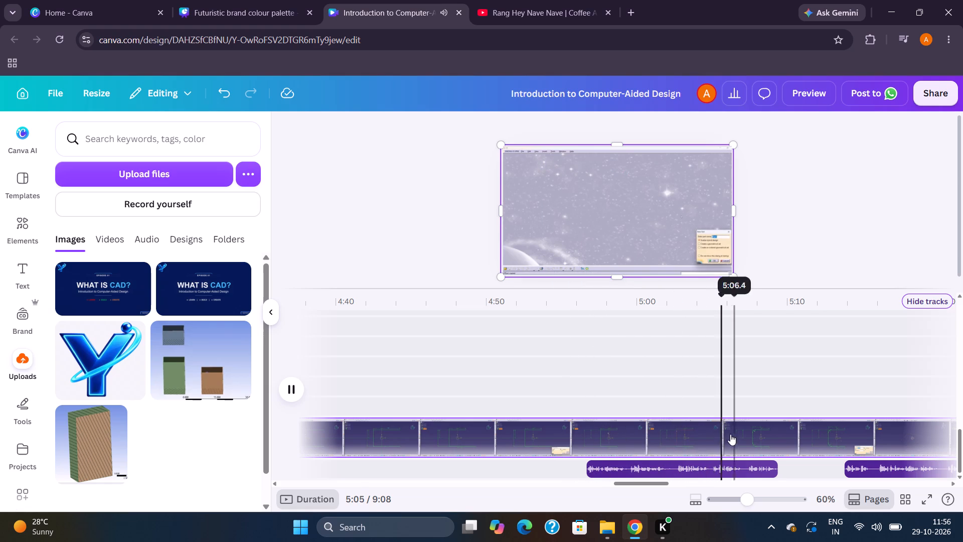
scroll(782, 436, "left", 2)
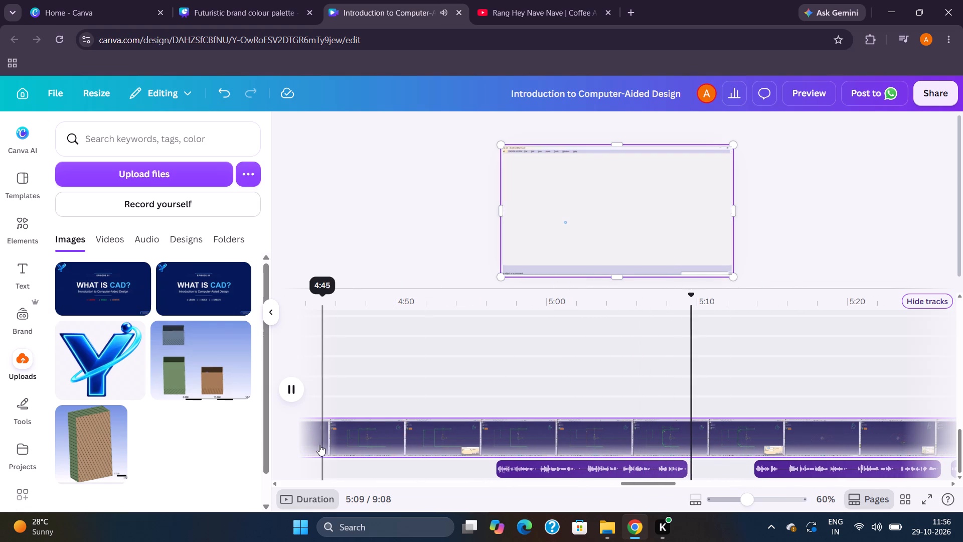
left_click(290, 389)
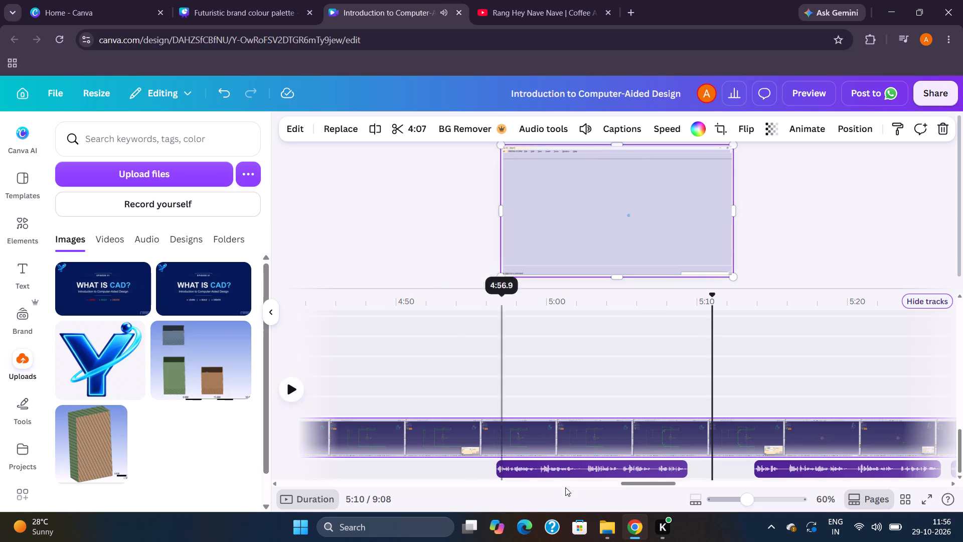
Move the 5(9).mp3 narration clip later to start at about 6:02.
scroll(580, 488, "left", 3)
scroll(629, 428, "left", 3)
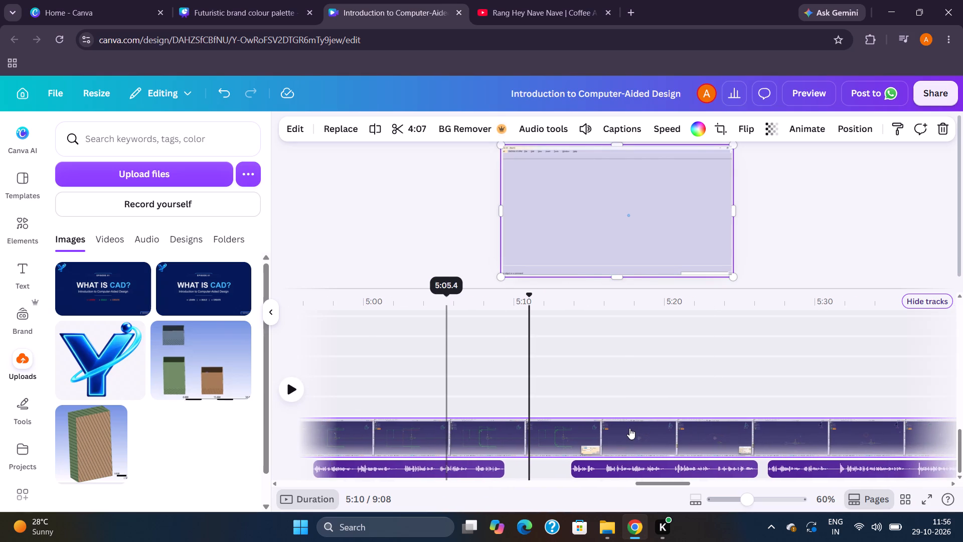
scroll(629, 428, "left", 6)
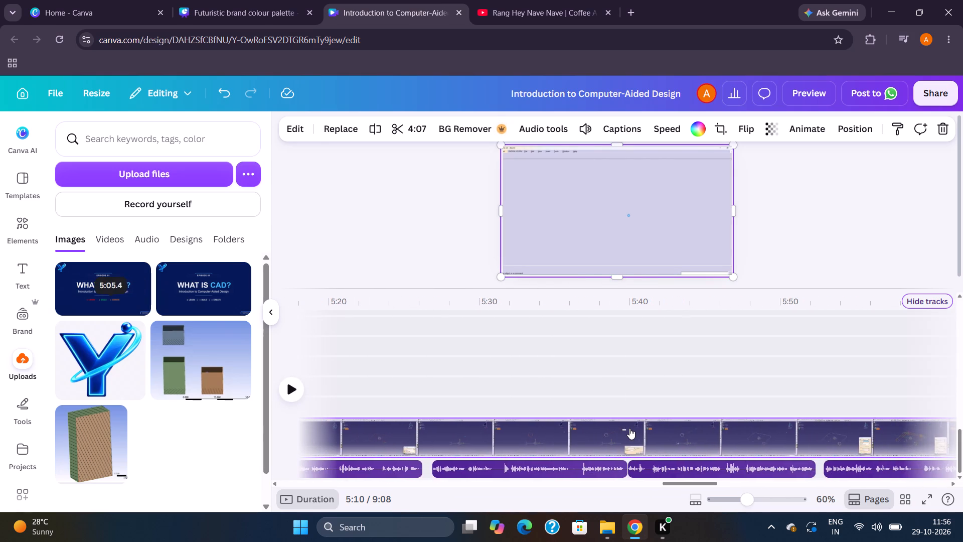
scroll(629, 428, "left", 2)
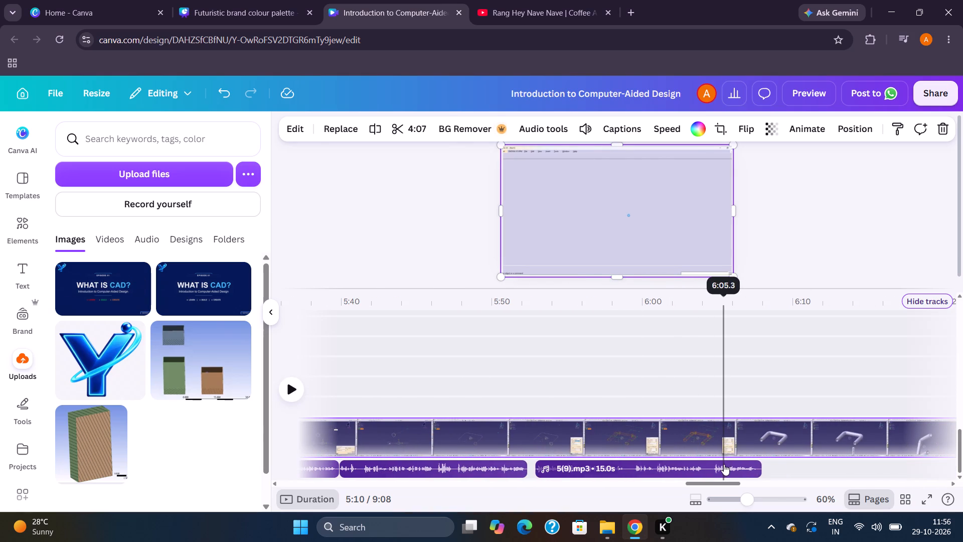
left_click_drag(724, 464, 859, 464)
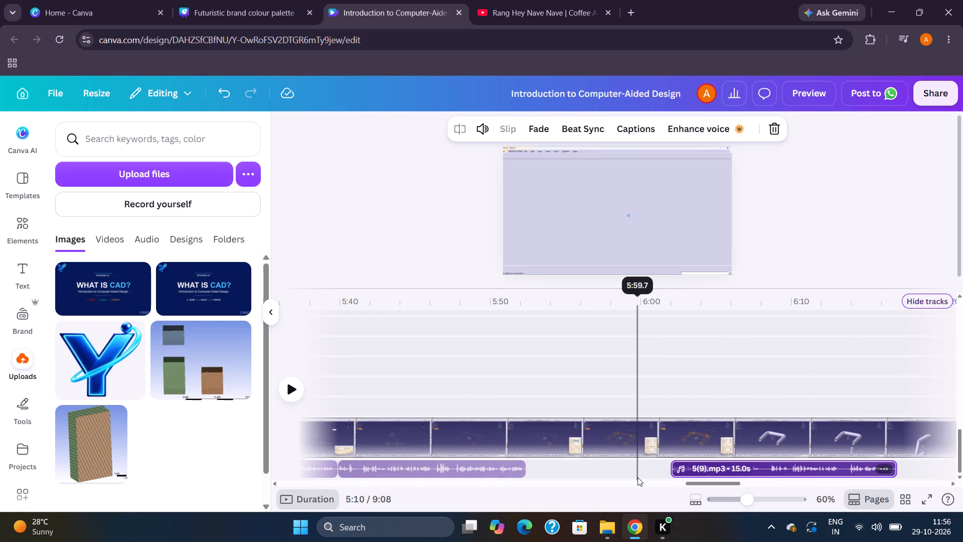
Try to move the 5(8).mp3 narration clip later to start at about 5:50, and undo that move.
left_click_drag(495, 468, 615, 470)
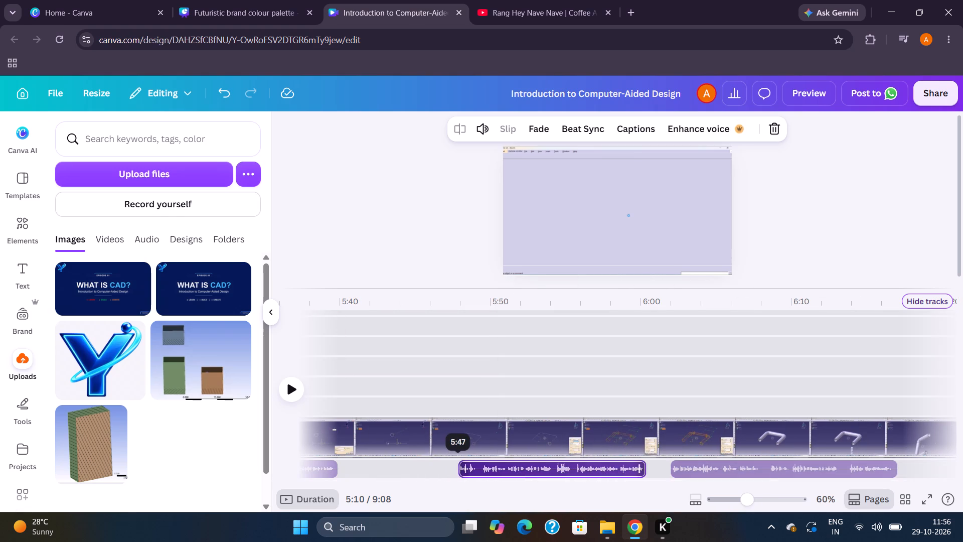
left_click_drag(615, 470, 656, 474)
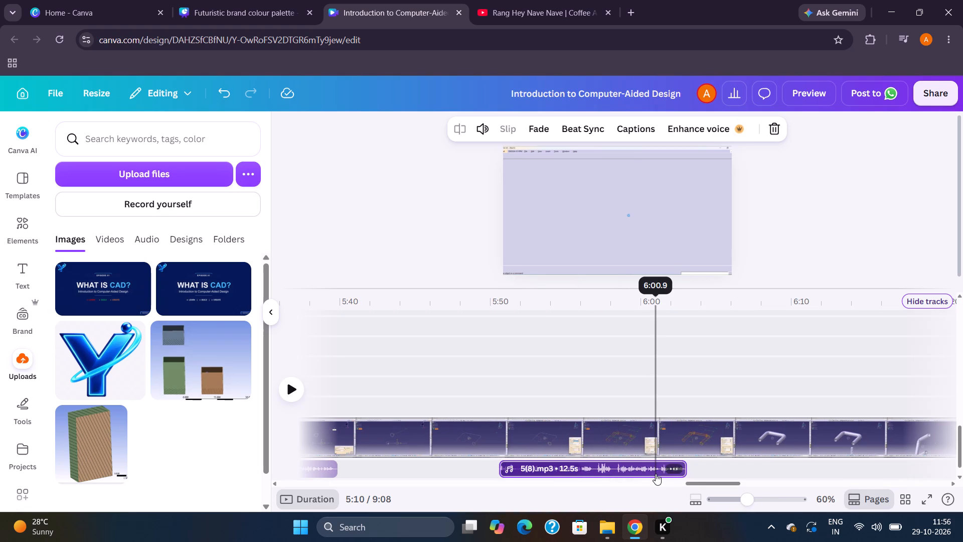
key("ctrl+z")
Move the 5(8).mp3 narration clip later to start at about 5:48, leaving a small gap before 5(9).mp3.
left_click_drag(491, 472, 620, 488)
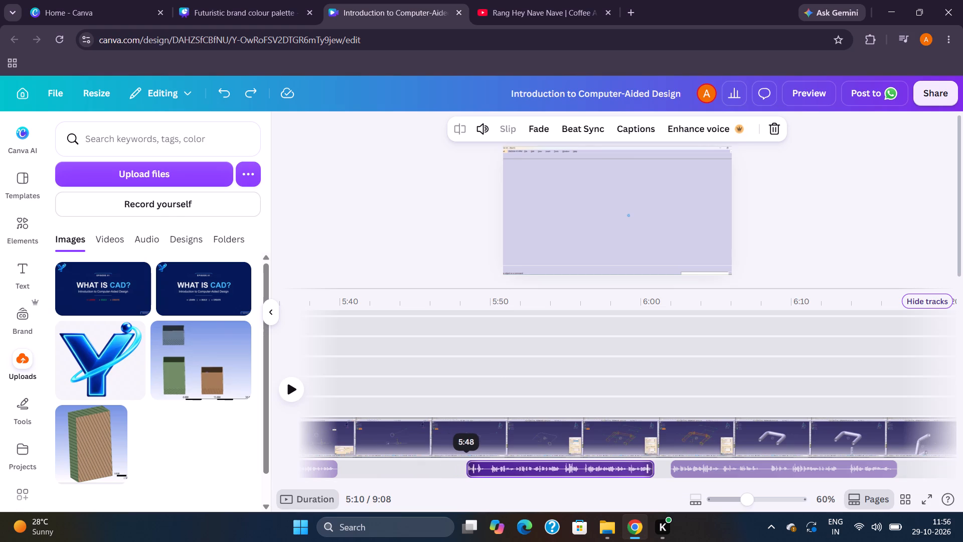
left_click_drag(620, 488, 621, 488)
Move the 5(7).mp3 narration clip later to start at about 5:35, ending exactly where 5(8).mp3 begins.
scroll(510, 450, "right", 3)
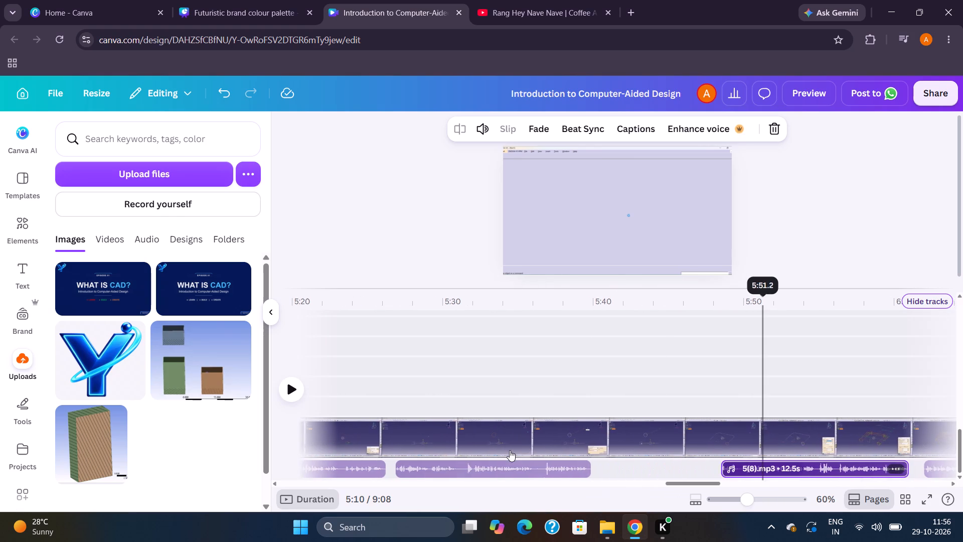
left_click_drag(506, 471, 638, 472)
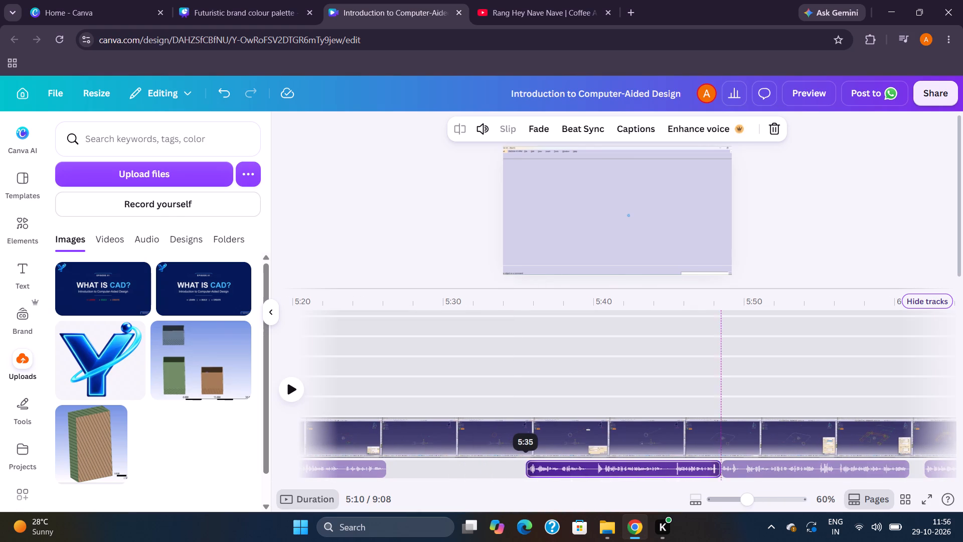
left_click_drag(638, 472, 638, 472)
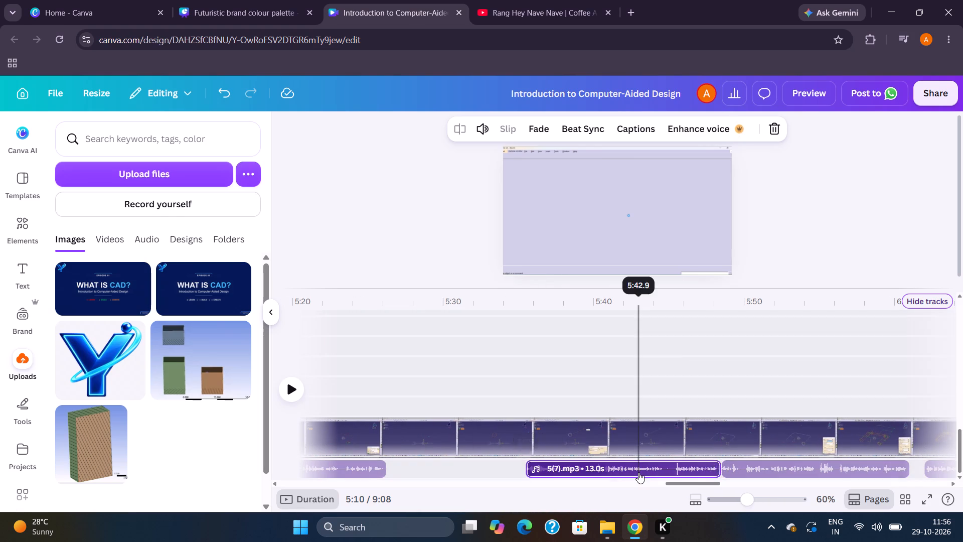
Move the 5(6).mp3 narration clip later to start at about 5:21.
scroll(638, 472, "right", 3)
left_click_drag(563, 475, 669, 471)
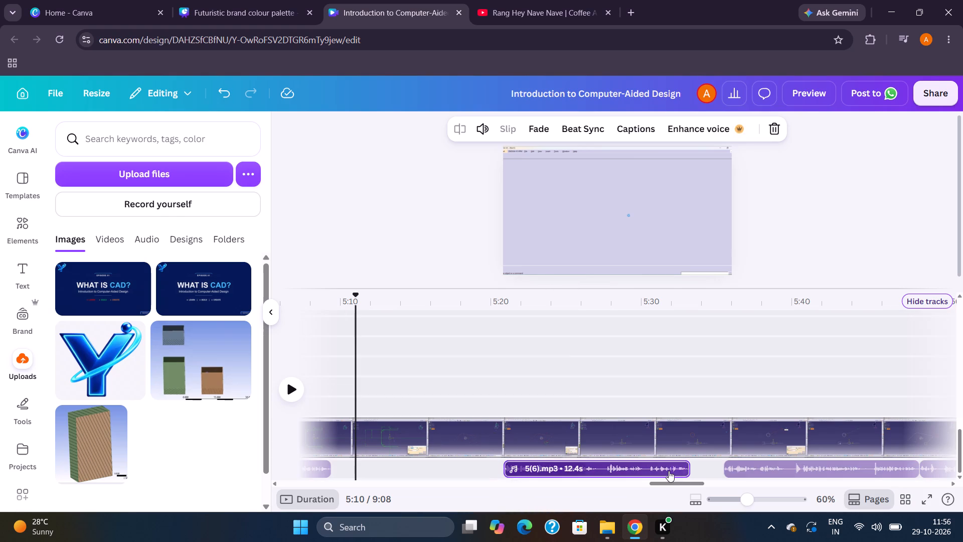
Move the 5(5).mp3 narration clip later to start at about 5:03.
scroll(566, 418, "right", 2)
left_click_drag(475, 474, 571, 465)
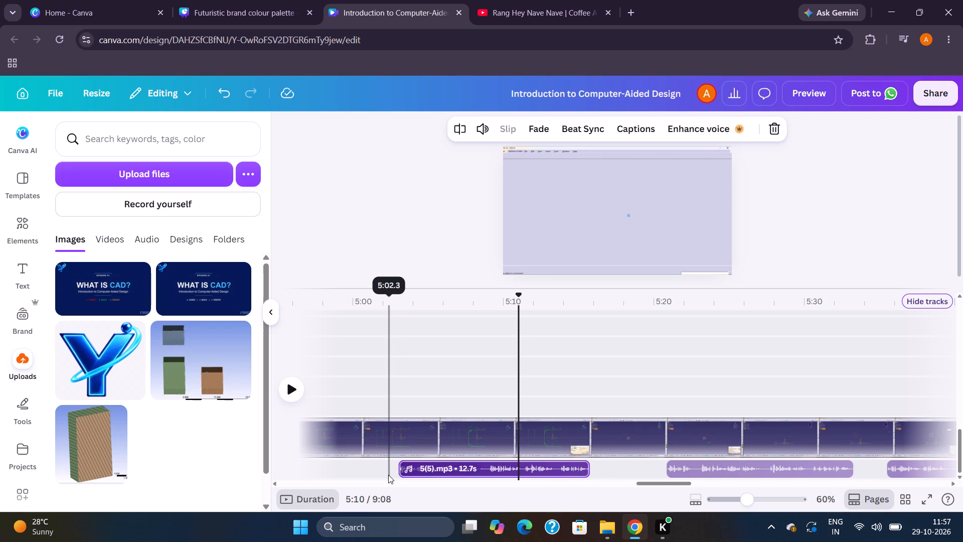
Play the video from about 5:10 to 5:23 and check the 5(5).mp3 and 5(6).mp3 narration against the CAD recording.
left_click(388, 475)
key("space")
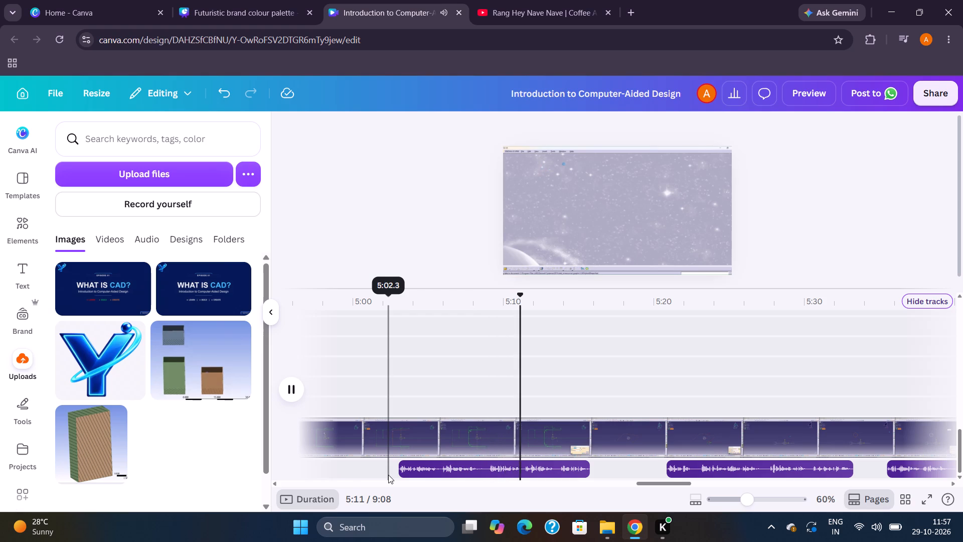
scroll(388, 475, "right", 3)
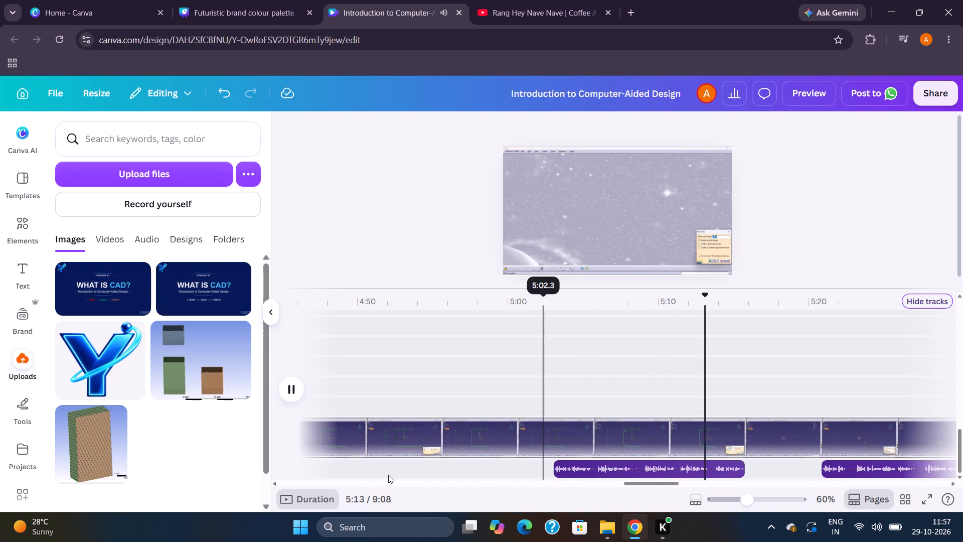
scroll(388, 475, "right", 6)
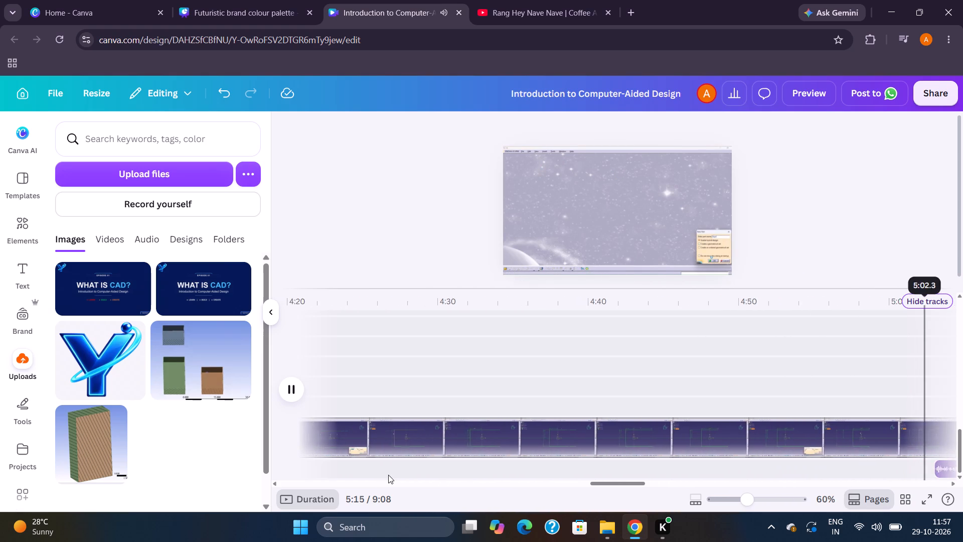
scroll(388, 475, "right", 1)
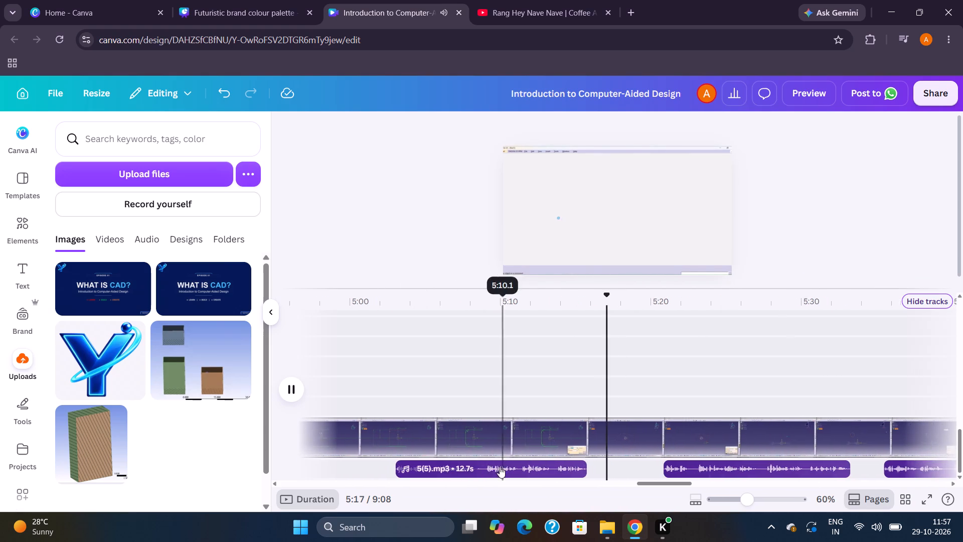
left_click(295, 390)
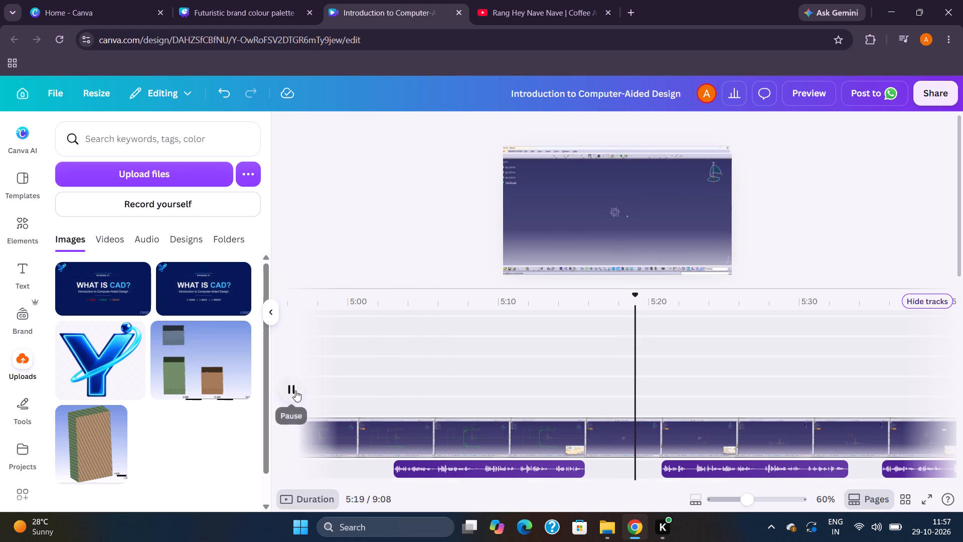
left_click(295, 386)
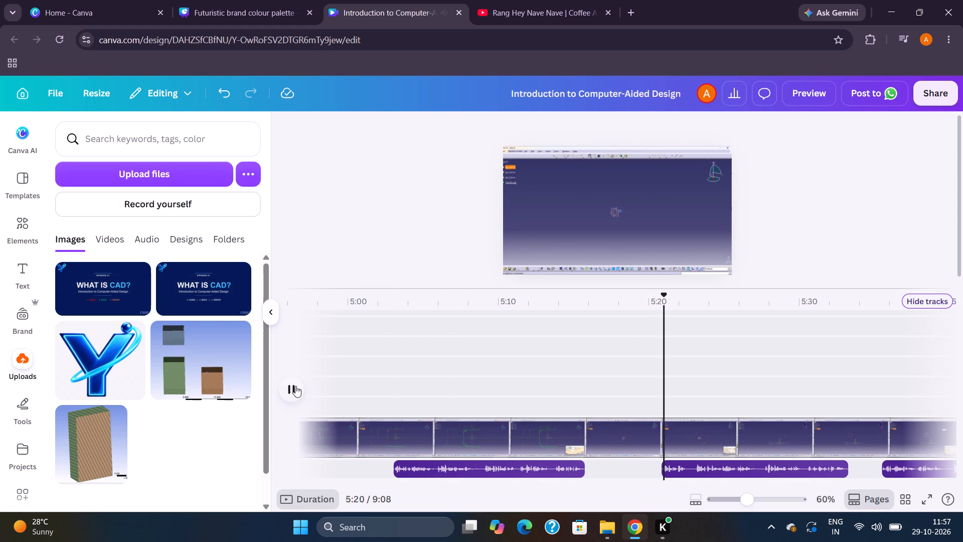
left_click(623, 458)
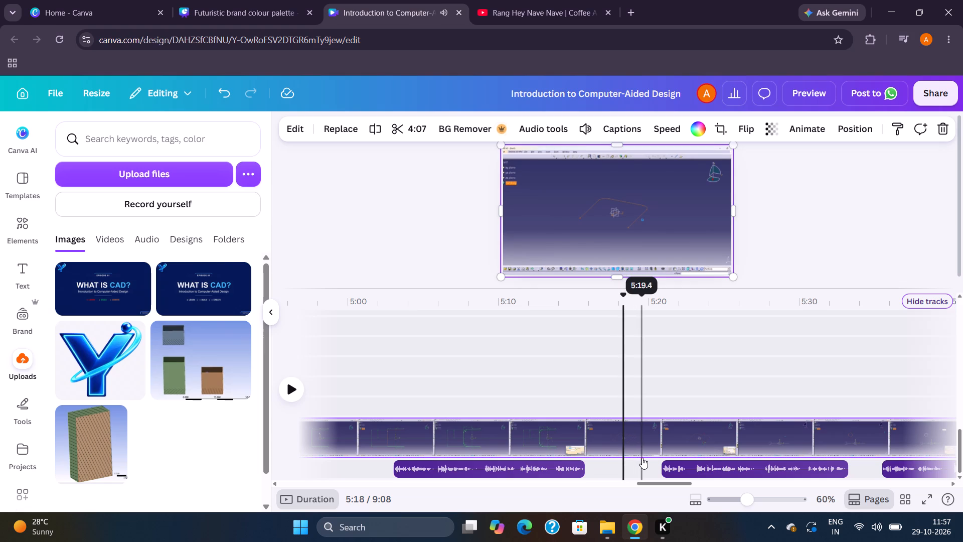
left_click(647, 458)
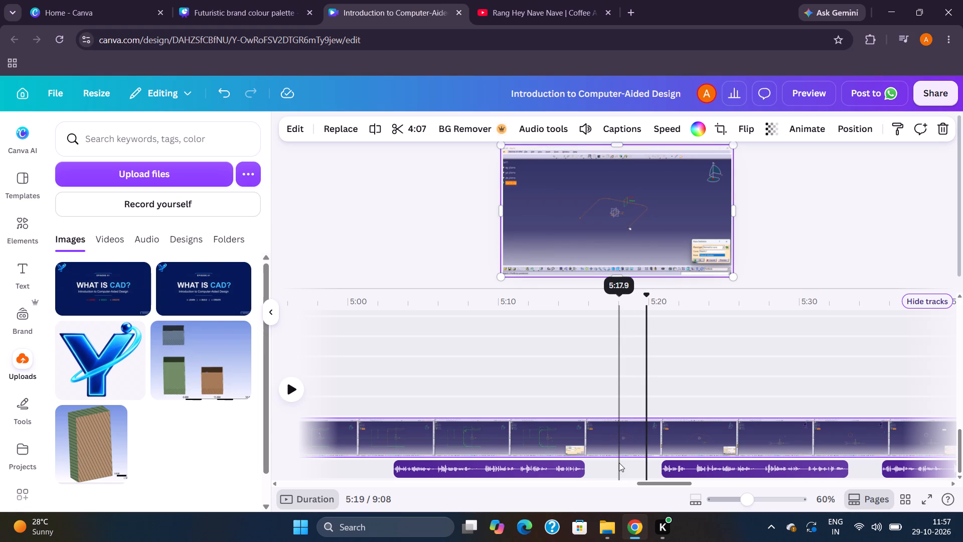
left_click(619, 463)
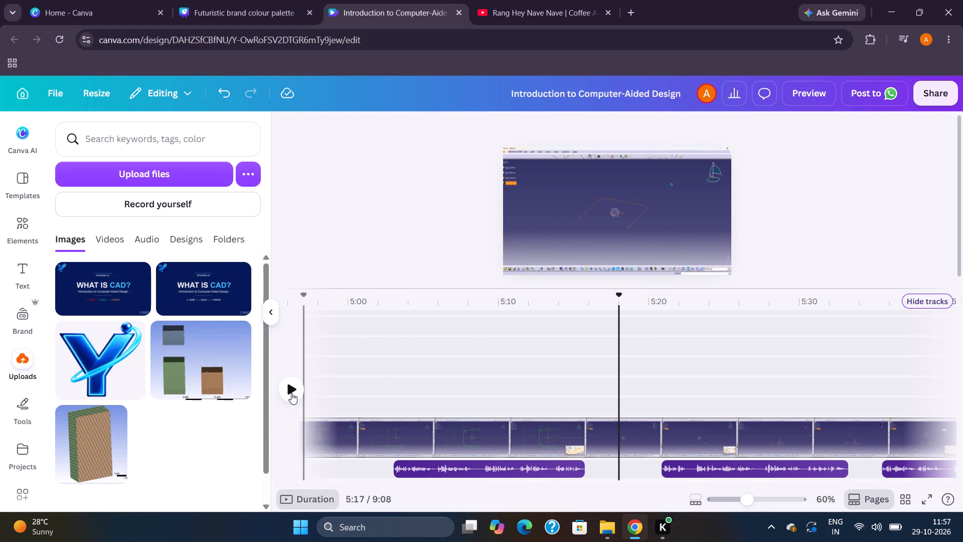
left_click(288, 391)
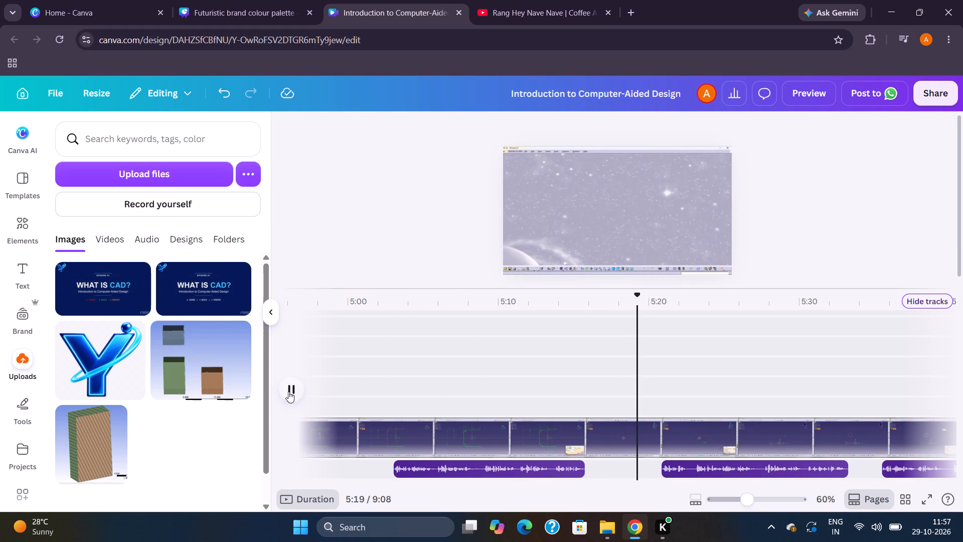
left_click(296, 389)
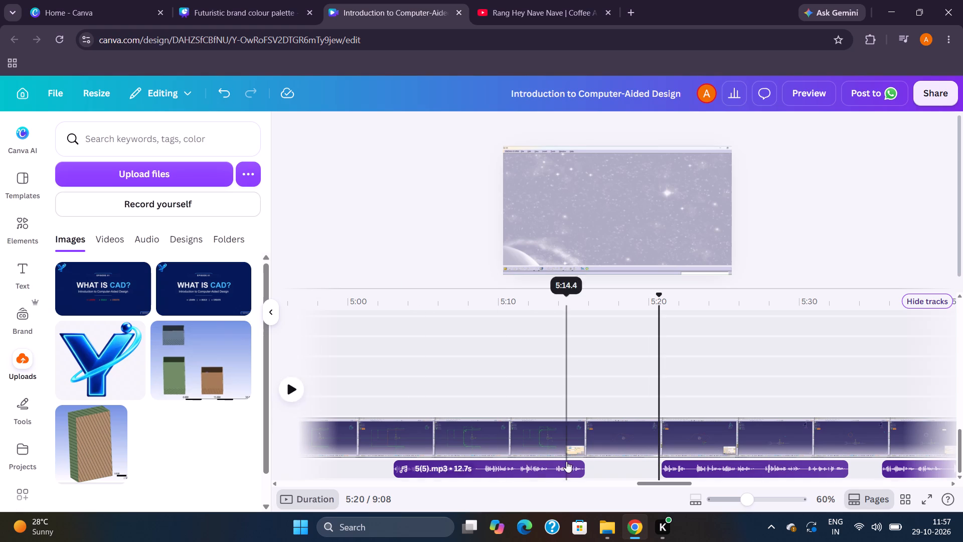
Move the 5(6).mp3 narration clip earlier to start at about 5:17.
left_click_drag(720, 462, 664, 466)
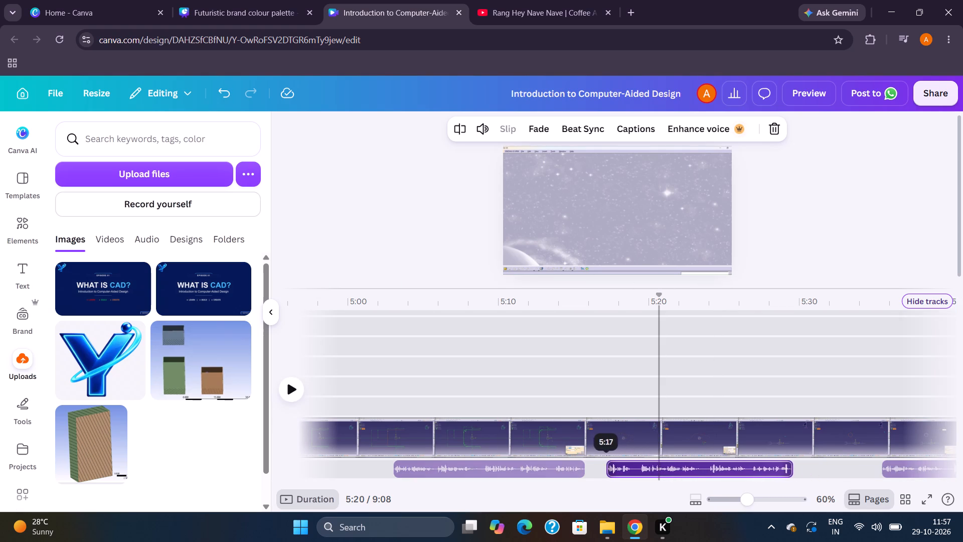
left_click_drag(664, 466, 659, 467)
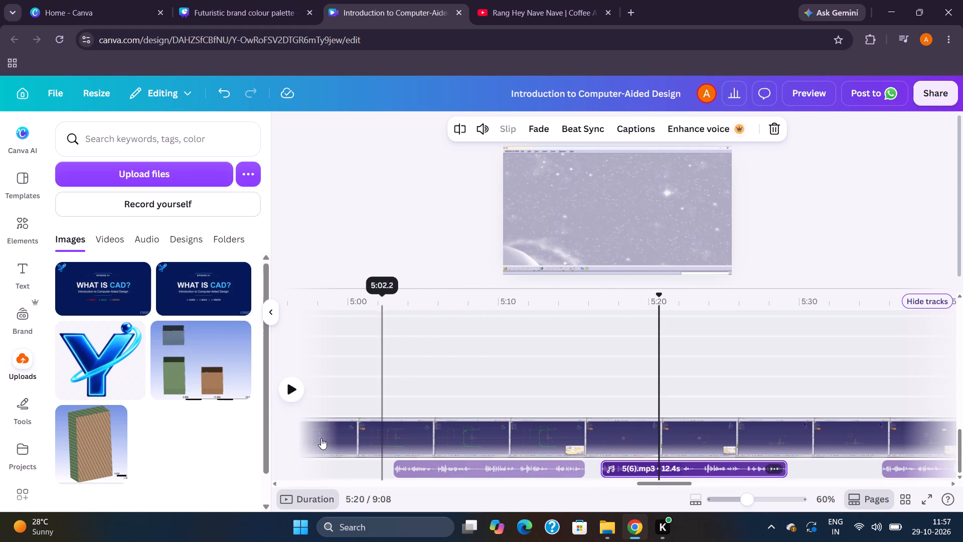
Play and scrub the video between about 5:20 and 5:29 to compare the 5(6).mp3 narration with the sketch actions.
left_click(464, 438)
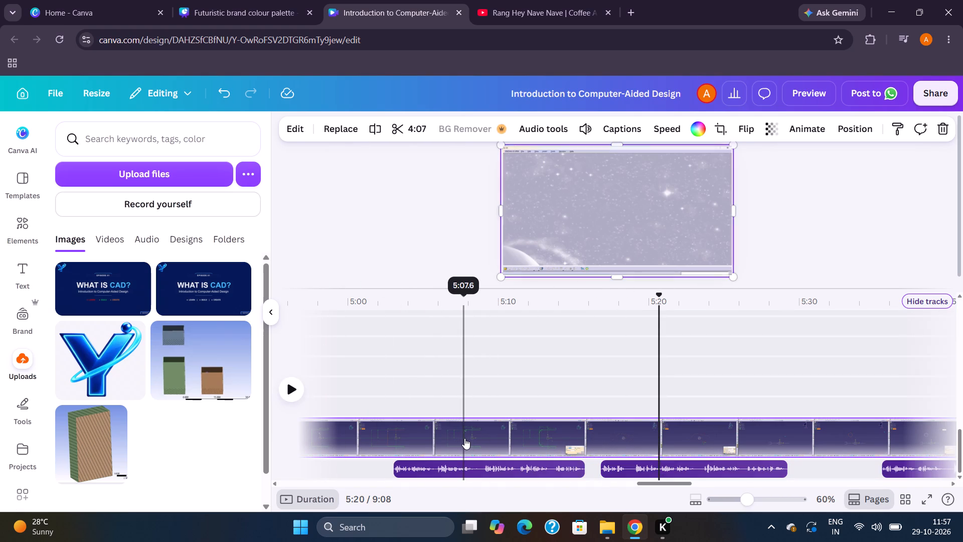
left_click(294, 395)
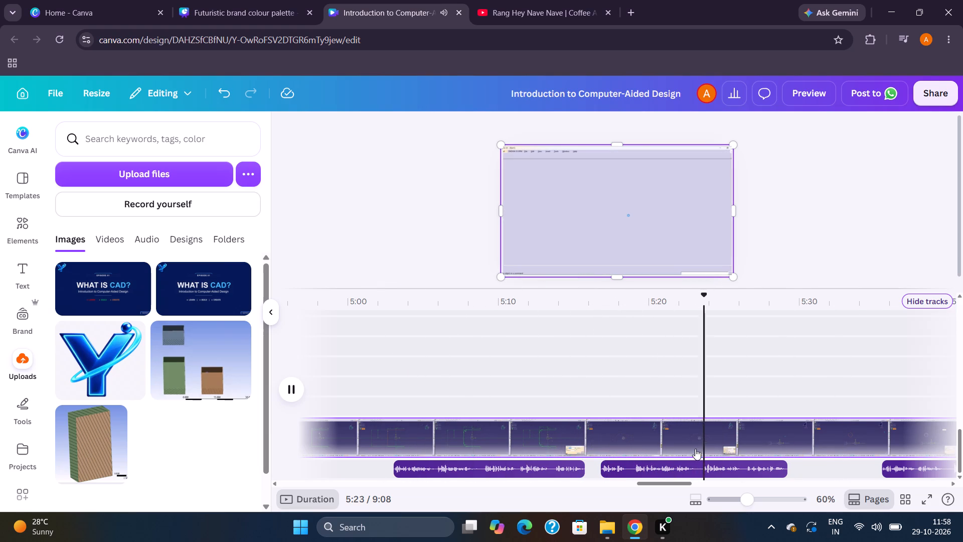
left_click(780, 441)
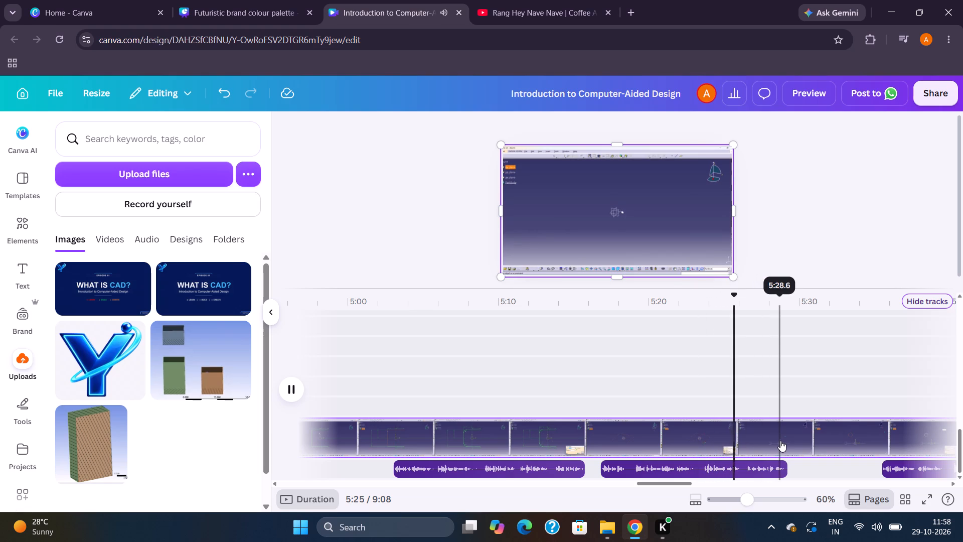
left_click(739, 440)
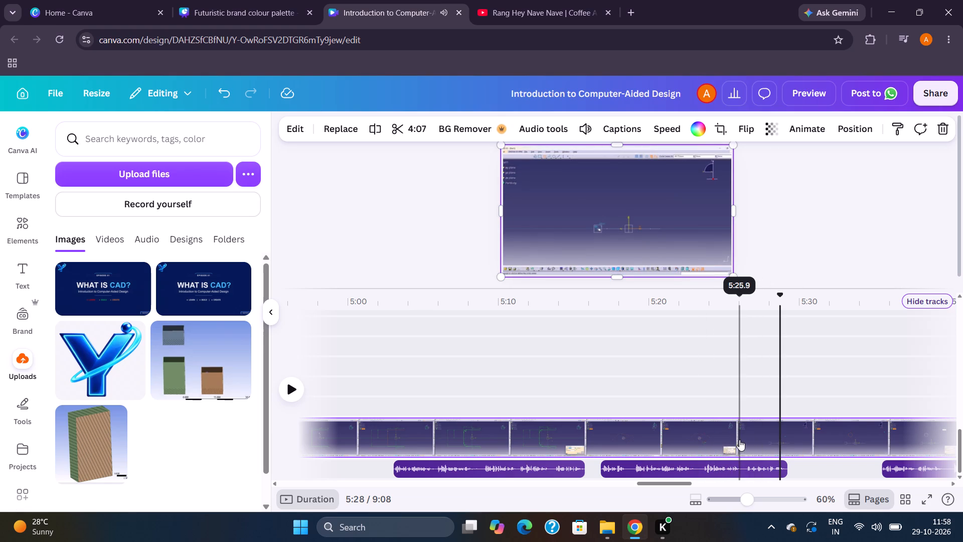
left_click(292, 386)
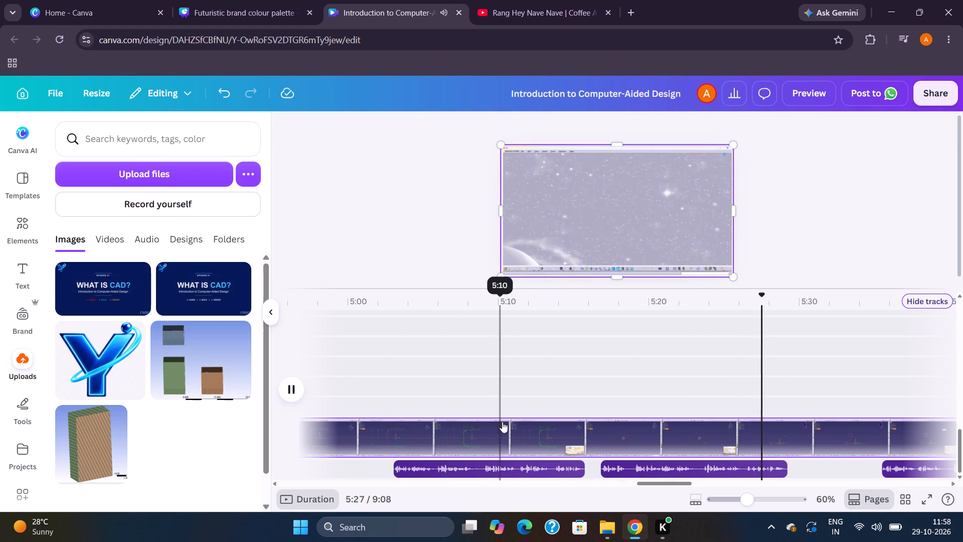
left_click(761, 438)
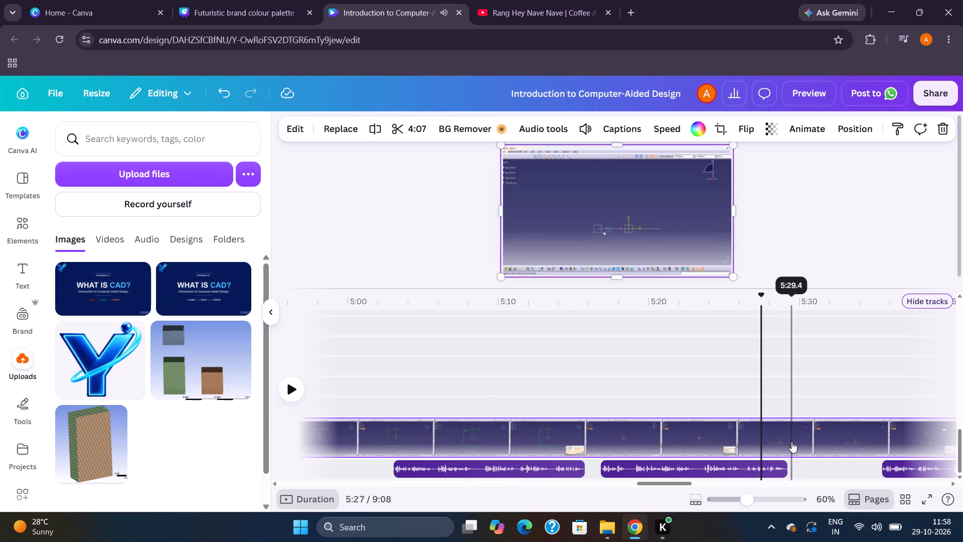
left_click(791, 442)
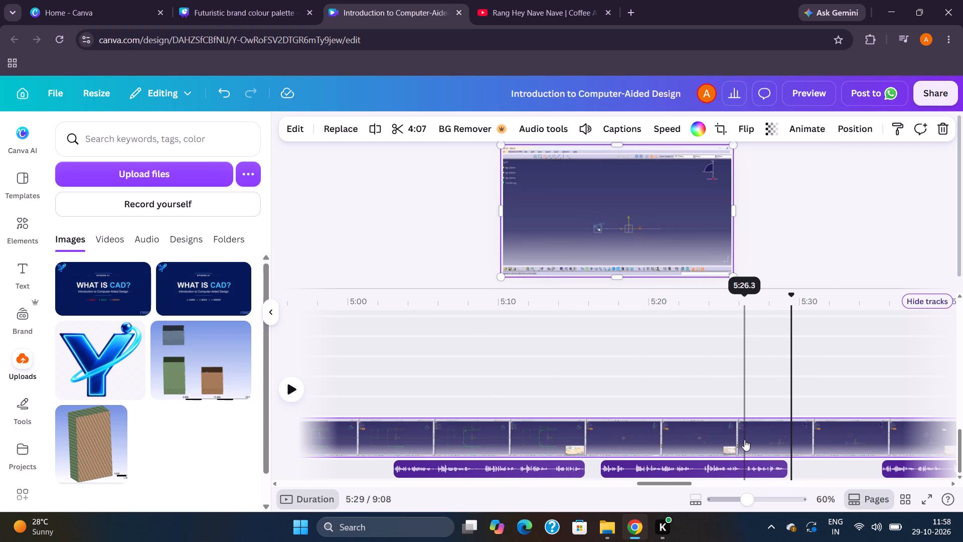
left_click(744, 440)
left_click(688, 437)
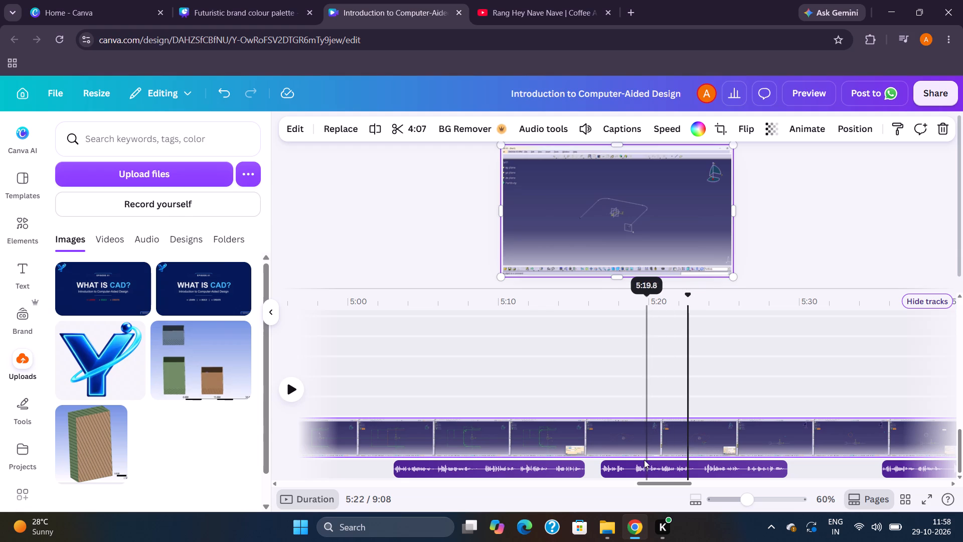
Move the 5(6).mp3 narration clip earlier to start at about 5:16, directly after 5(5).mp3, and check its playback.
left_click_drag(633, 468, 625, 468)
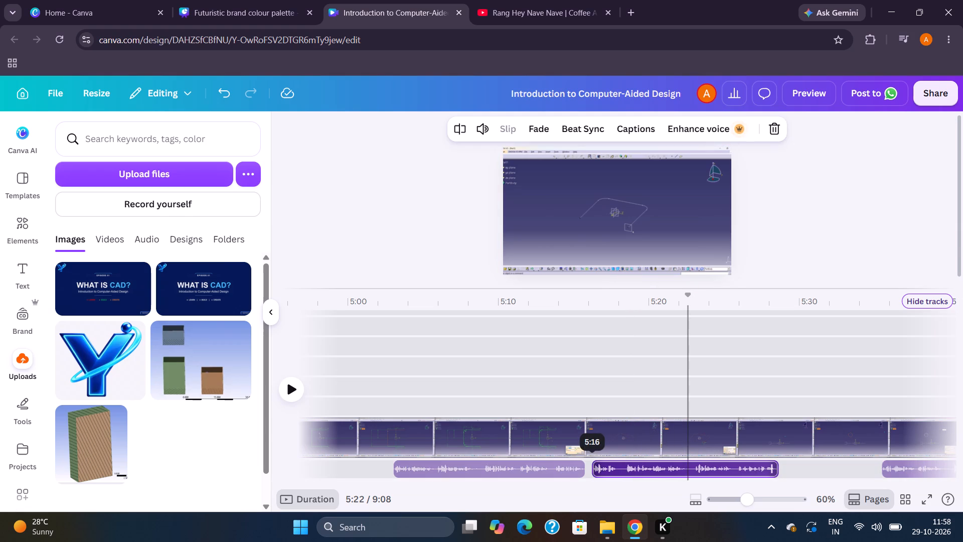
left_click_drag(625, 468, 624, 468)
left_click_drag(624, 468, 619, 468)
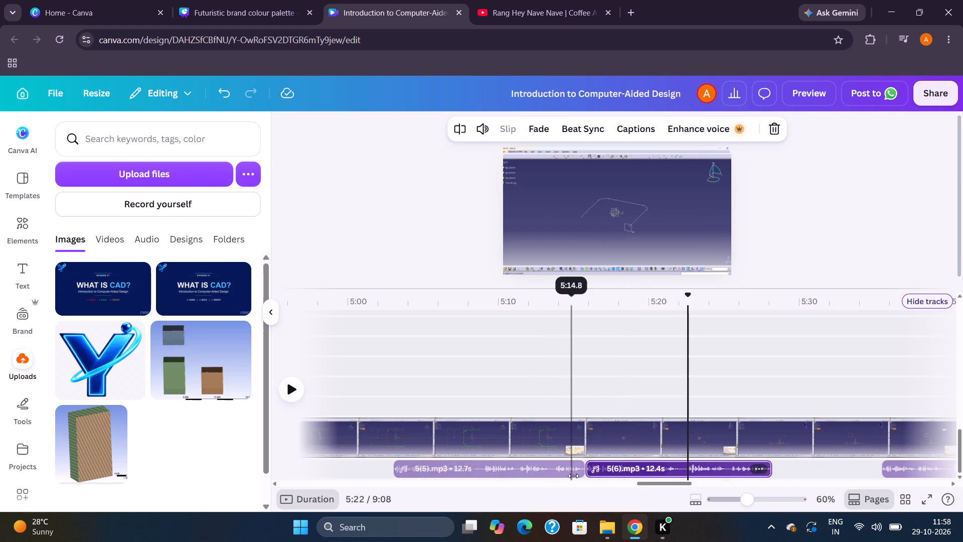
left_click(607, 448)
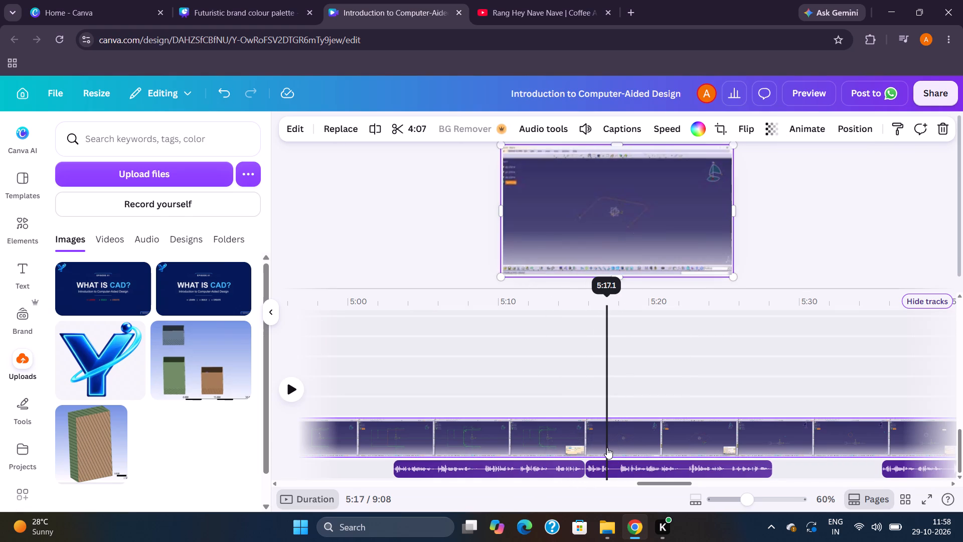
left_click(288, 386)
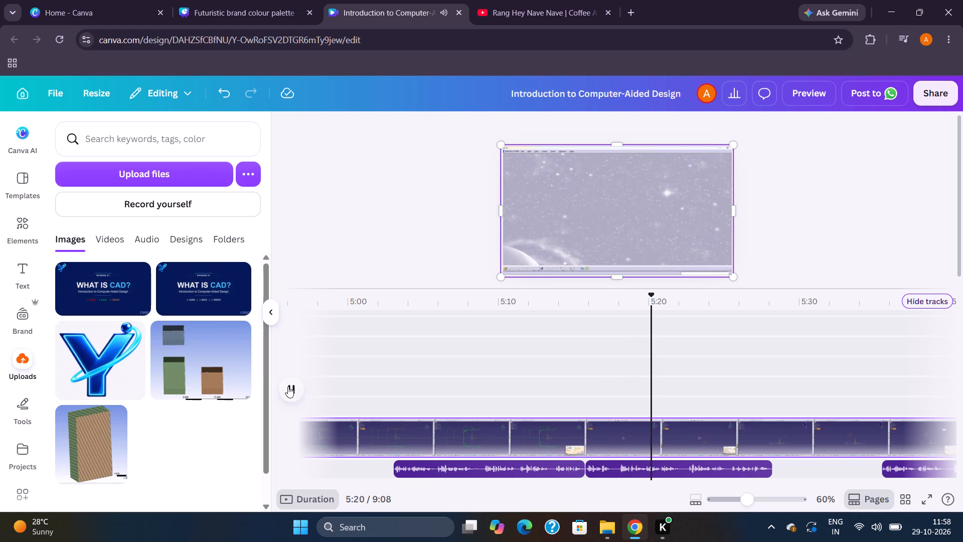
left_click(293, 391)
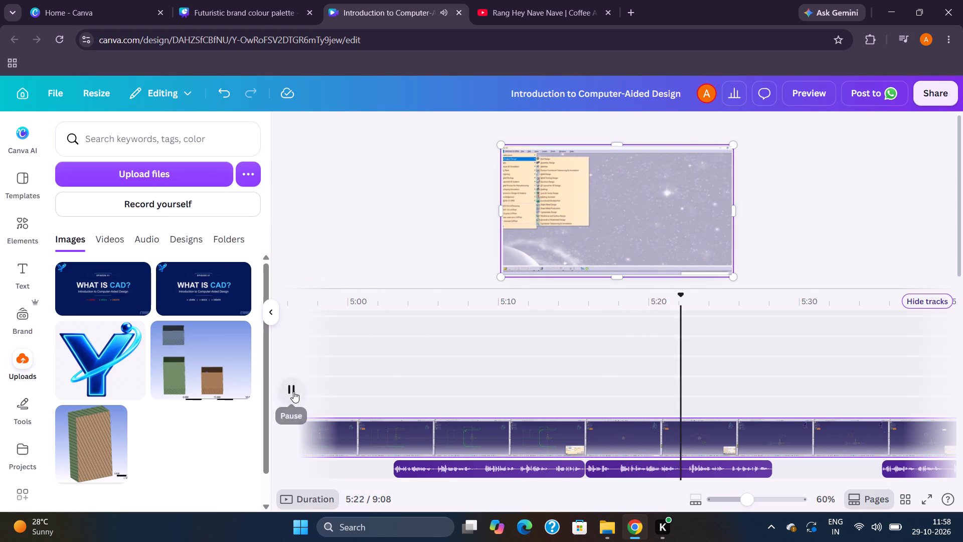
Move the 5(5).mp3 and 5(6).mp3 narration clips earlier to start at about 5:02 and 5:14.5, placed back to back.
left_click_drag(418, 470, 383, 465)
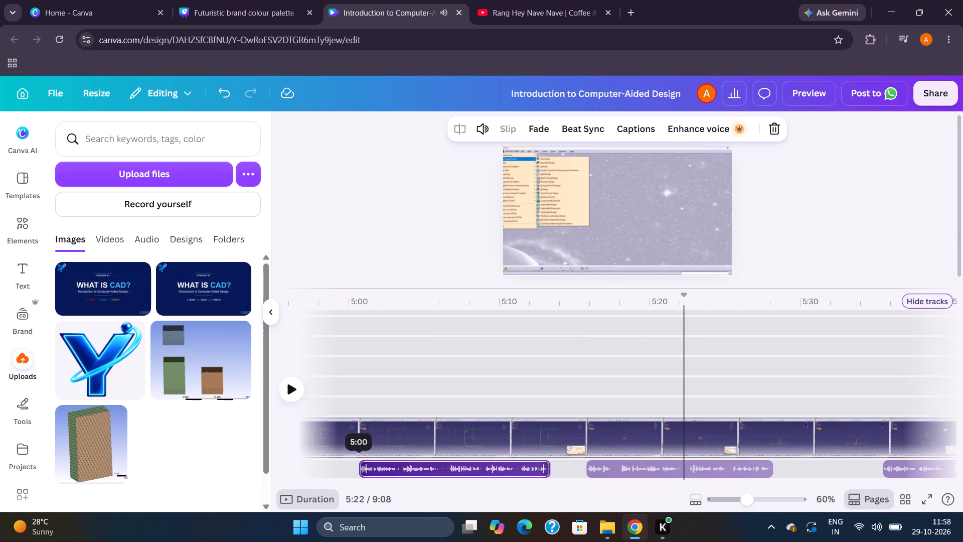
left_click_drag(383, 465, 396, 465)
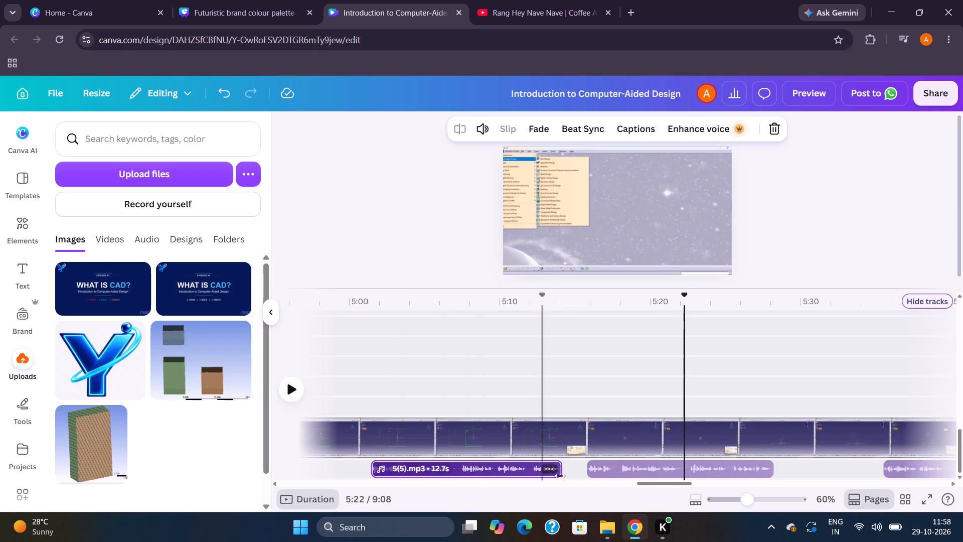
left_click_drag(599, 474, 579, 471)
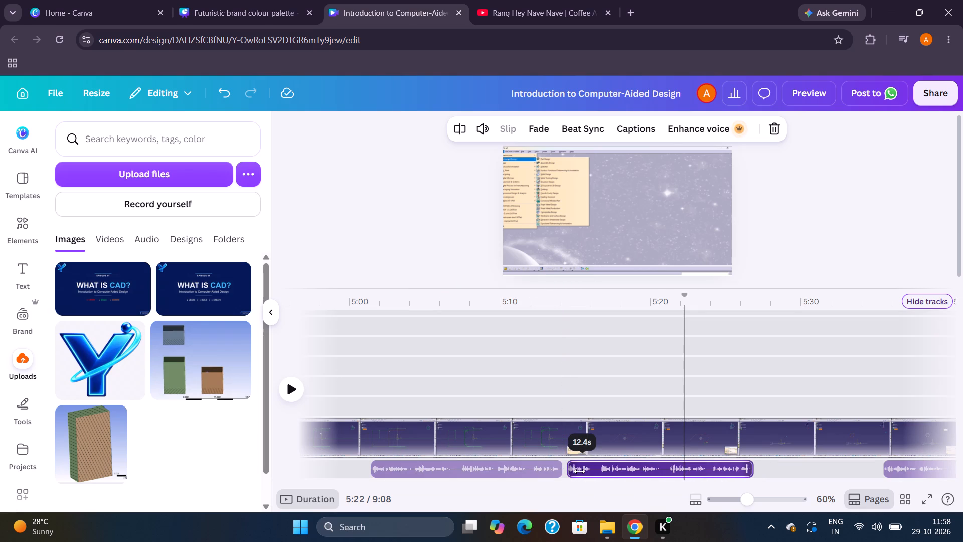
left_click_drag(579, 471, 581, 470)
left_click_drag(551, 470, 560, 466)
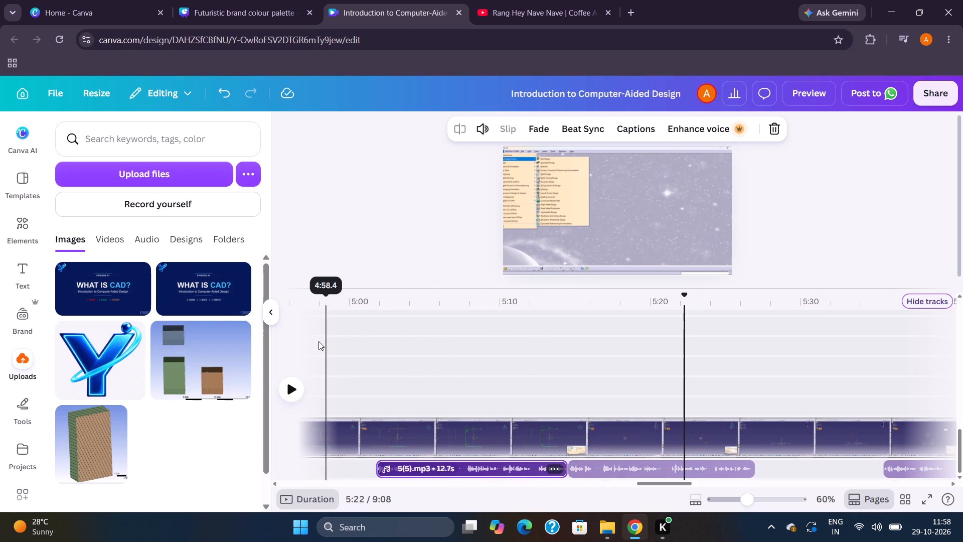
Play the video from about 5:22 to 5:28 to check the end of the 5(6).mp3 narration against the recording.
left_click(294, 384)
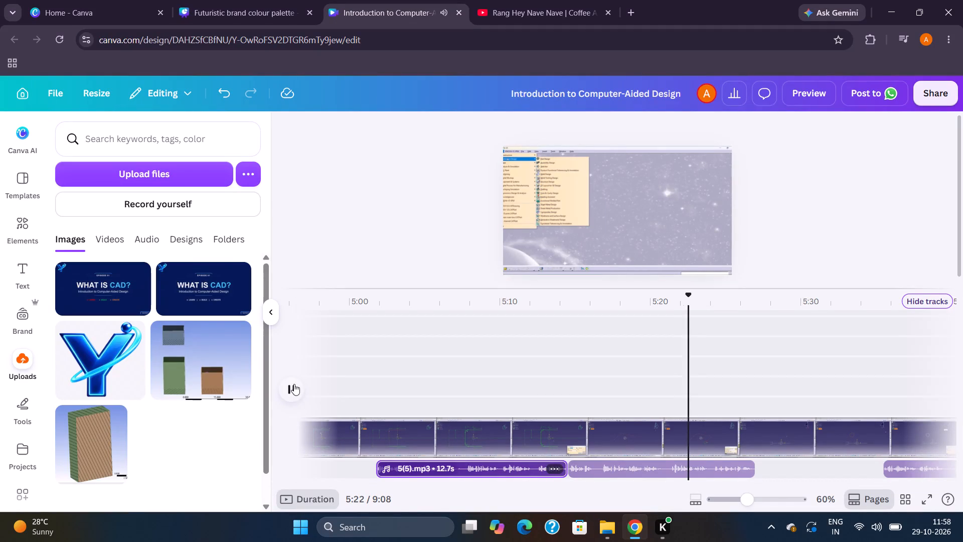
scroll(712, 442, "left", 2)
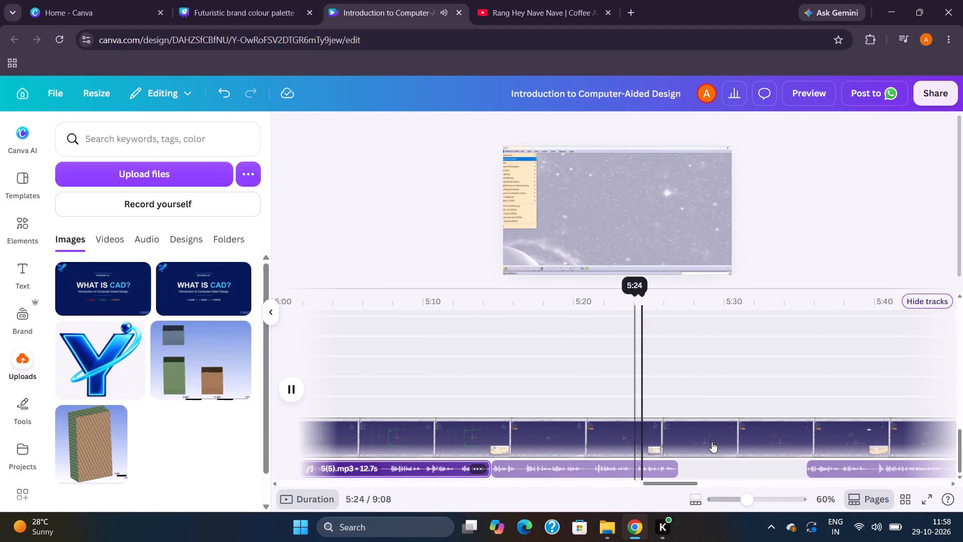
left_click(646, 448)
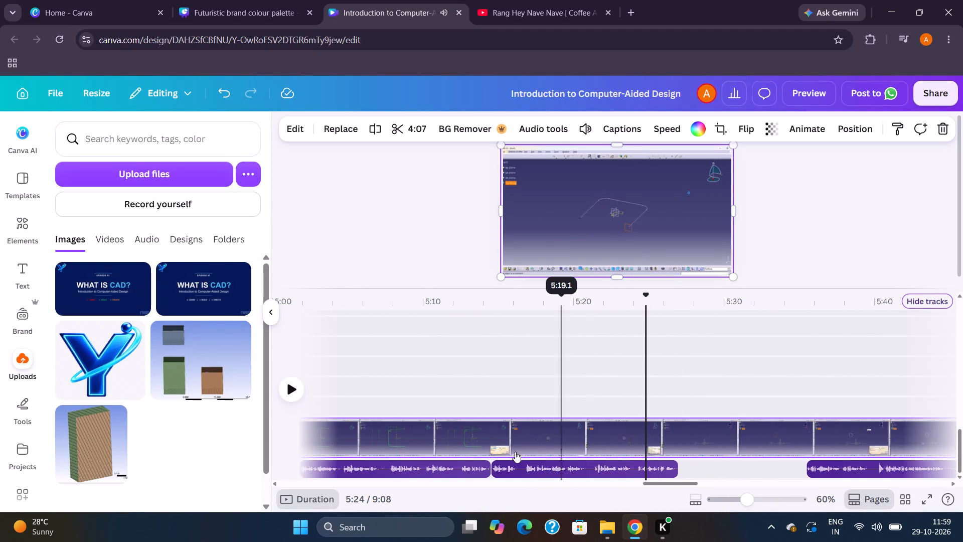
left_click(290, 395)
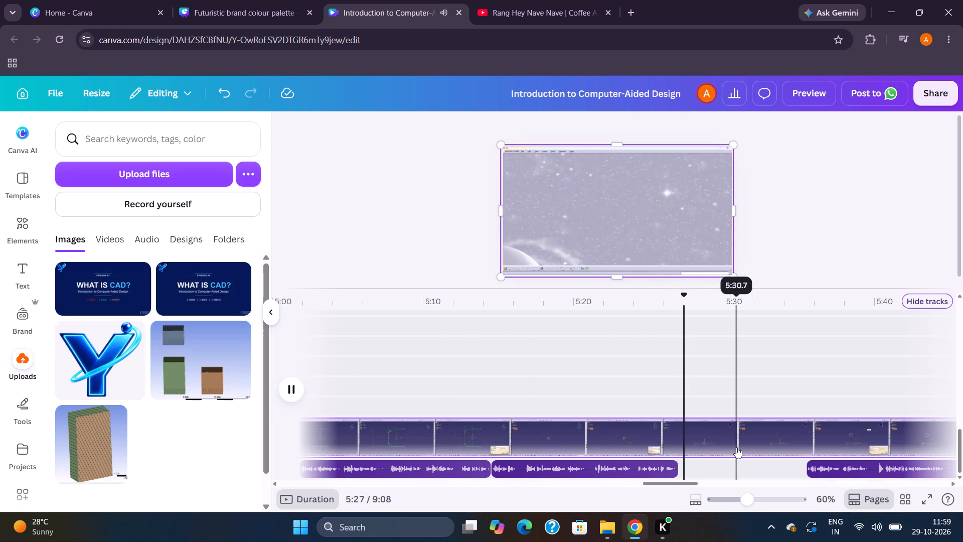
left_click(708, 455)
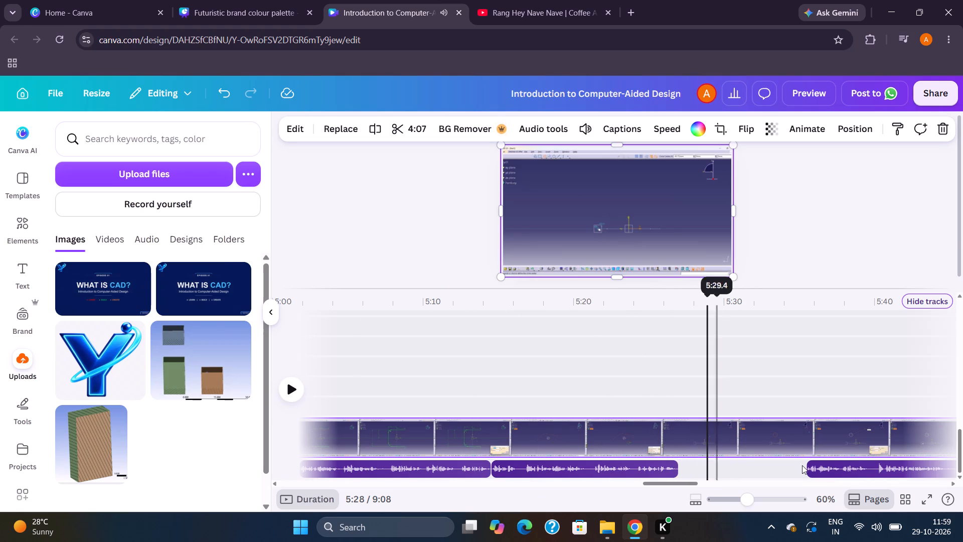
Check the recording from about 5:36 to 5:43 and move the 5(7).mp3 narration clip earlier to start at about 5:29.
left_click(822, 463)
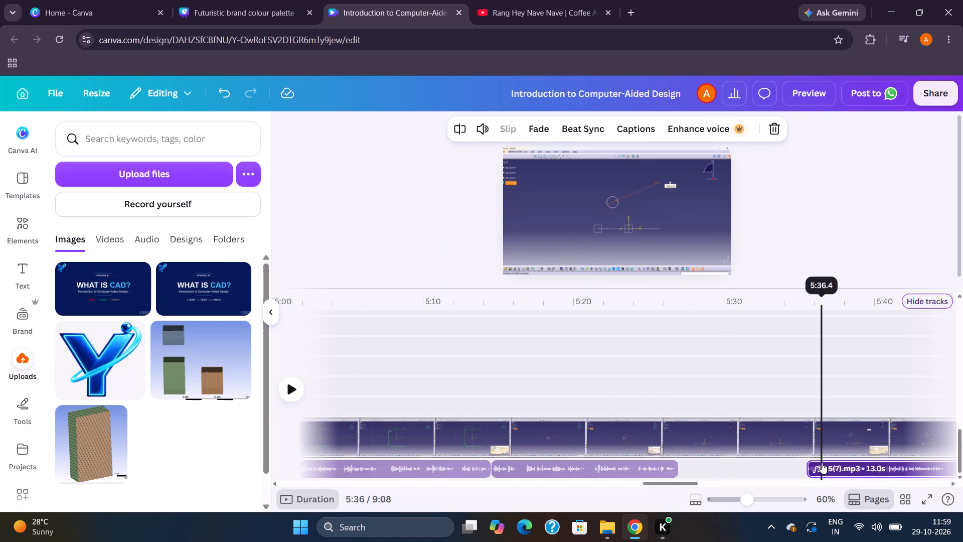
left_click(296, 394)
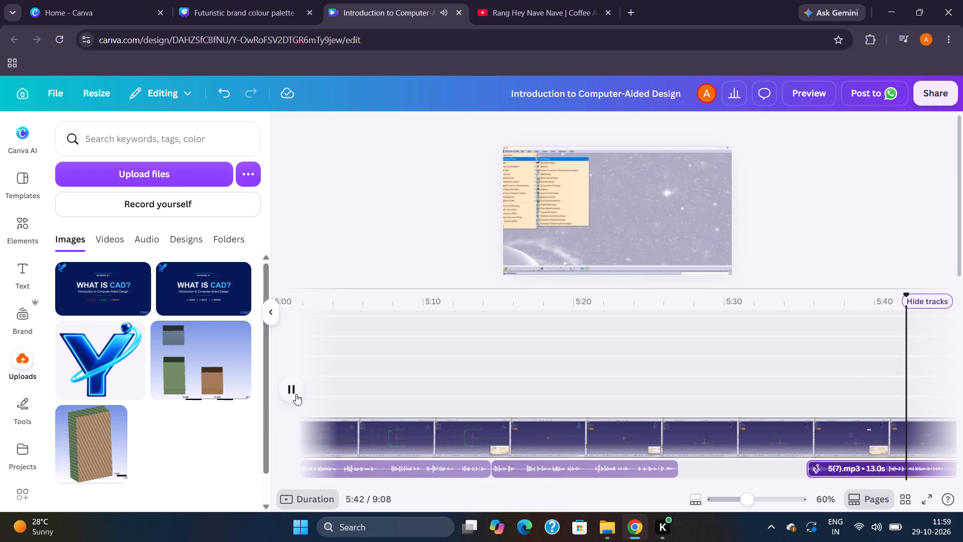
left_click(296, 394)
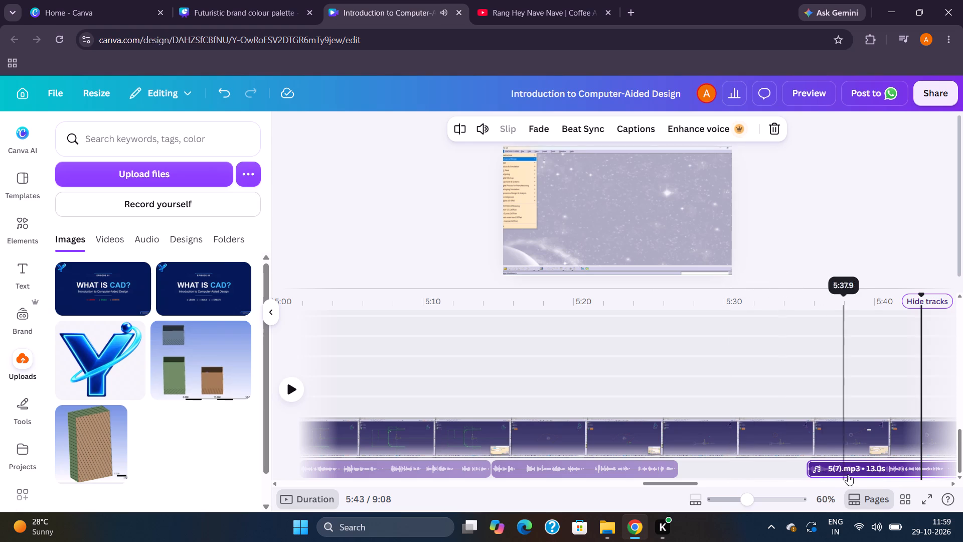
left_click_drag(844, 471, 750, 474)
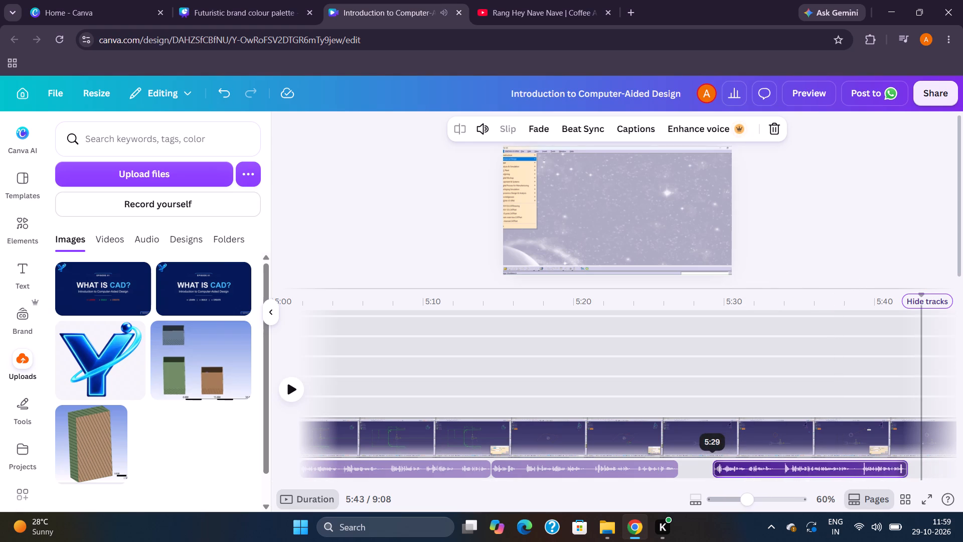
left_click_drag(750, 474, 746, 473)
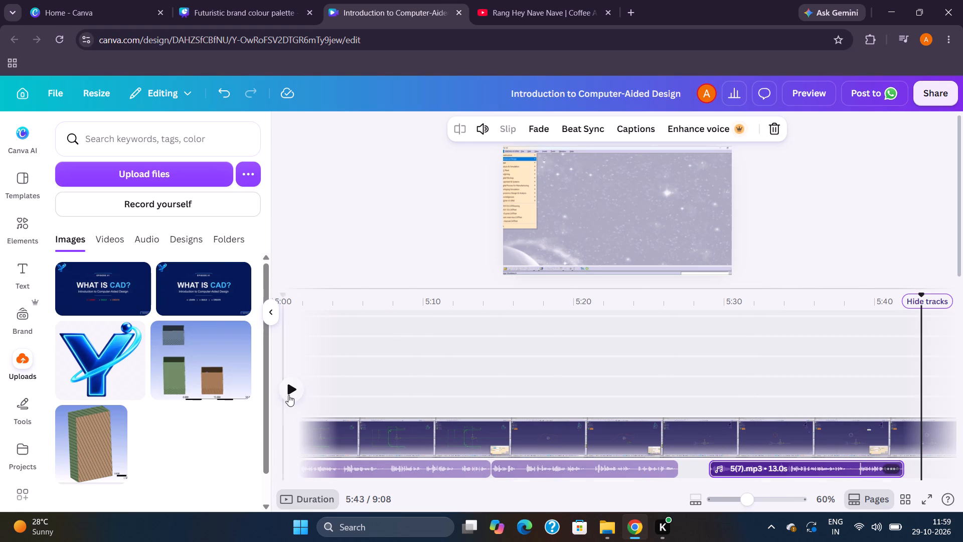
Play the video from about 5:30 to 6:00 to compare the 5(7).mp3 and 5(8).mp3 narration with the recording.
left_click(289, 394)
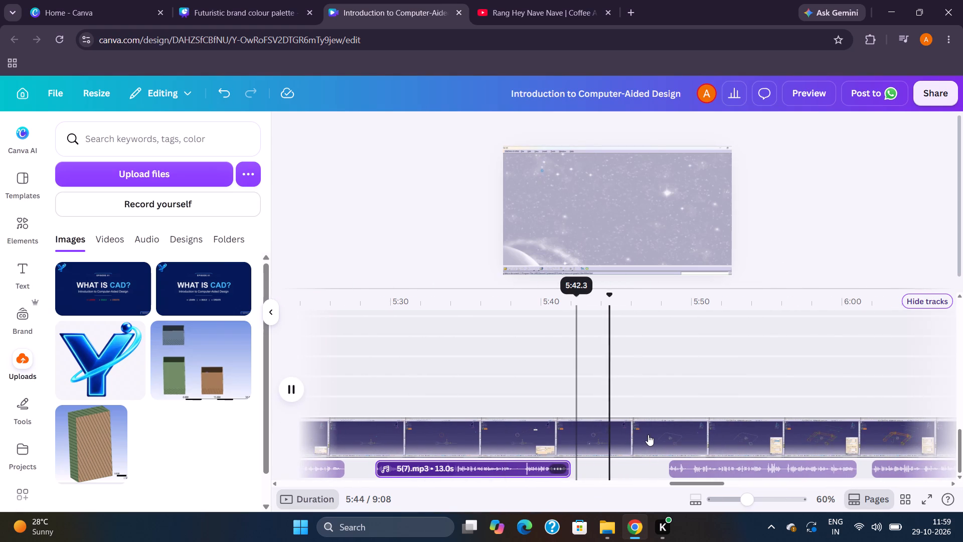
left_click(398, 480)
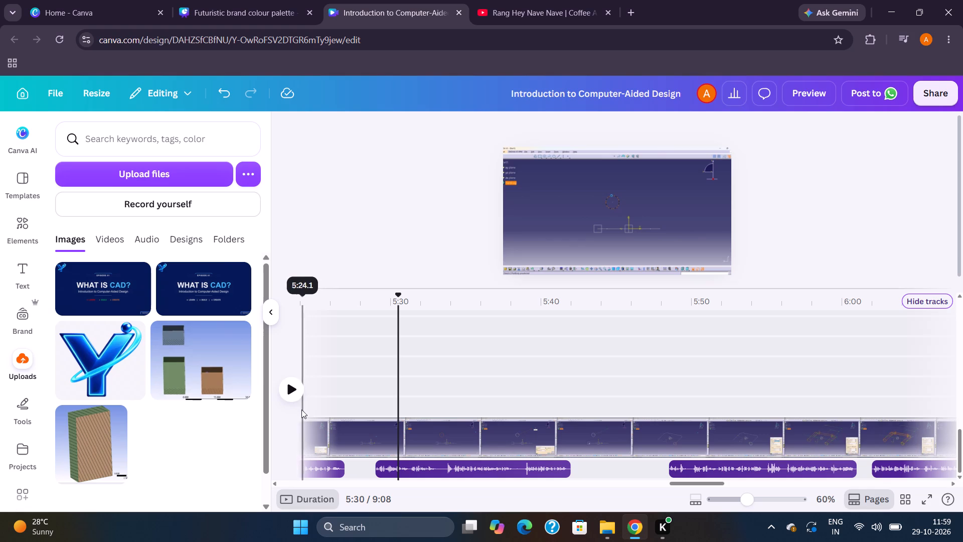
left_click(292, 394)
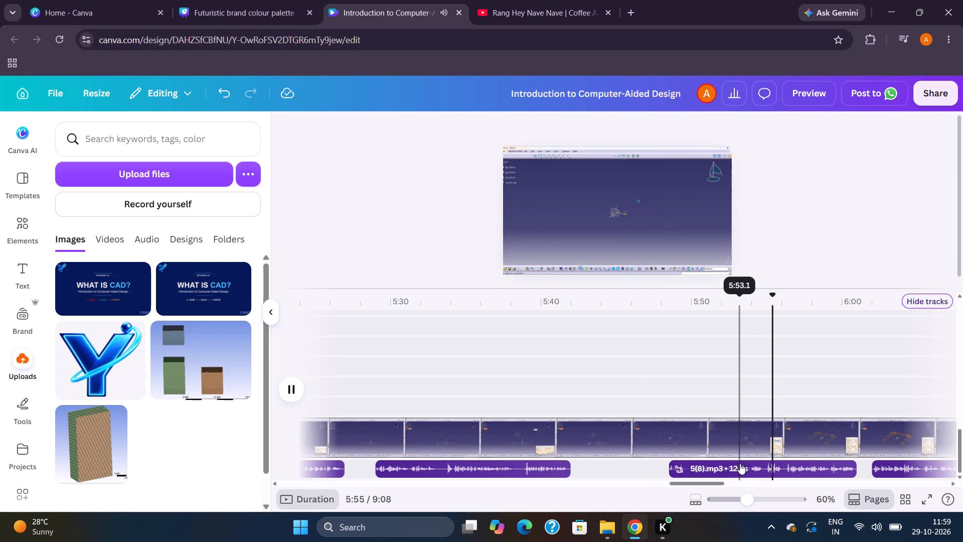
left_click(741, 450)
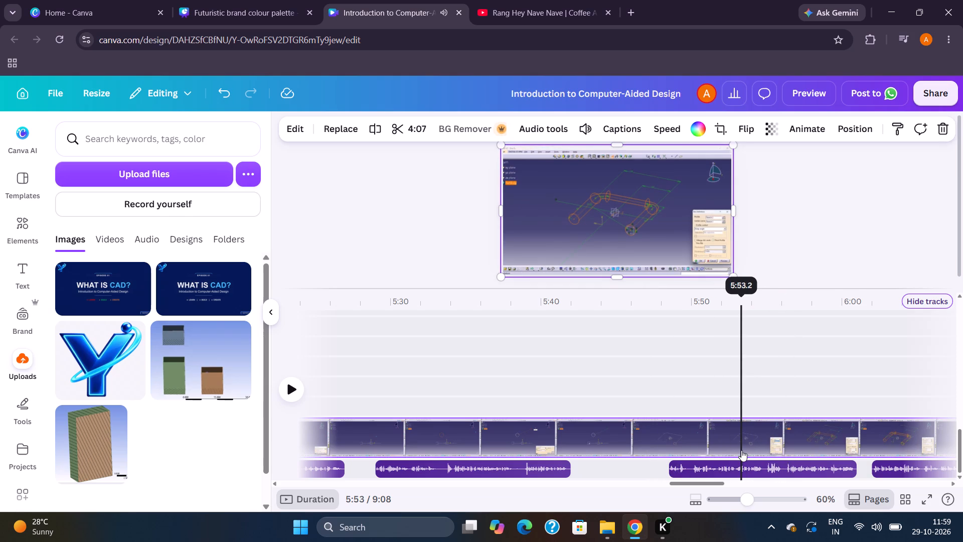
left_click(690, 455)
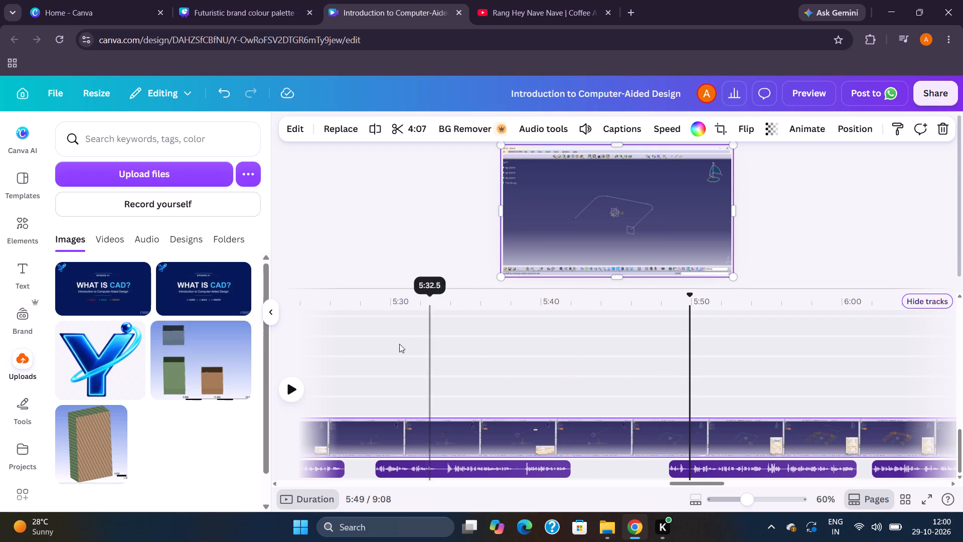
left_click(294, 384)
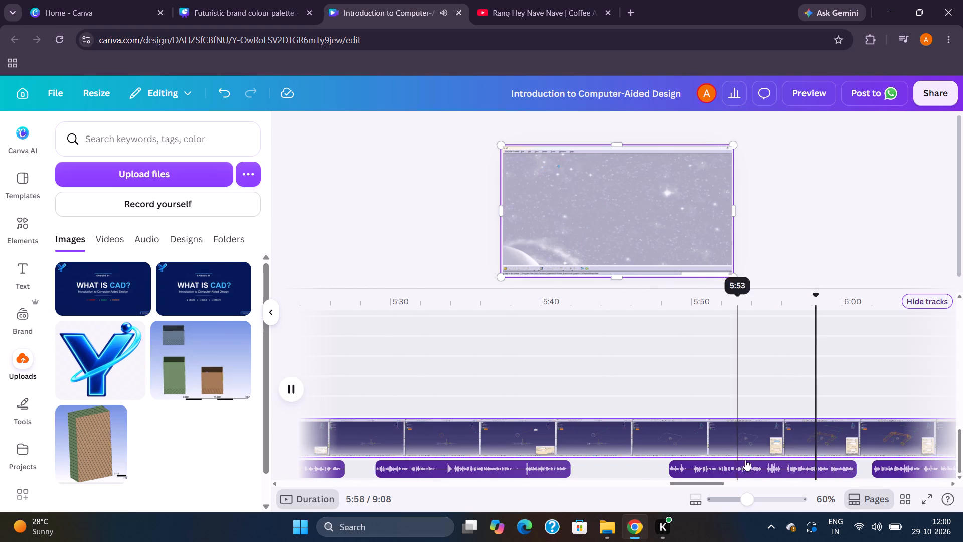
left_click(291, 387)
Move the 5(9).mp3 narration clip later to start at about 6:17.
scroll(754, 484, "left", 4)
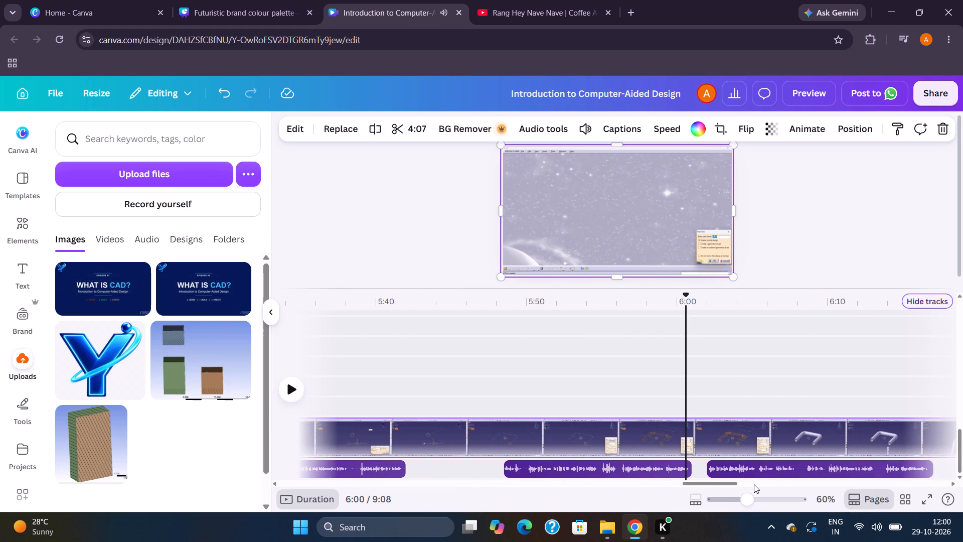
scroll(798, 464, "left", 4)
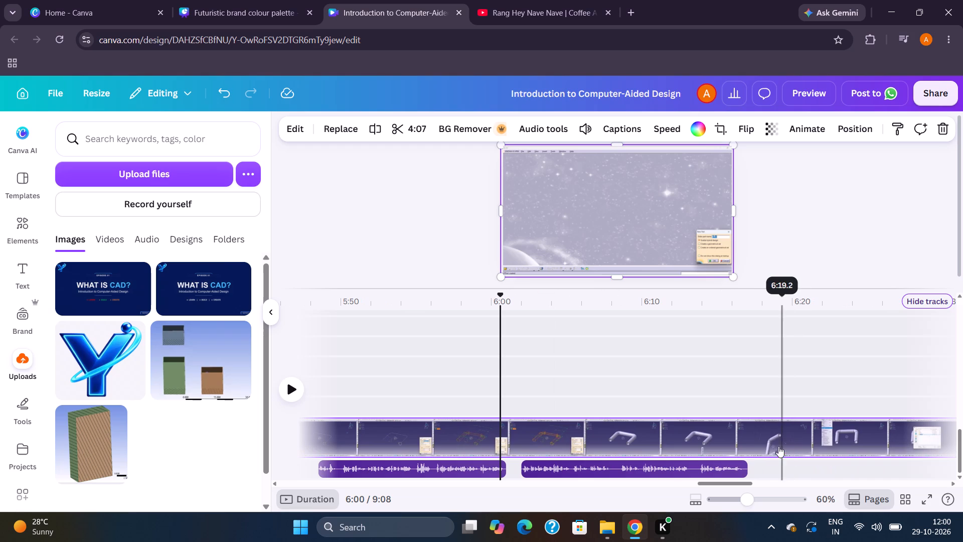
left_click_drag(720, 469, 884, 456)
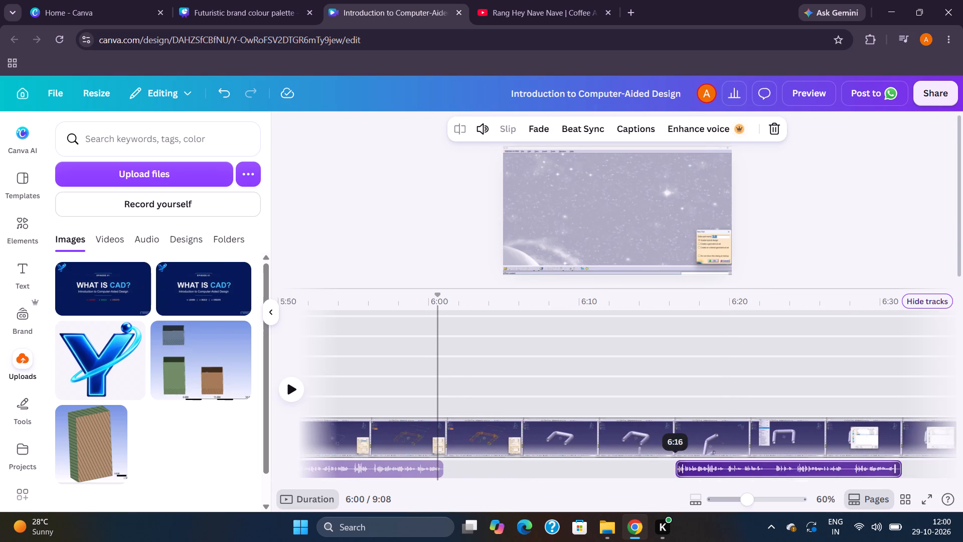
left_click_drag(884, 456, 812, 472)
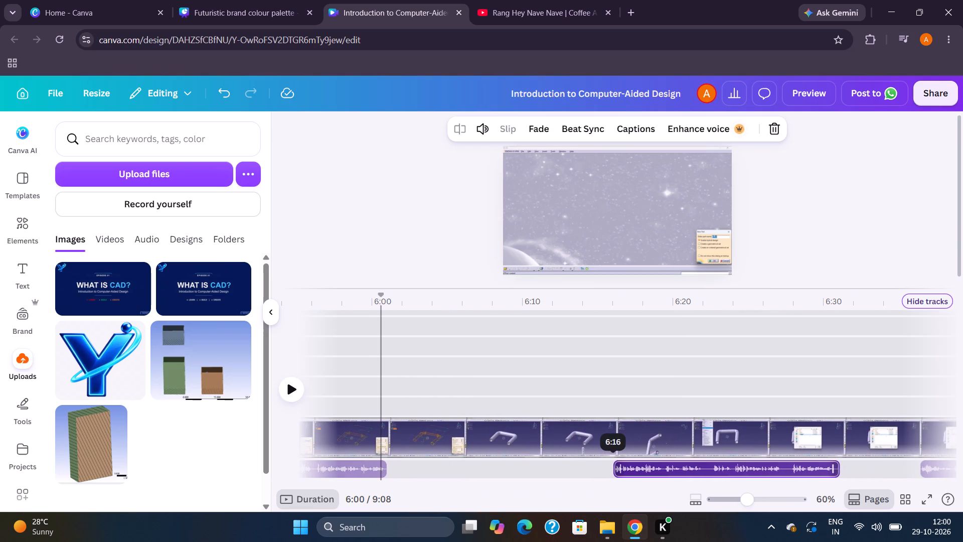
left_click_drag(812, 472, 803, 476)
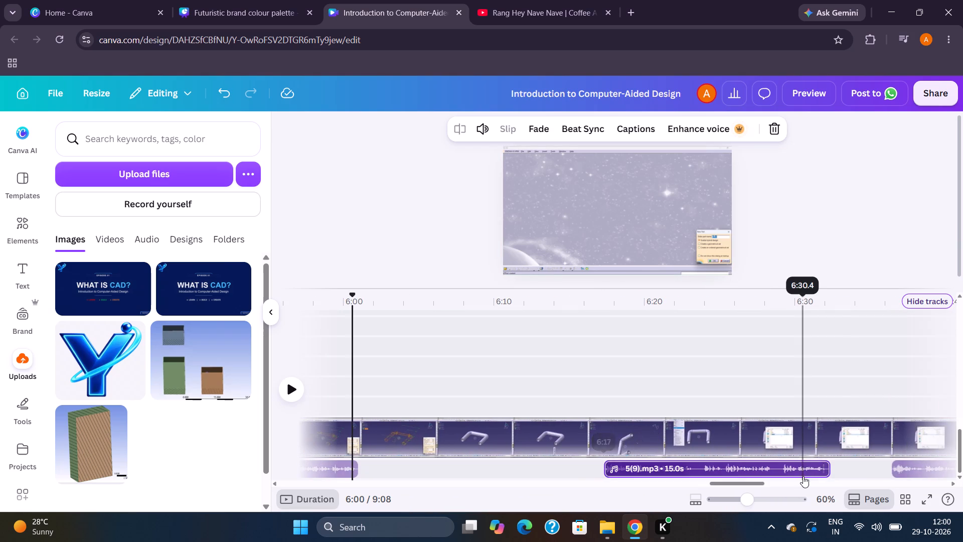
Move the 5(10).mp3 narration clip earlier to start at about 6:35, leaving a gap before 5(11).mp3.
scroll(803, 476, "left", 7)
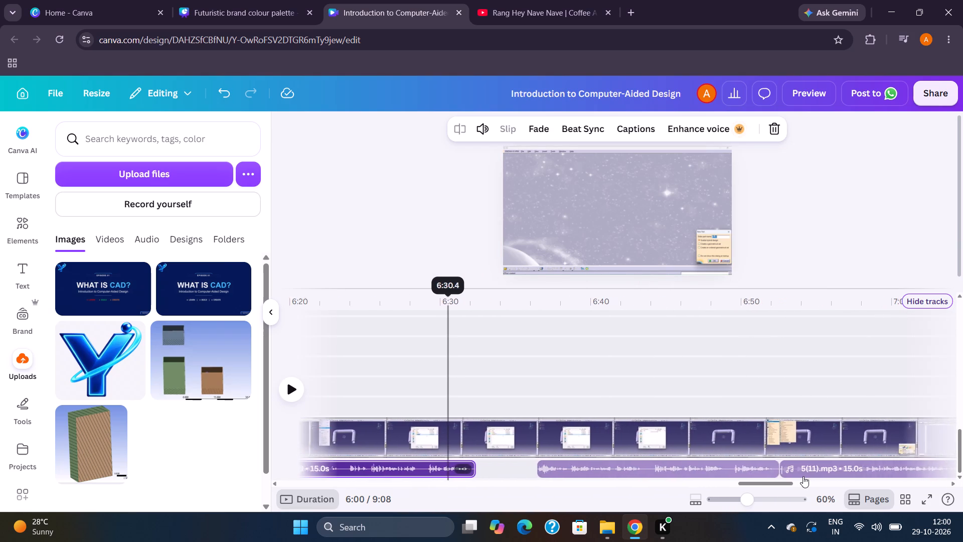
scroll(803, 476, "left", 1)
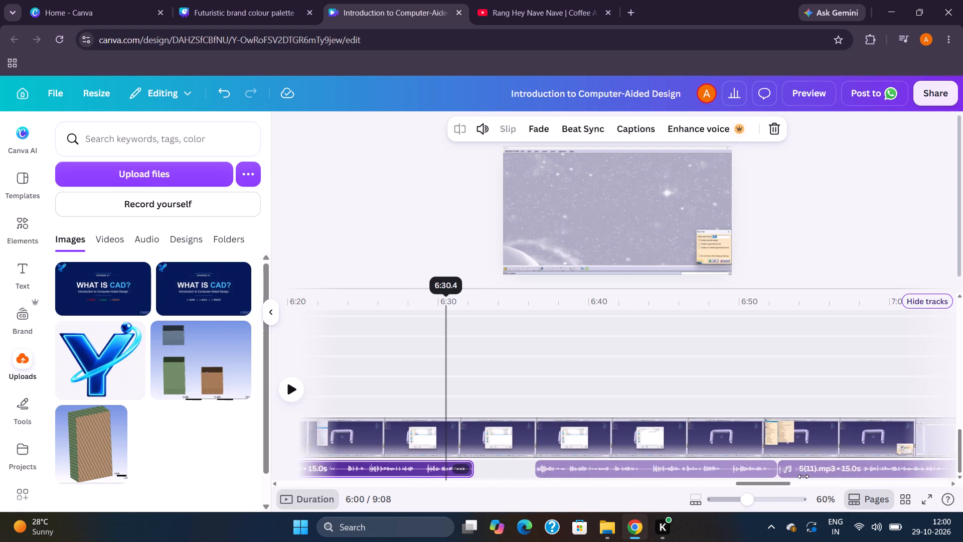
scroll(803, 476, "right", 1)
left_click_drag(742, 469, 741, 469)
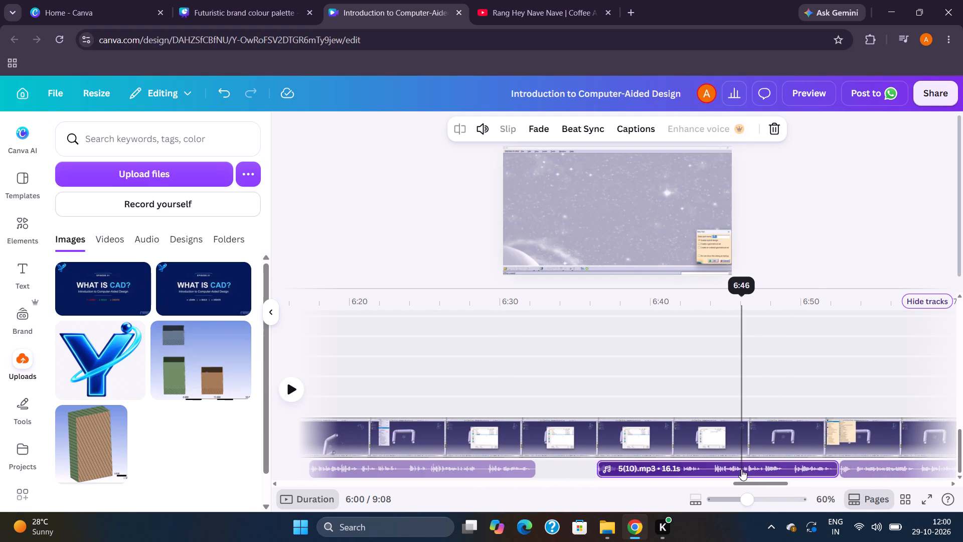
left_click_drag(741, 469, 717, 473)
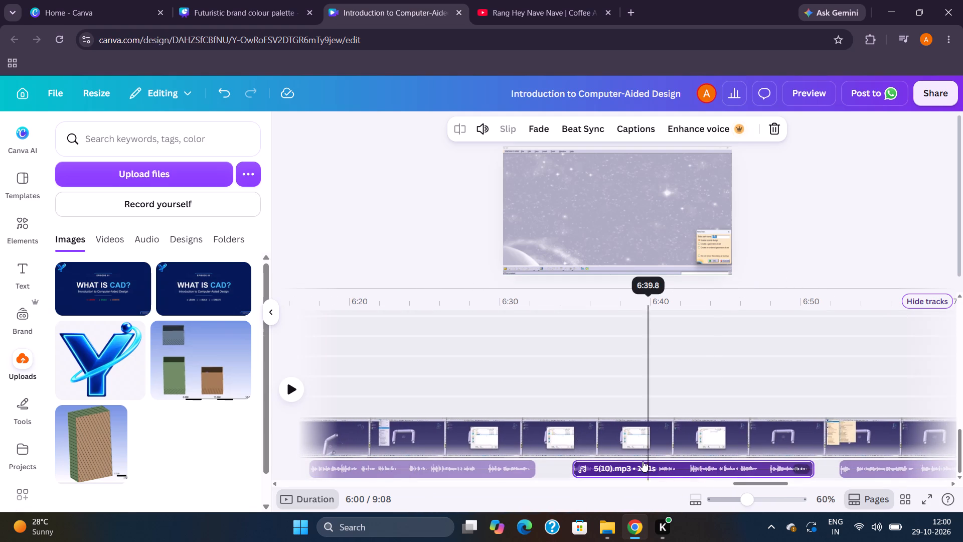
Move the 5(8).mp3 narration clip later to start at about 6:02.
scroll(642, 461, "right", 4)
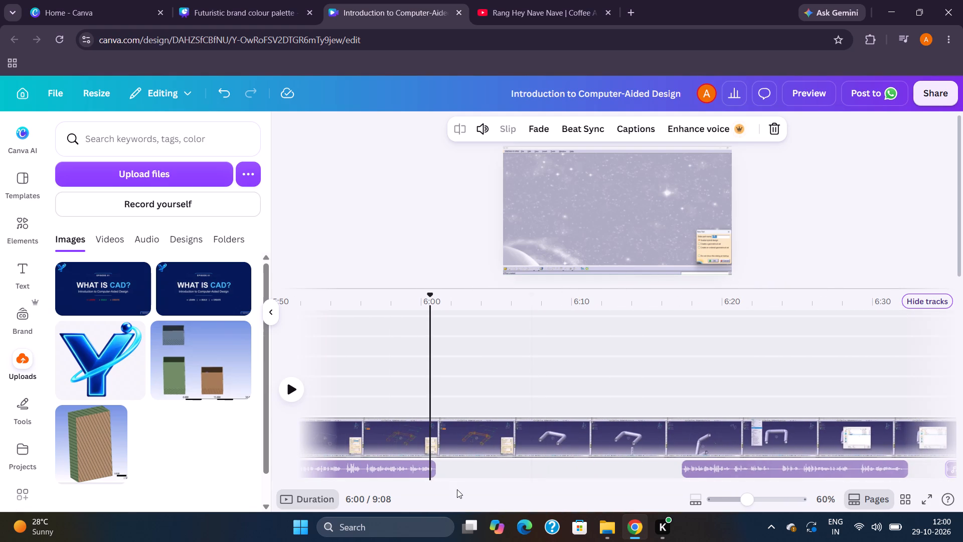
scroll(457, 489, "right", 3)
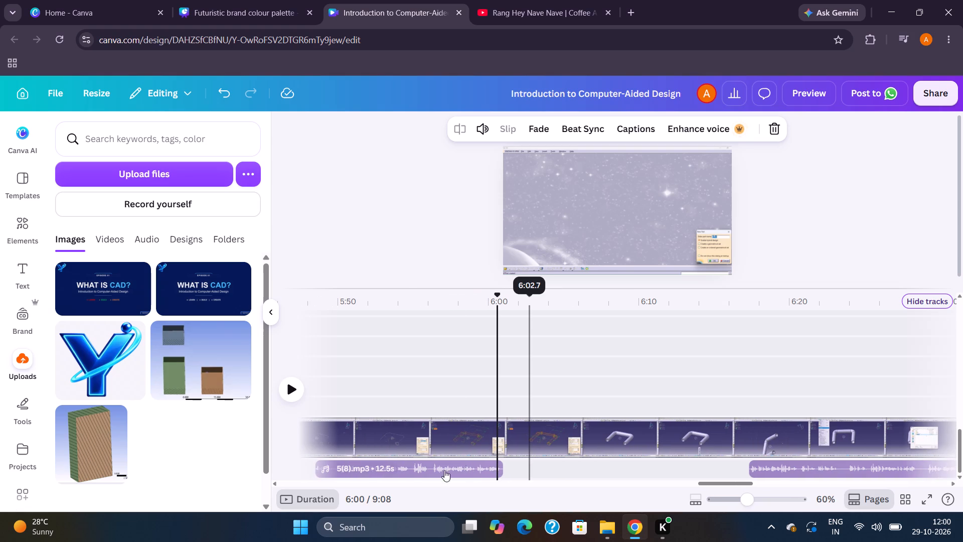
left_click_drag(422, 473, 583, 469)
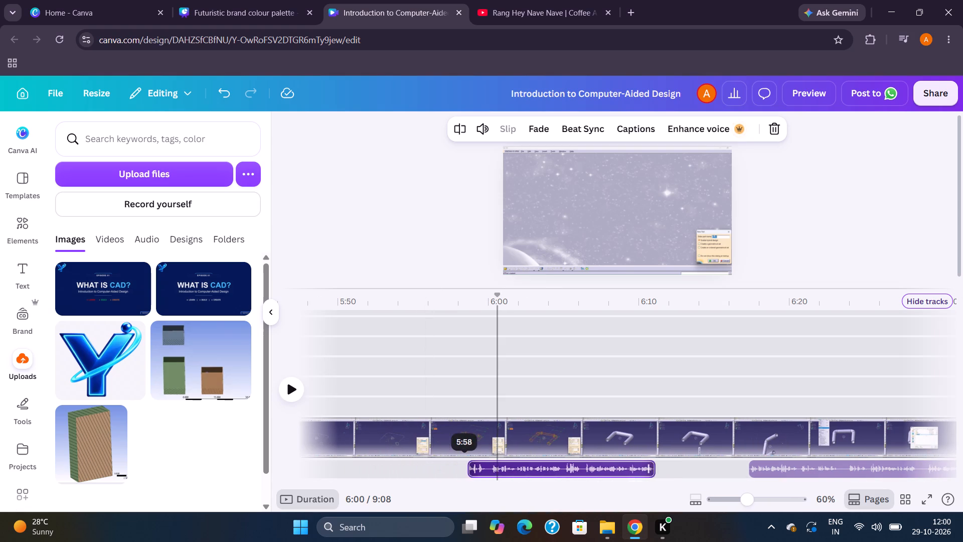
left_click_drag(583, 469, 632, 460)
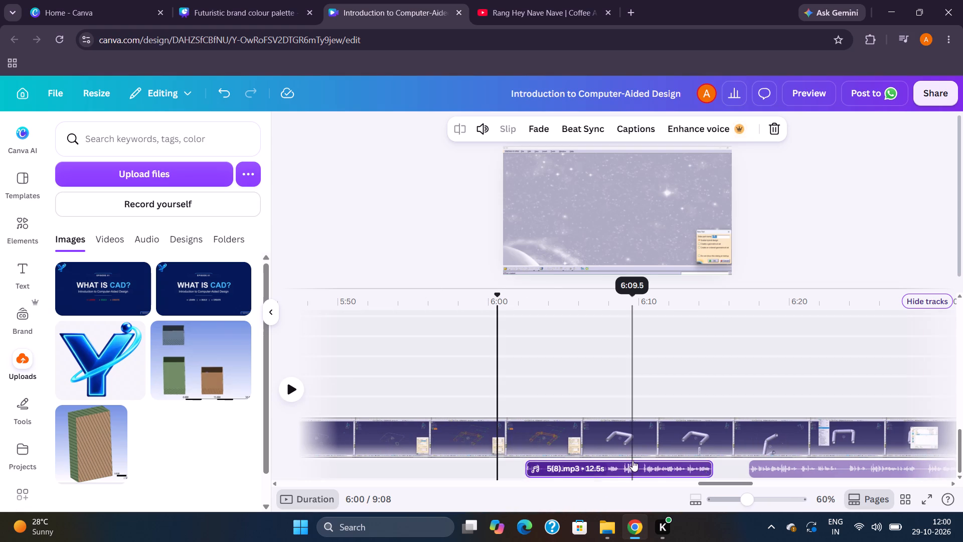
Check the end of the 5(7).mp3 narration from about 5:38 and move the 5(8).mp3 clip earlier to start at about 5:53.
scroll(567, 446, "right", 3)
scroll(455, 483, "right", 2)
left_click(458, 473)
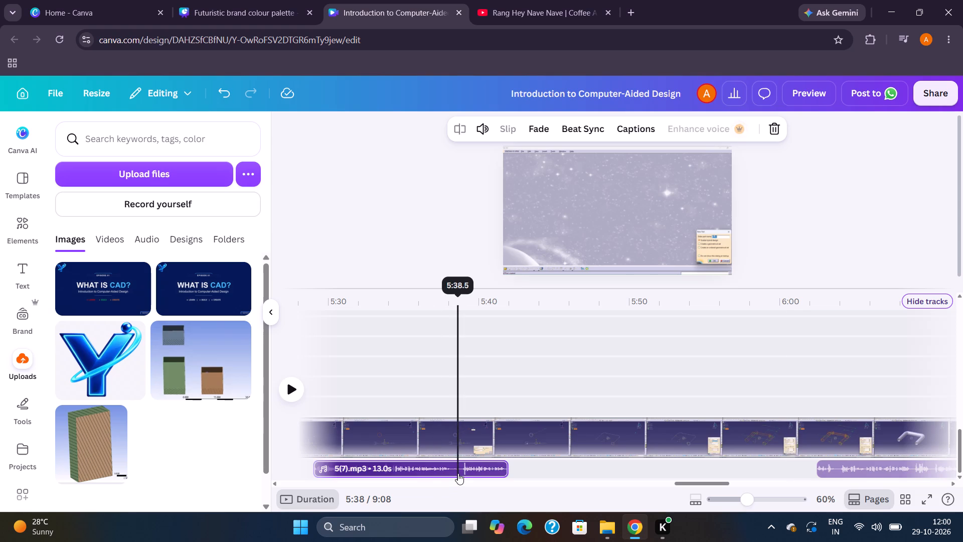
key("space")
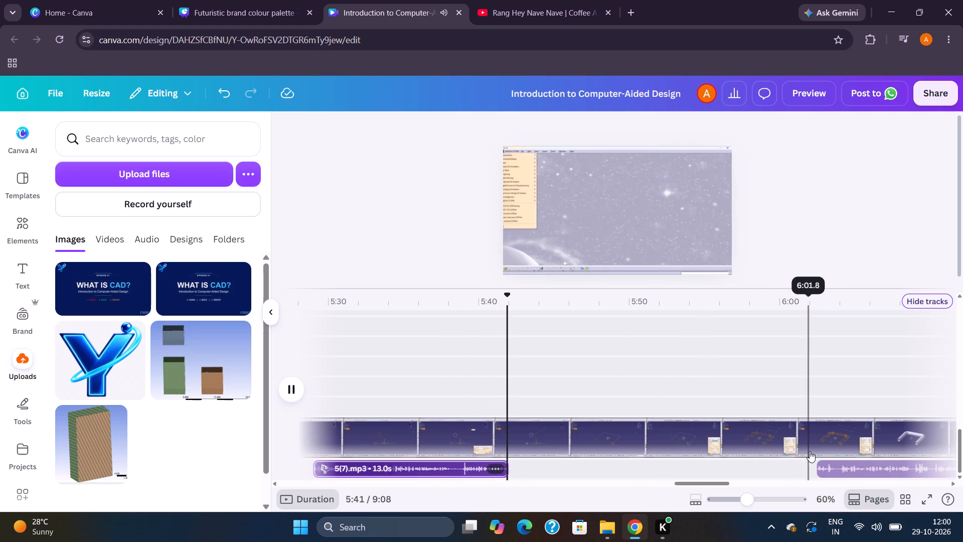
left_click_drag(830, 466, 695, 488)
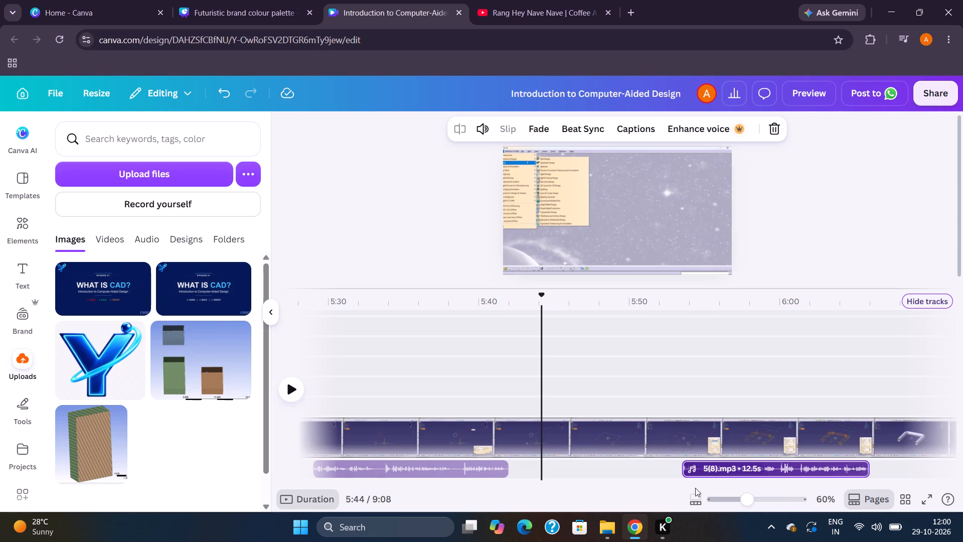
Review playback from about 5:44 to 6:21 and move the 5(9).mp3 narration clip earlier to start at about 6:06, shortly after 5(8).mp3.
key("space")
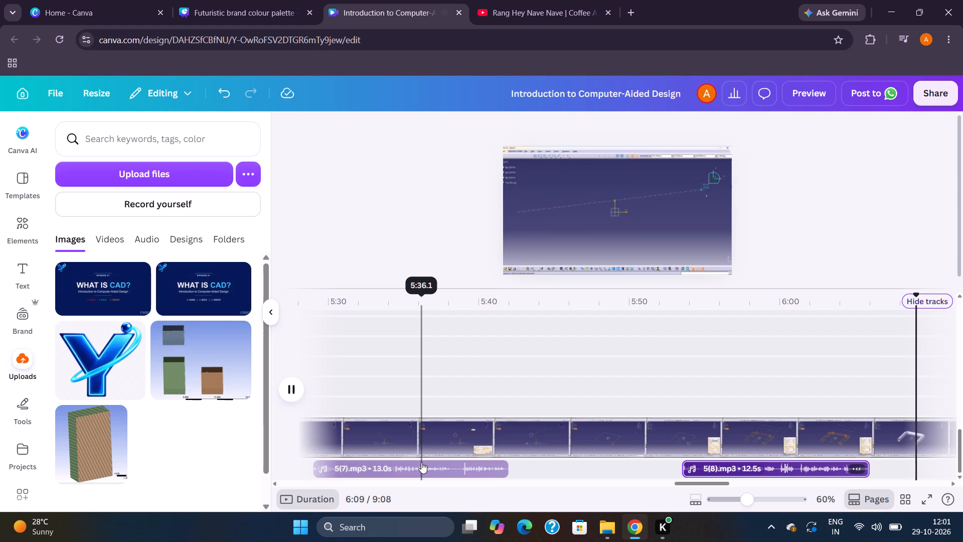
scroll(421, 462, "left", 1)
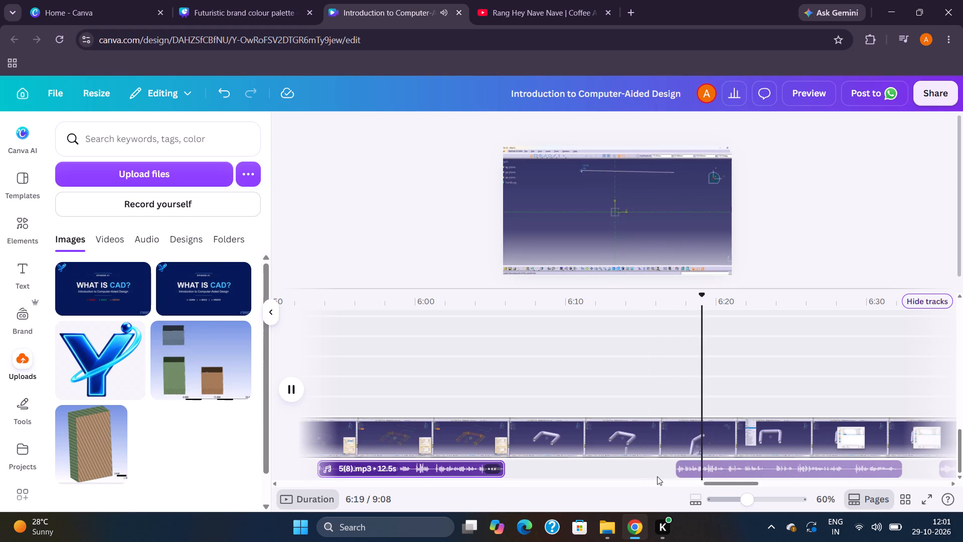
left_click(295, 393)
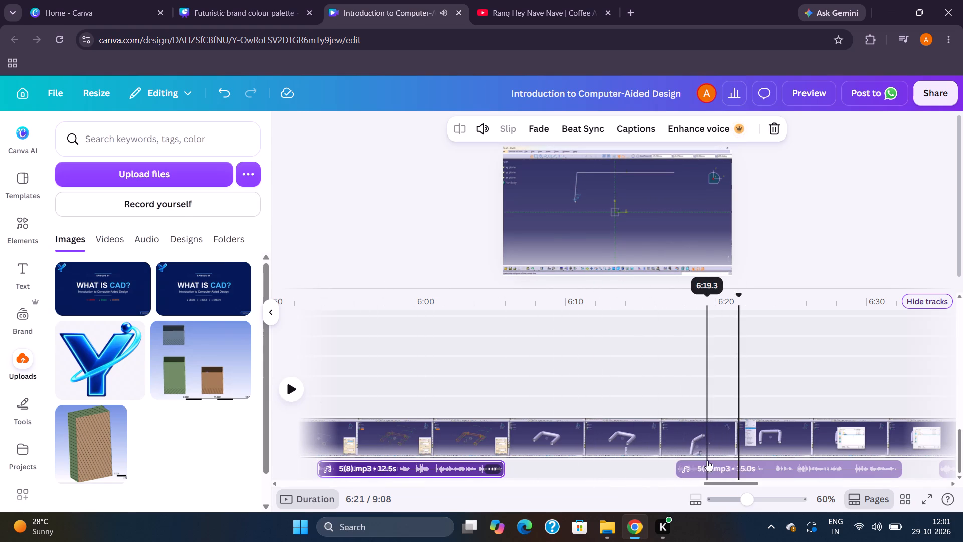
left_click_drag(707, 460, 547, 482)
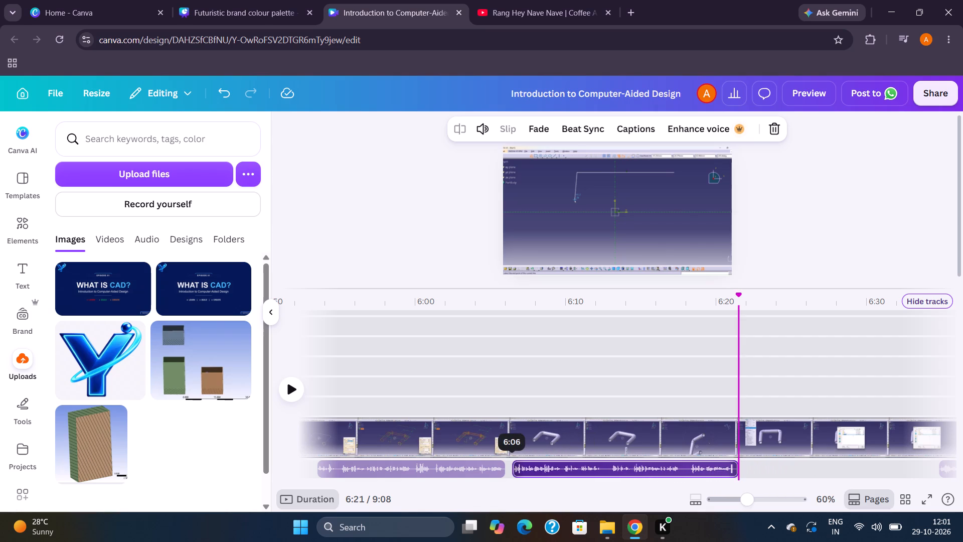
left_click_drag(547, 482, 547, 481)
Review playback from about 6:03 to 6:27 and move the 5(10).mp3 narration clip earlier to start at about 6:24.
left_click(295, 400)
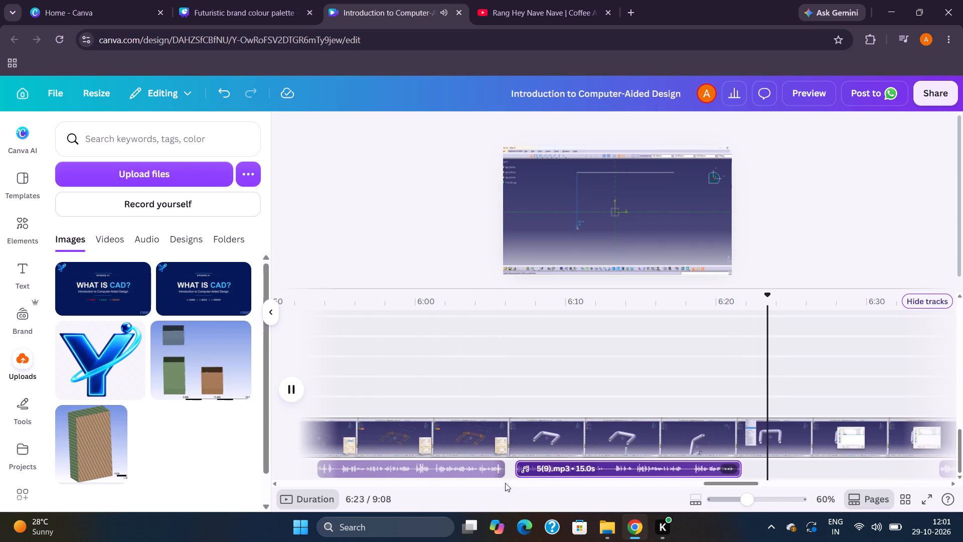
left_click(477, 477)
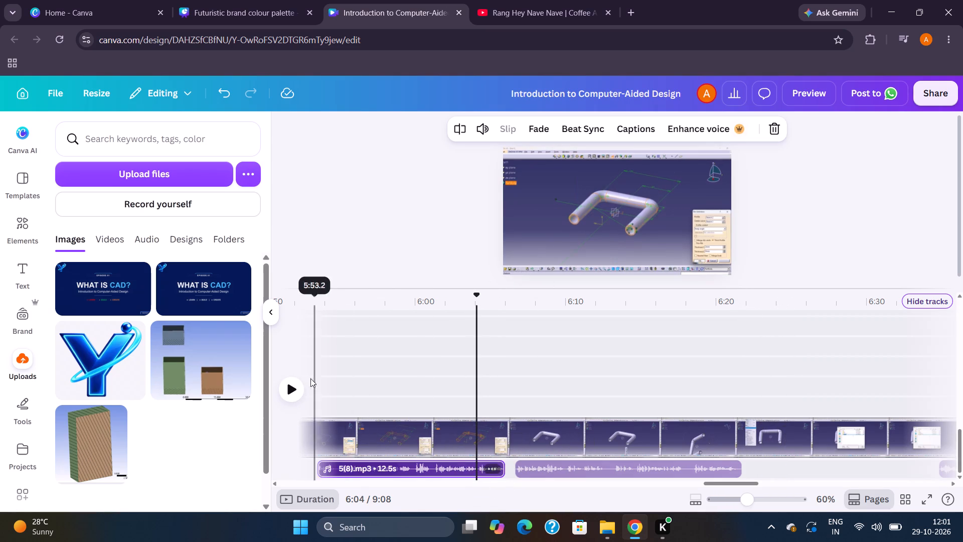
left_click(299, 383)
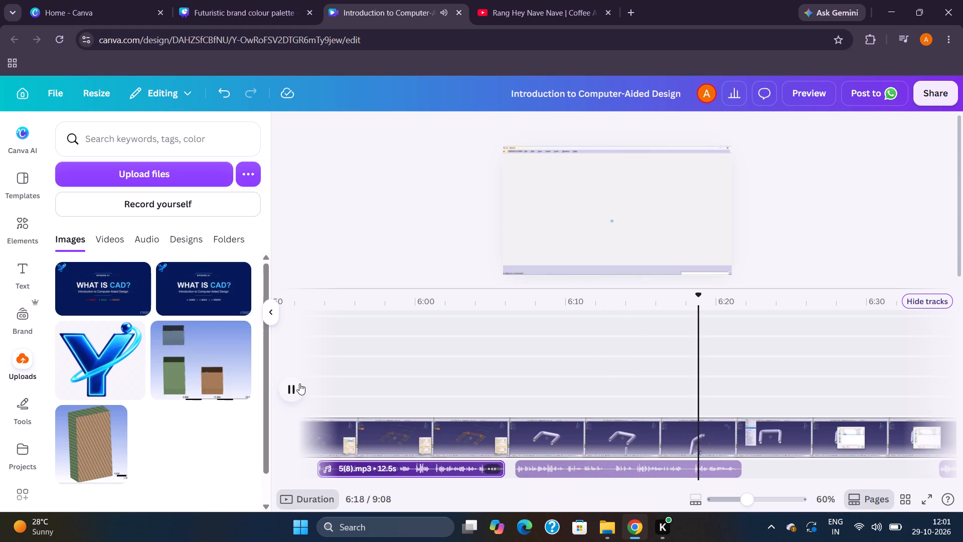
scroll(299, 383, "left", 1)
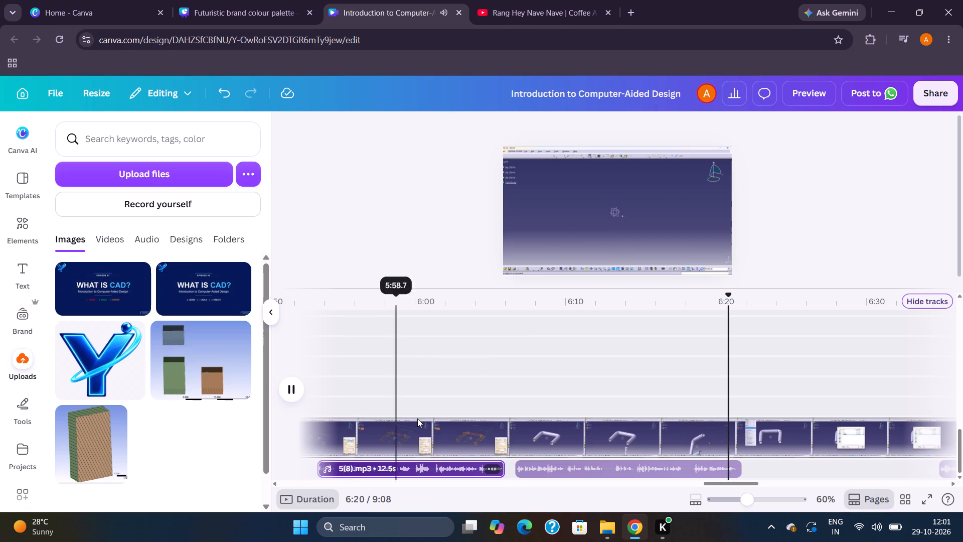
scroll(569, 433, "left", 3)
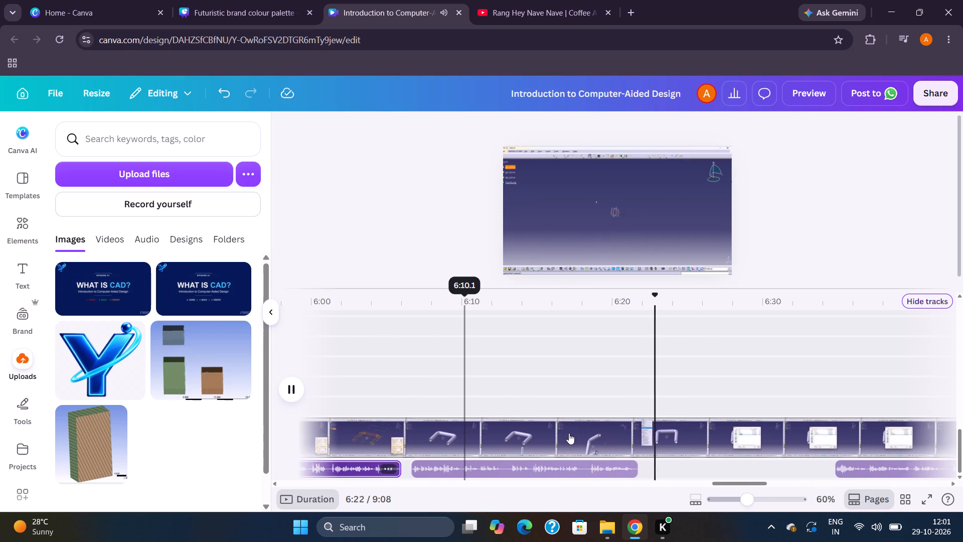
scroll(569, 433, "left", 2)
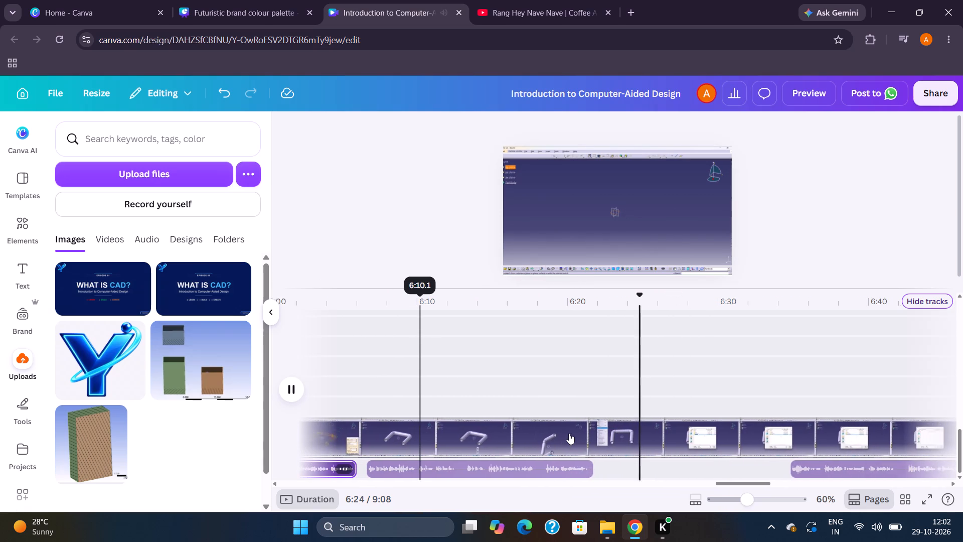
scroll(569, 433, "left", 1)
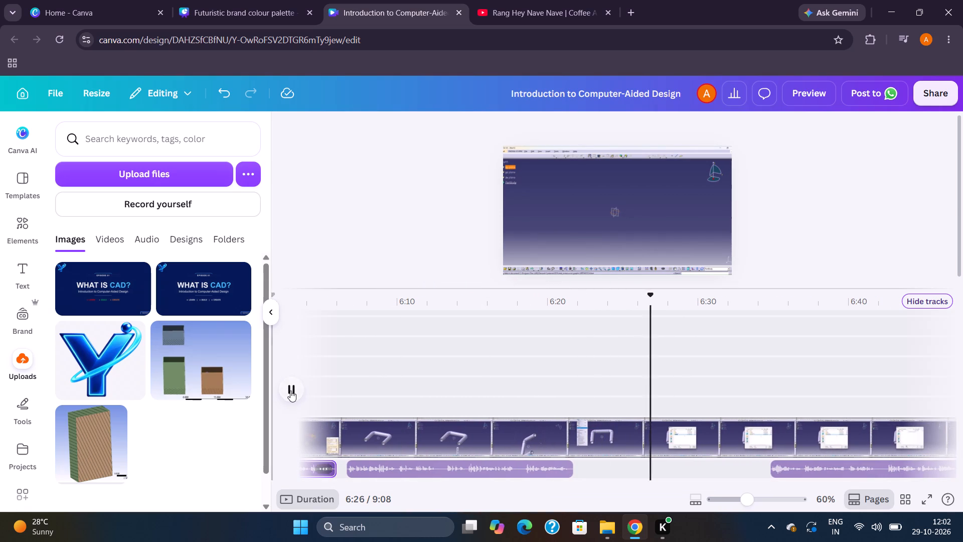
left_click(290, 390)
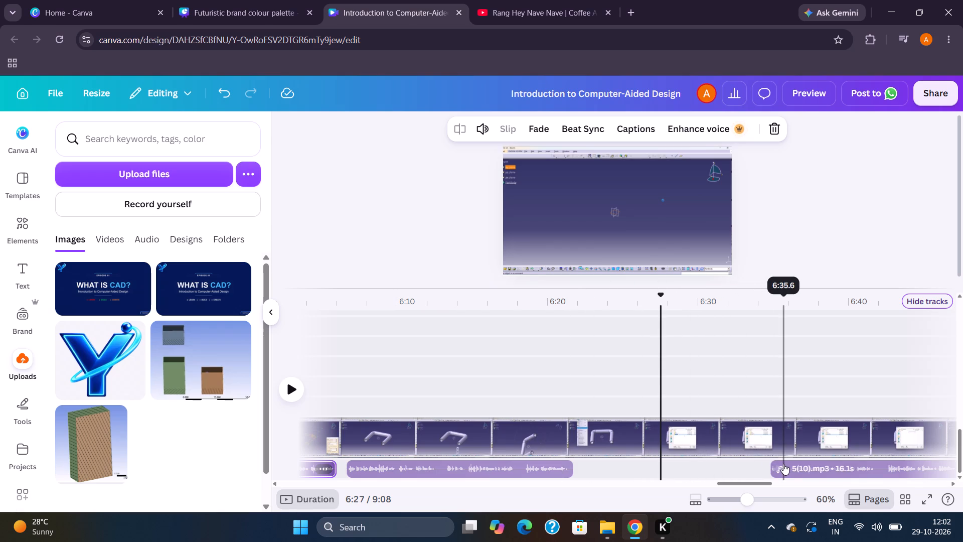
left_click_drag(783, 464, 620, 475)
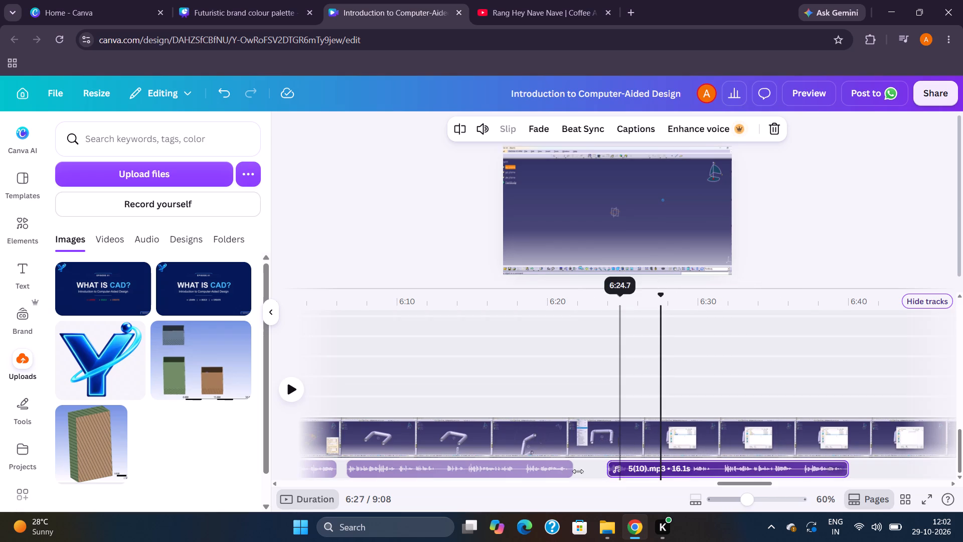
Review playback from about 6:19 to 6:44 and move the 5(11).mp3 narration clip earlier to start at about 6:43.
left_click(290, 398)
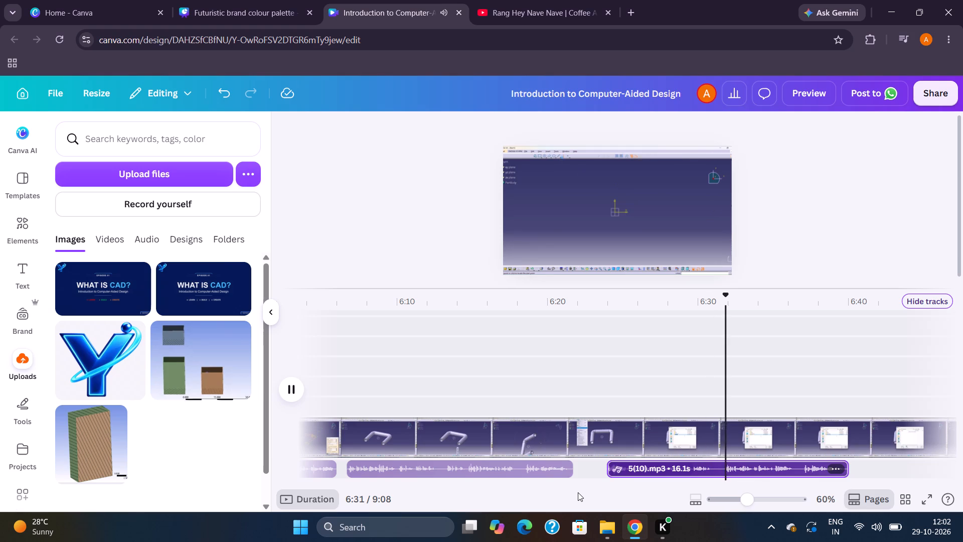
left_click(532, 478)
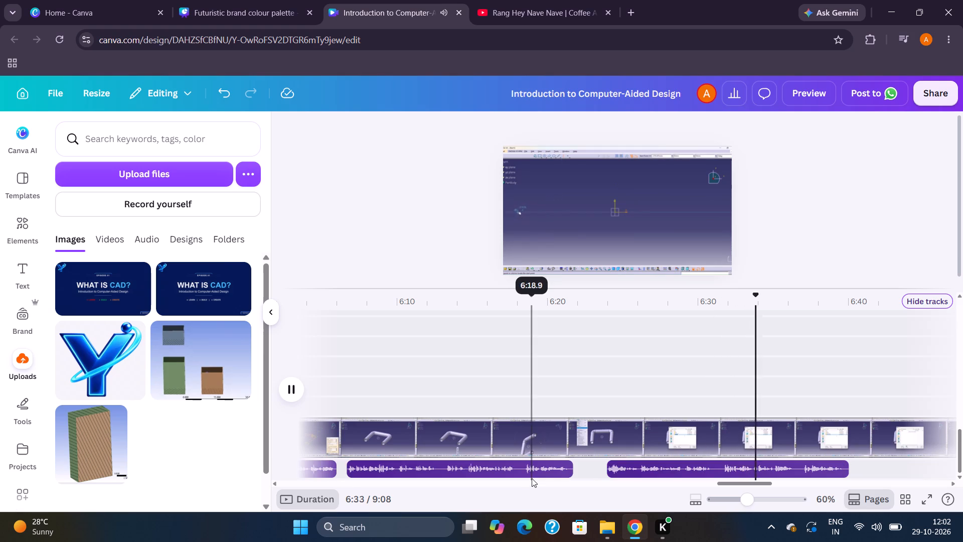
left_click(293, 396)
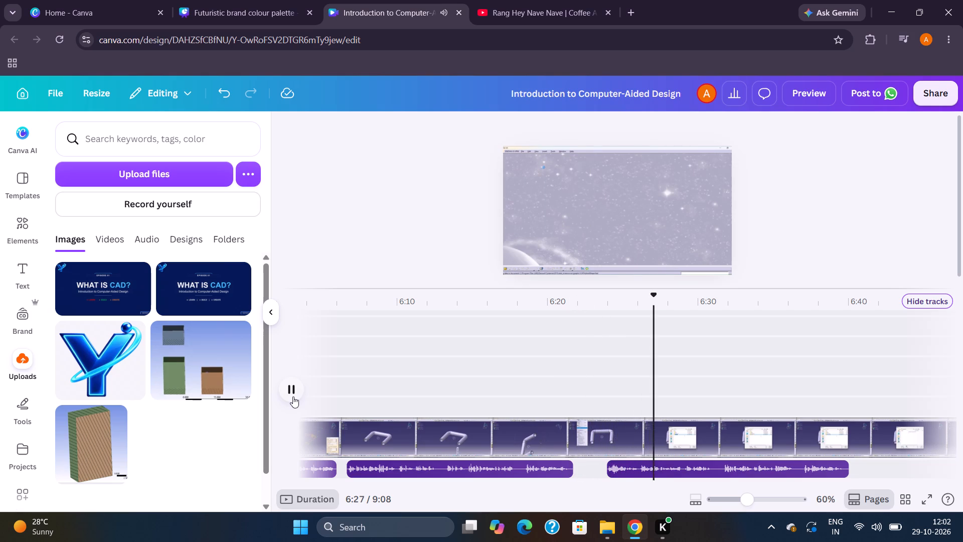
scroll(293, 396, "left", 1)
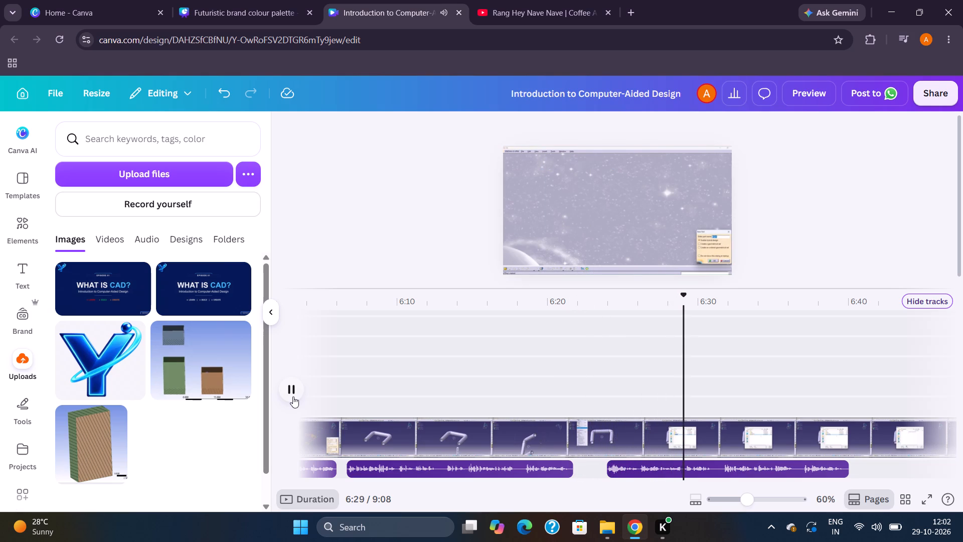
scroll(293, 396, "left", 1)
scroll(551, 357, "left", 3)
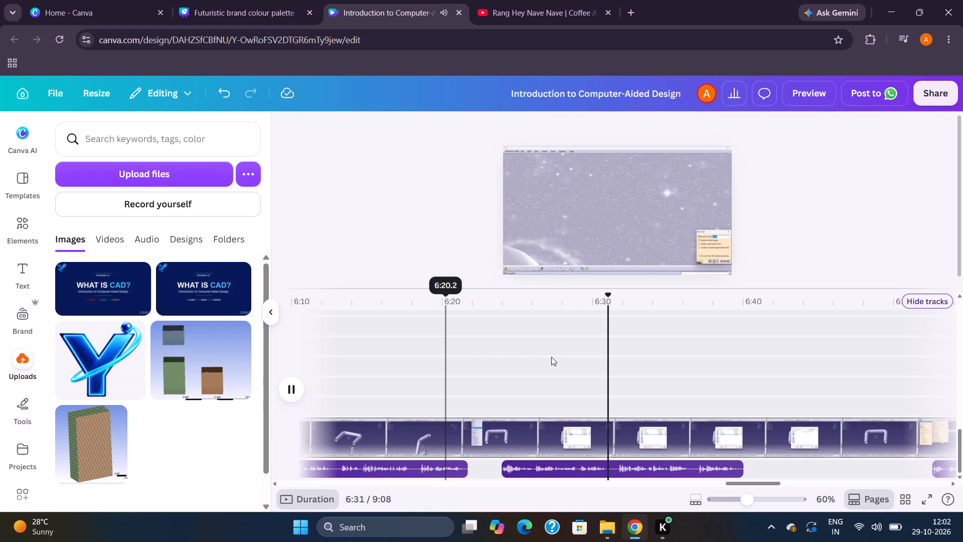
scroll(551, 357, "left", 3)
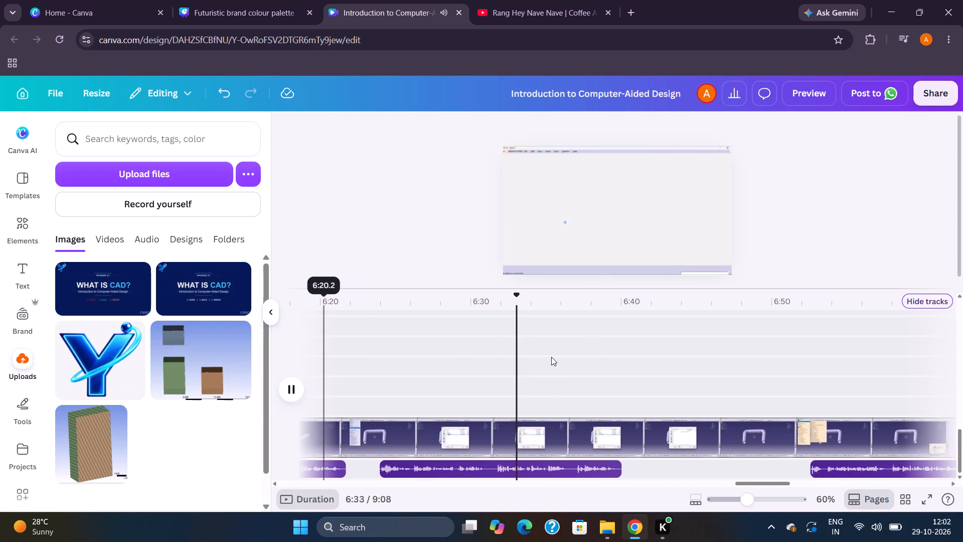
scroll(551, 357, "left", 1)
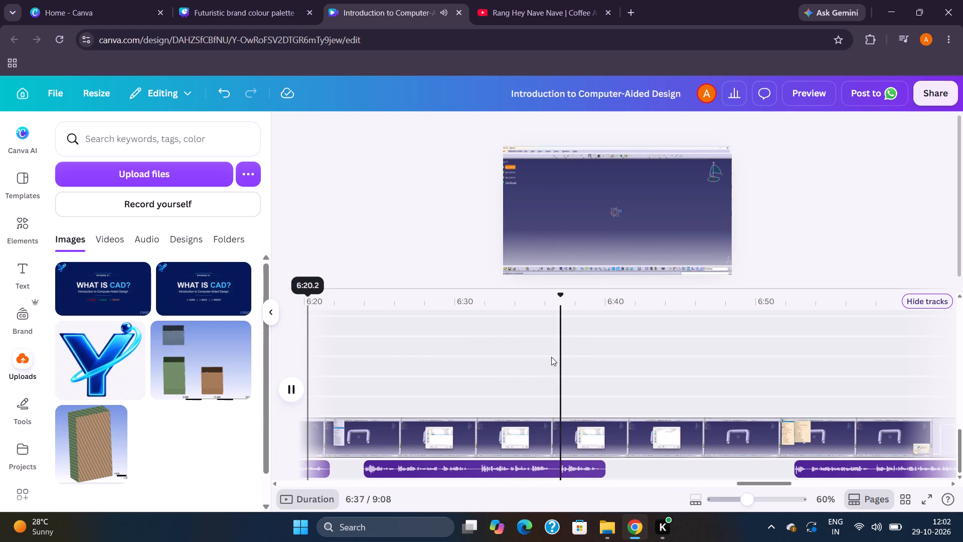
scroll(551, 357, "left", 1)
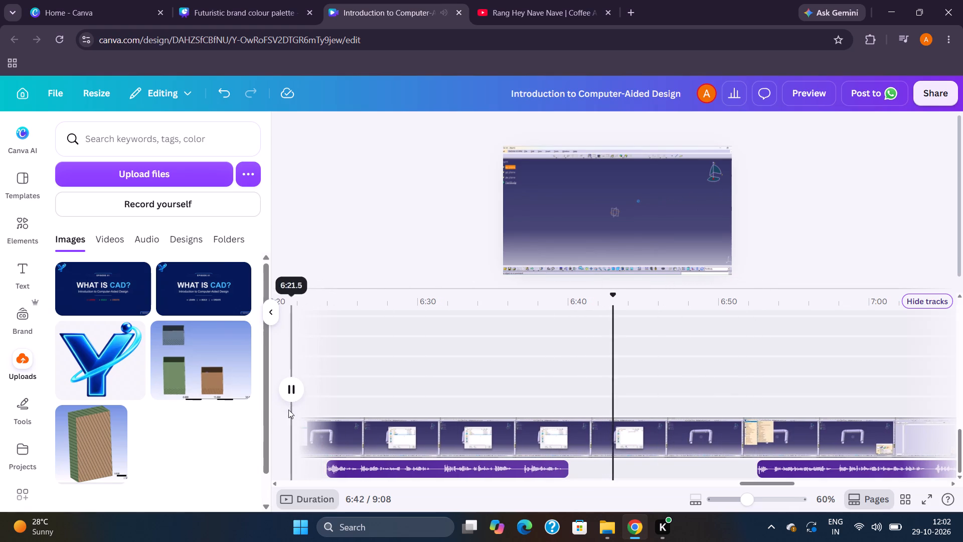
left_click(300, 390)
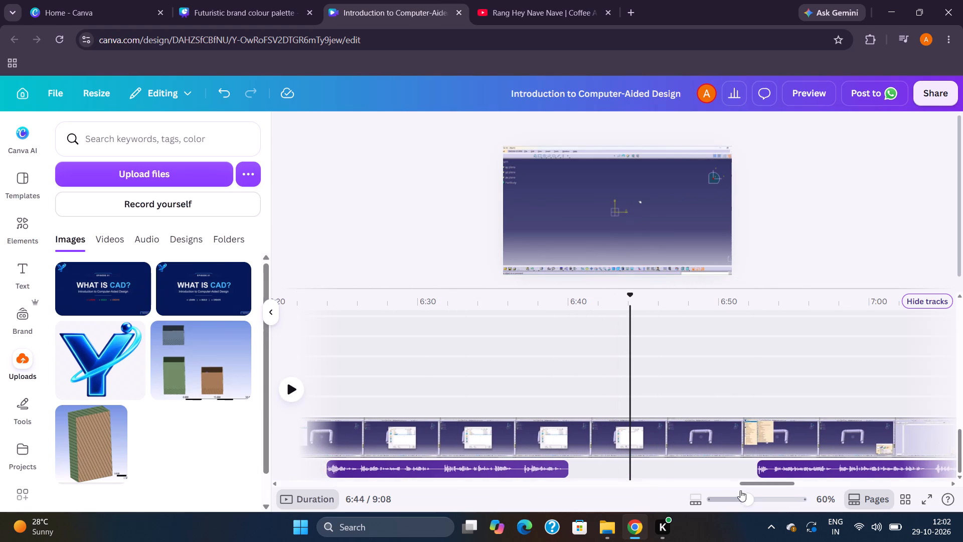
left_click_drag(785, 472, 658, 491)
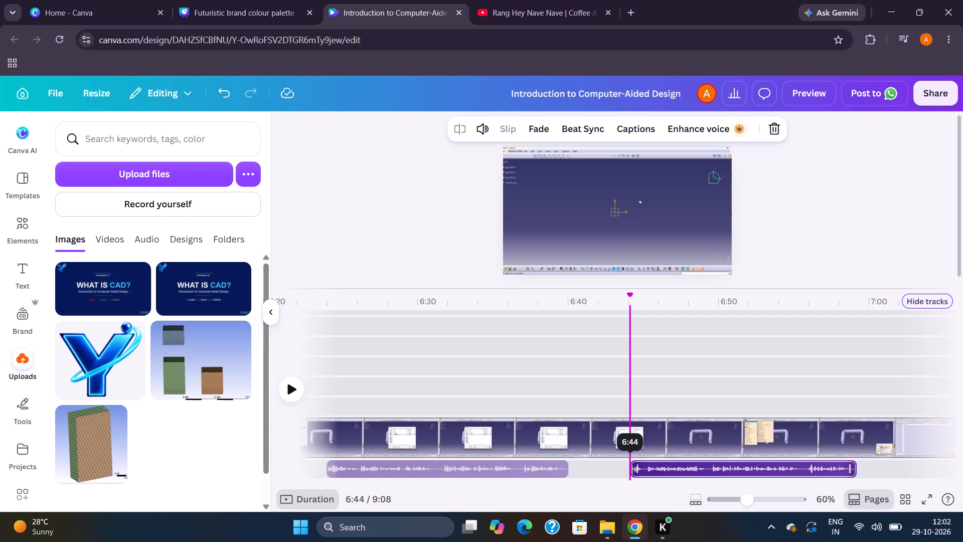
left_click_drag(658, 491, 640, 492)
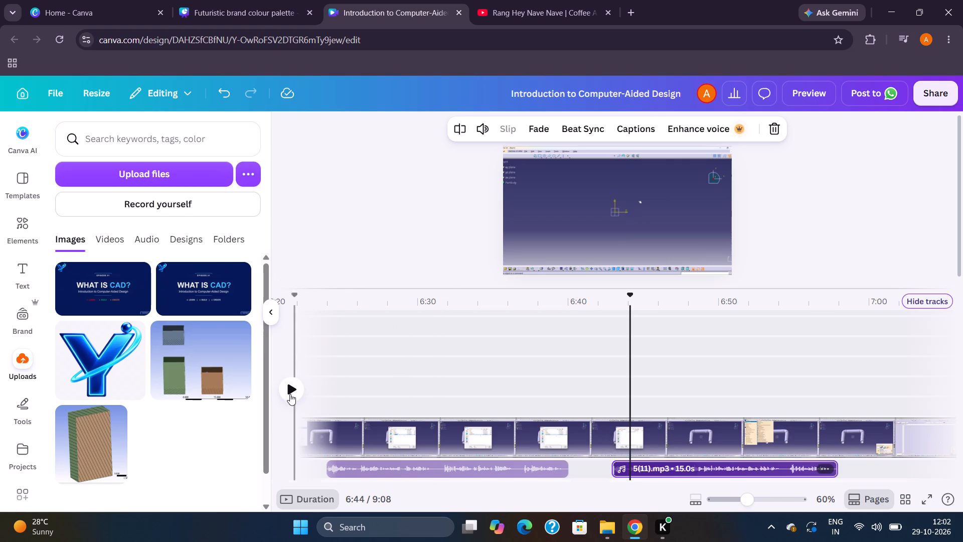
Play the 5(11).mp3 narration section from about 6:42 to 7:02 to check its timing against the screen recording.
left_click(290, 392)
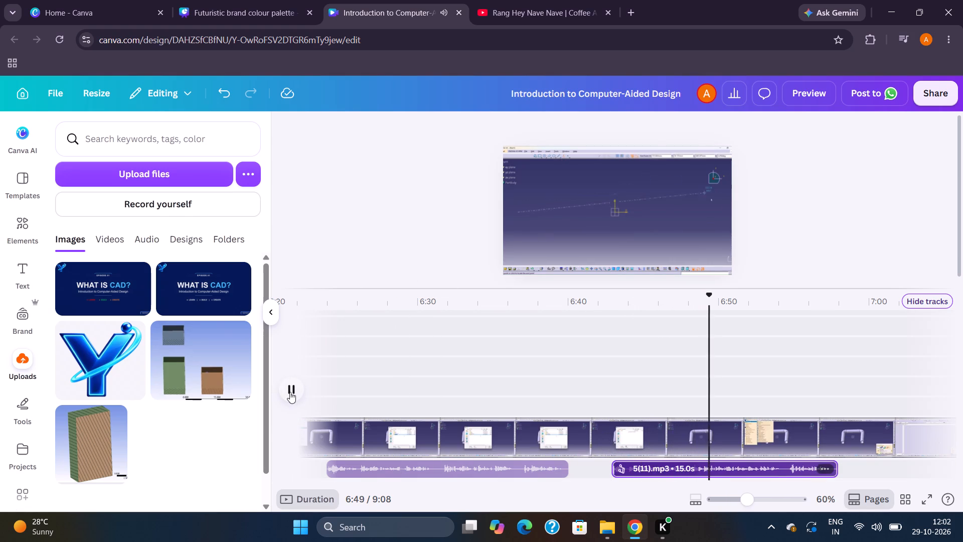
scroll(290, 392, "left", 1)
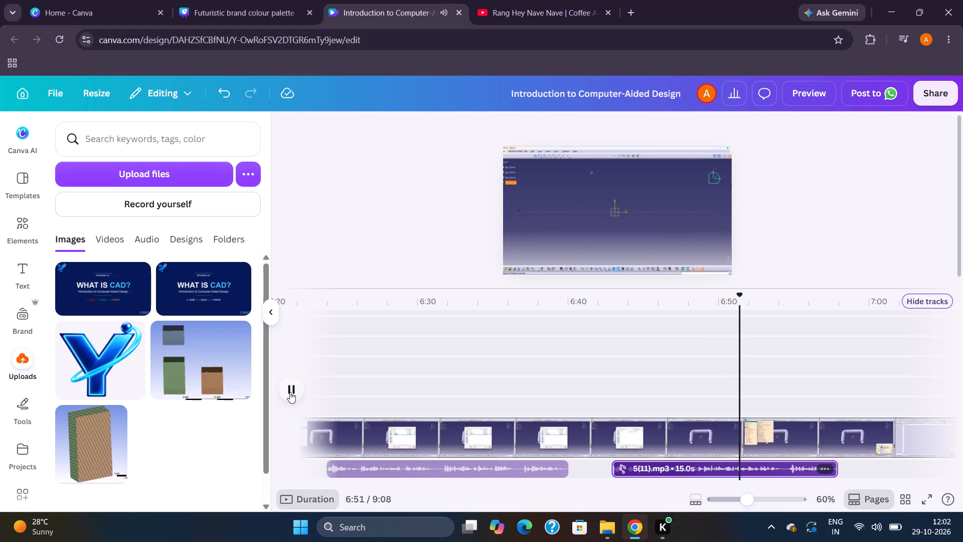
scroll(290, 392, "left", 1)
scroll(727, 379, "left", 5)
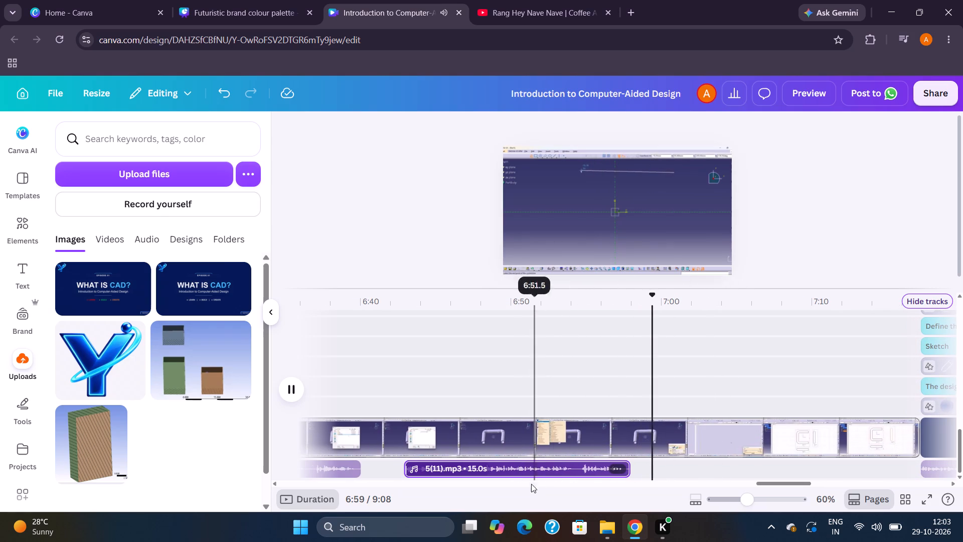
left_click(287, 391)
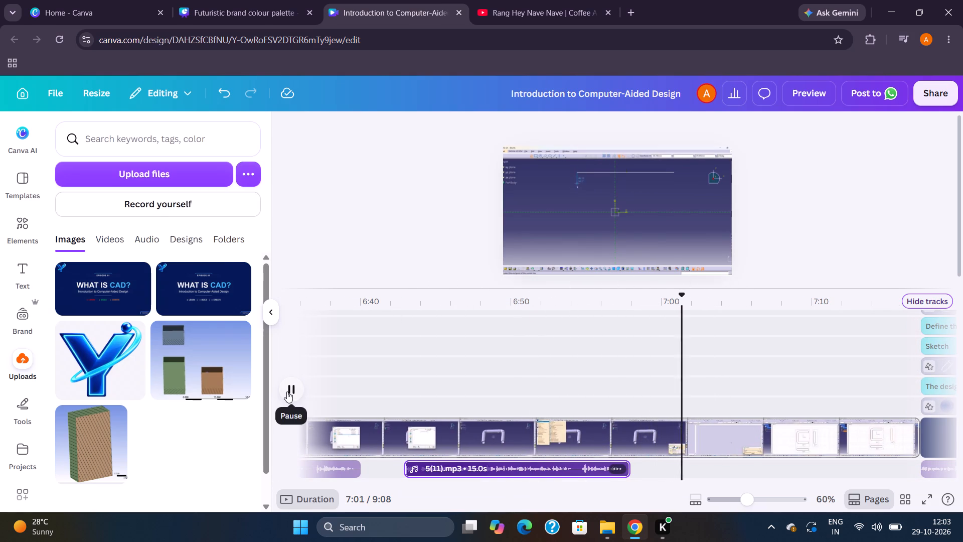
left_click(403, 454)
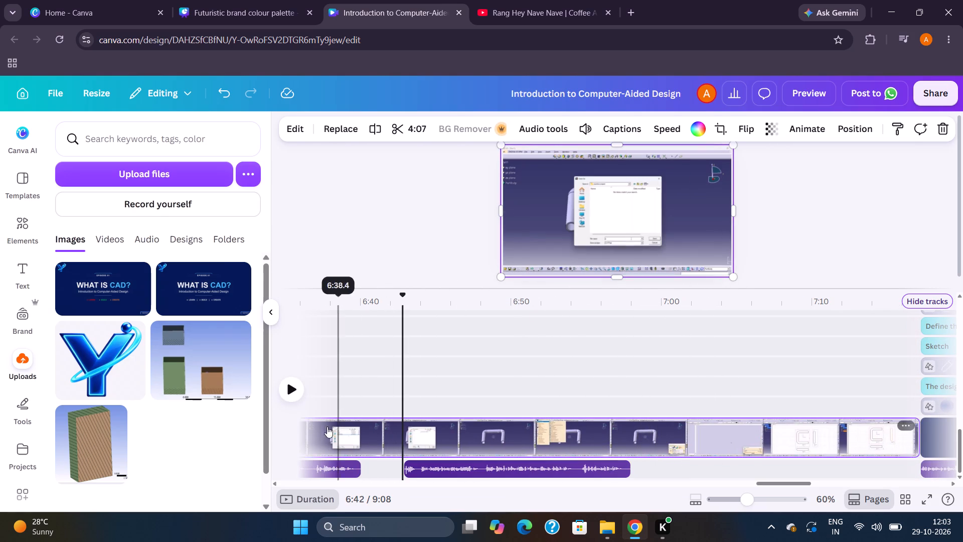
left_click(292, 390)
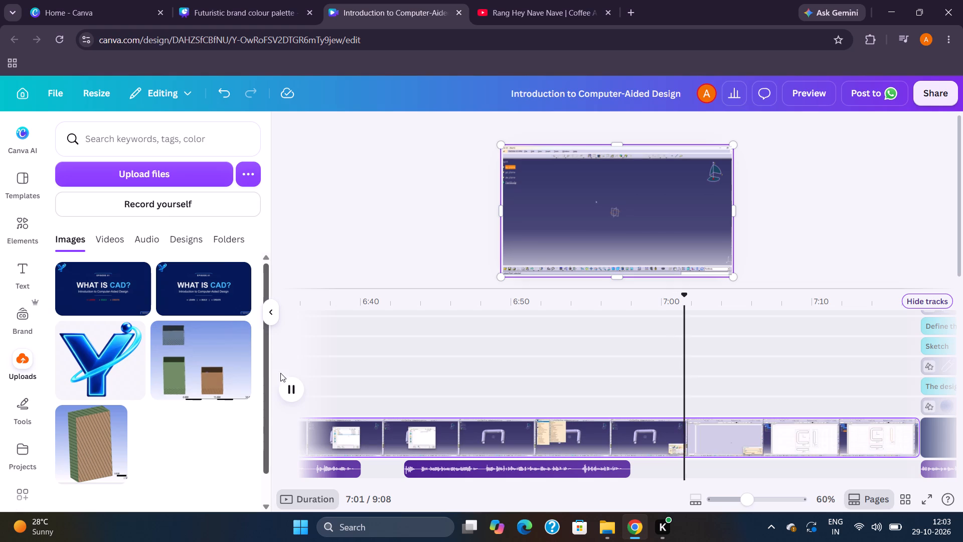
left_click(291, 384)
Play the design workflow slide from about 7:16 and look through its text and graphic tracks.
scroll(494, 397, "left", 4)
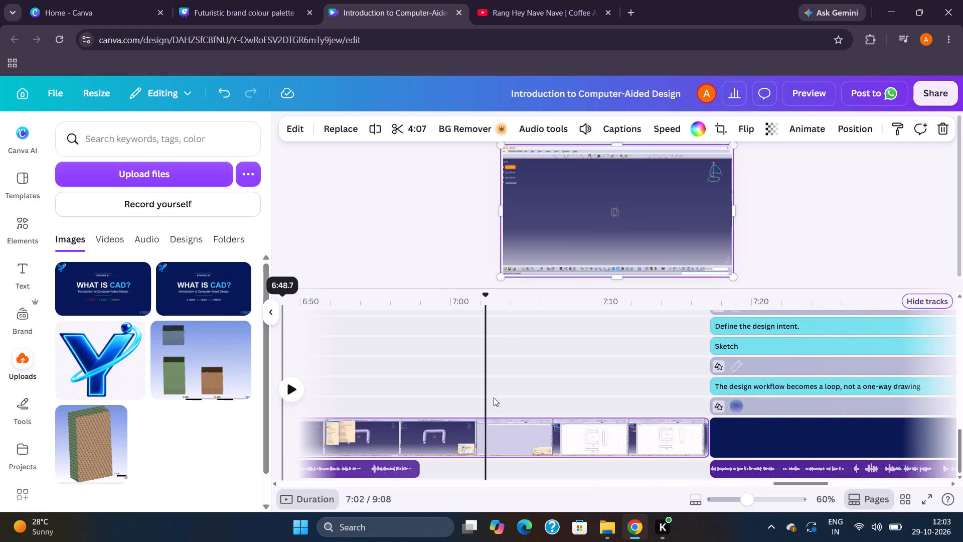
scroll(494, 397, "left", 3)
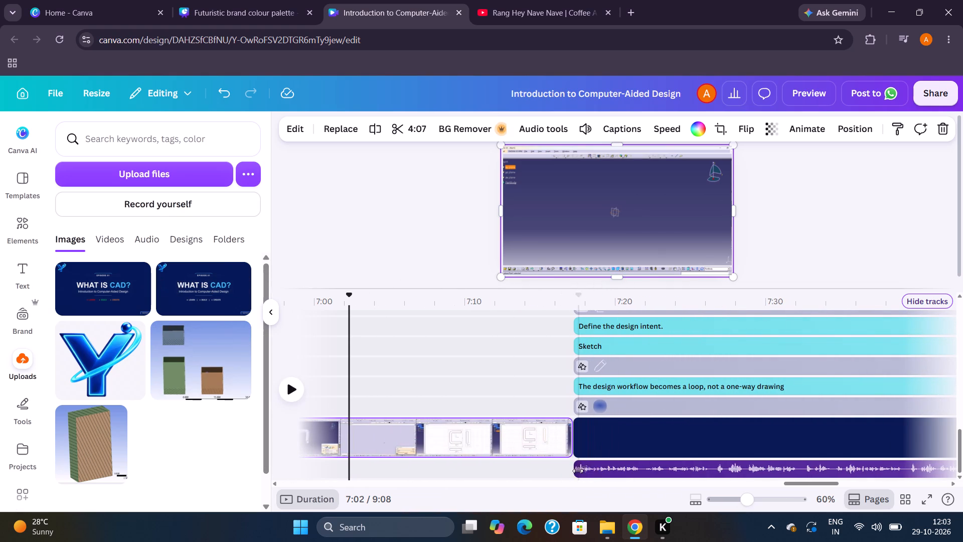
left_click(570, 473)
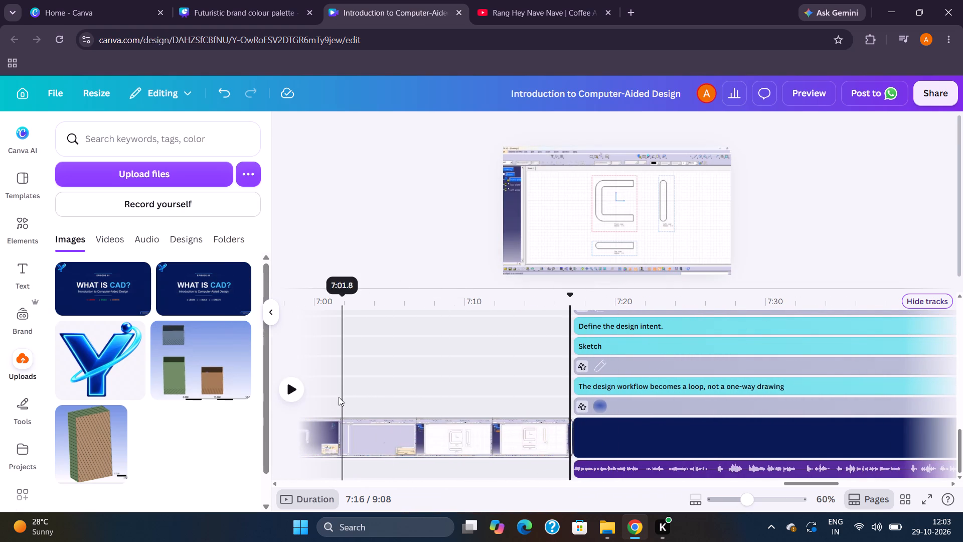
left_click(287, 386)
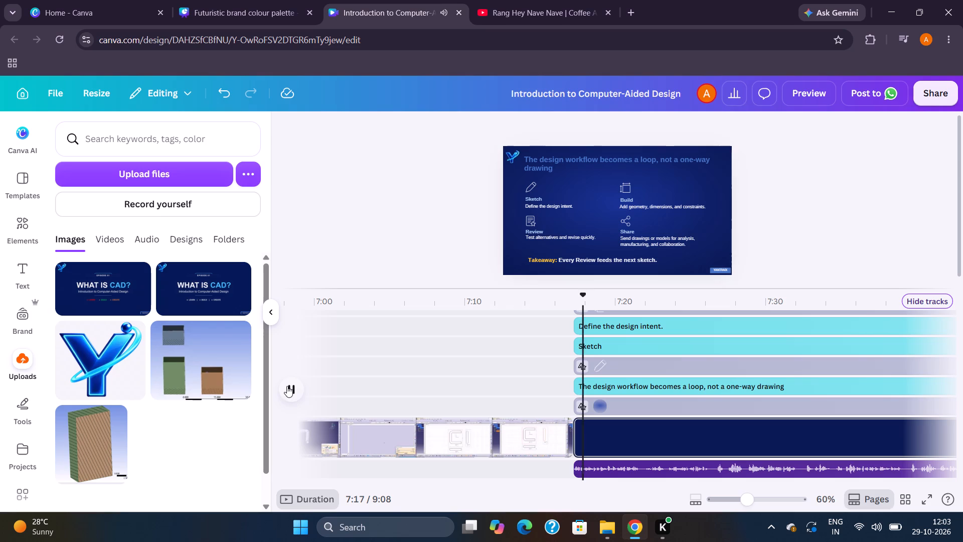
scroll(527, 404, "left", 4)
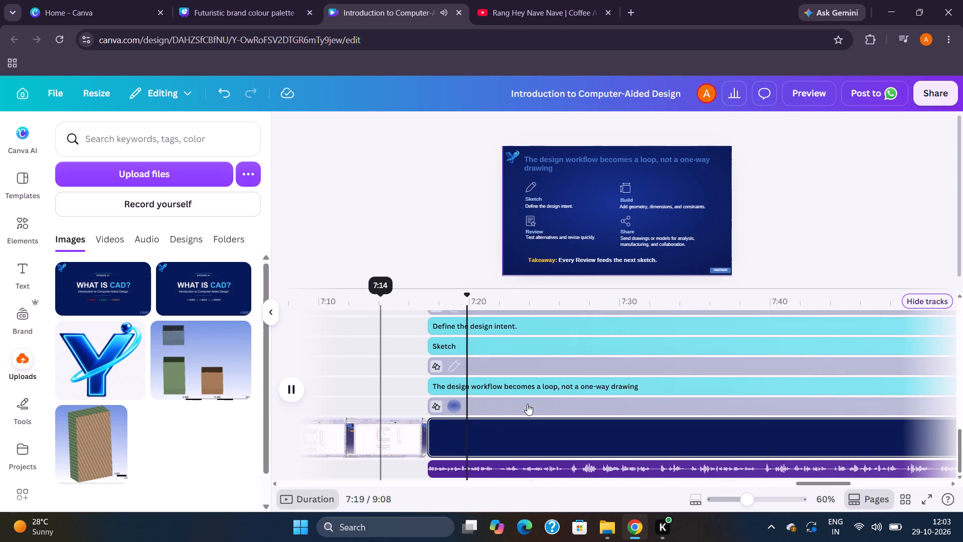
scroll(527, 404, "left", 1)
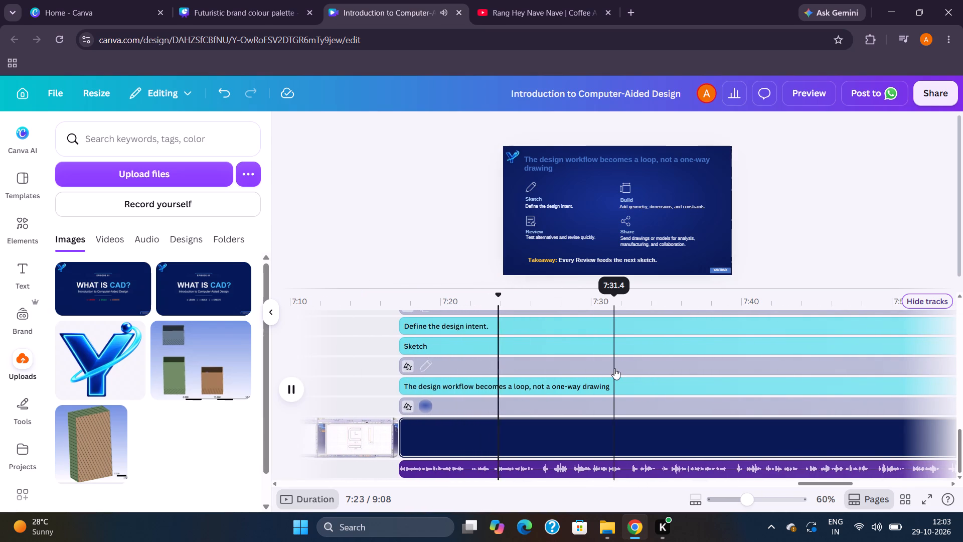
scroll(614, 368, "up", 1)
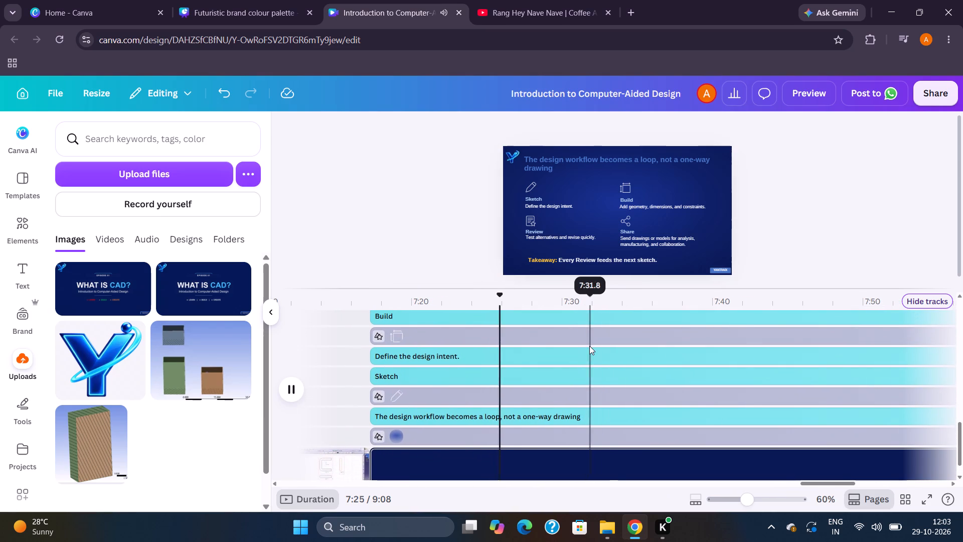
left_click(583, 352)
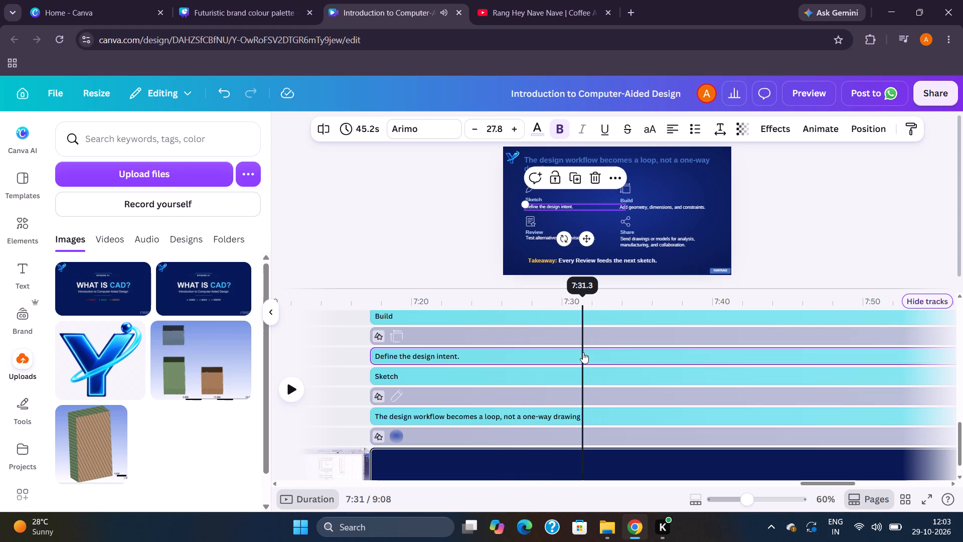
scroll(540, 368, "up", 3)
scroll(540, 368, "down", 1)
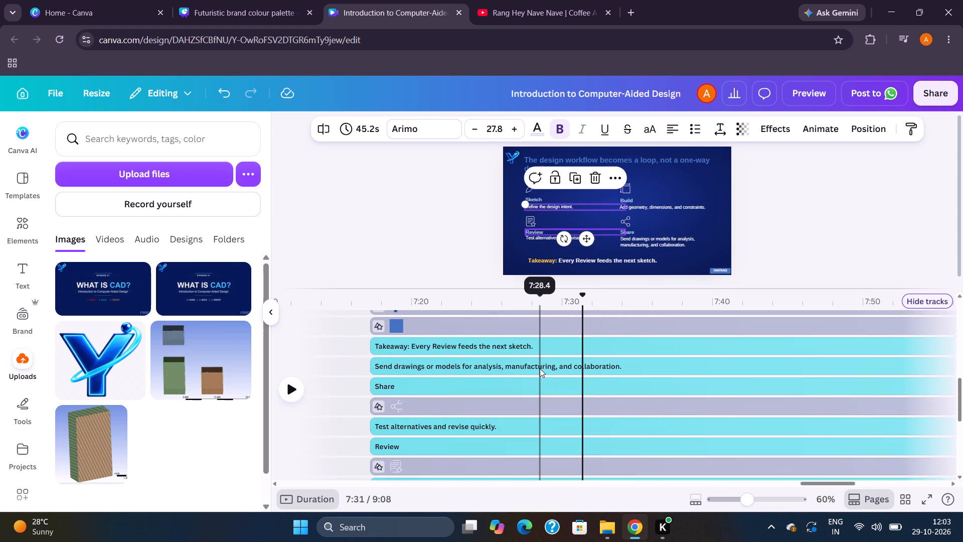
scroll(540, 368, "down", 2)
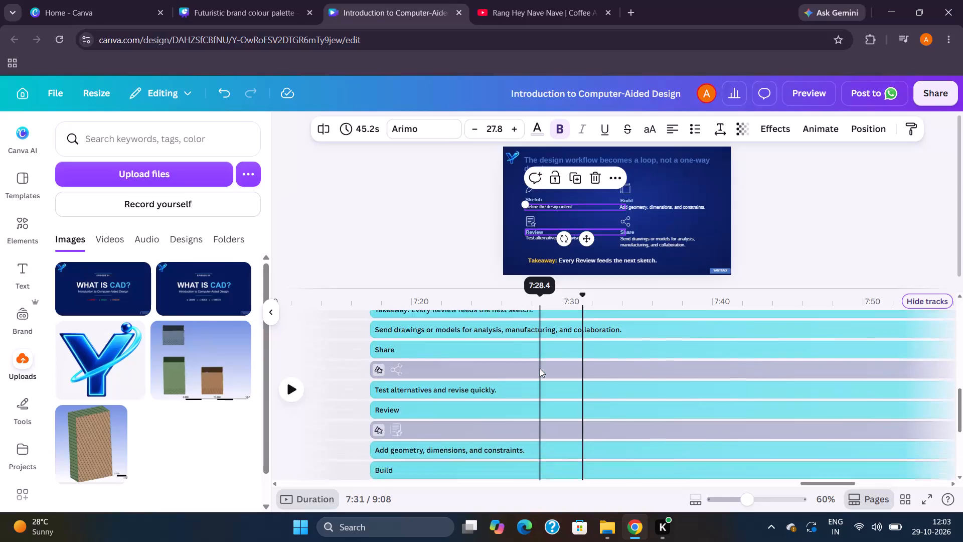
scroll(540, 368, "down", 2)
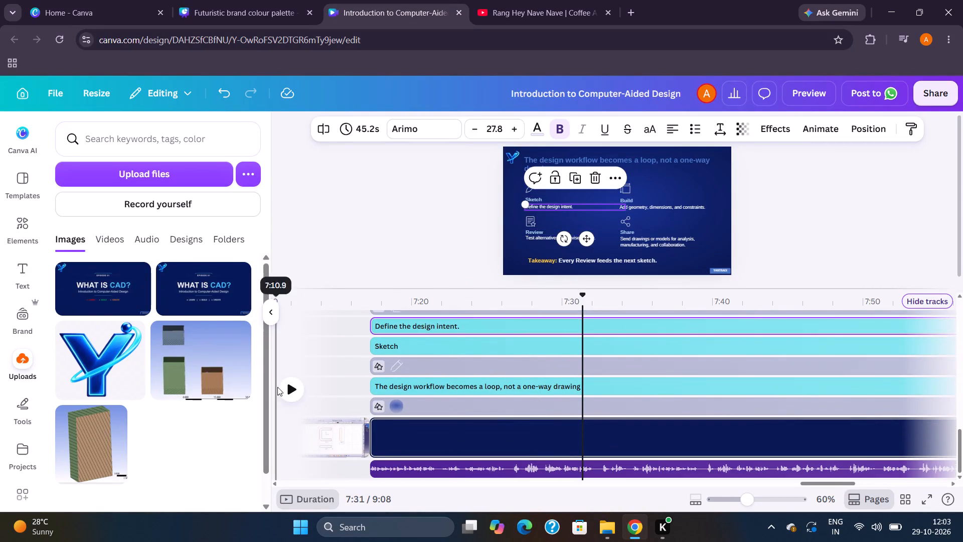
Continue playing the design workflow slide from about 7:31 to 7:43 to check its narration.
left_click(286, 394)
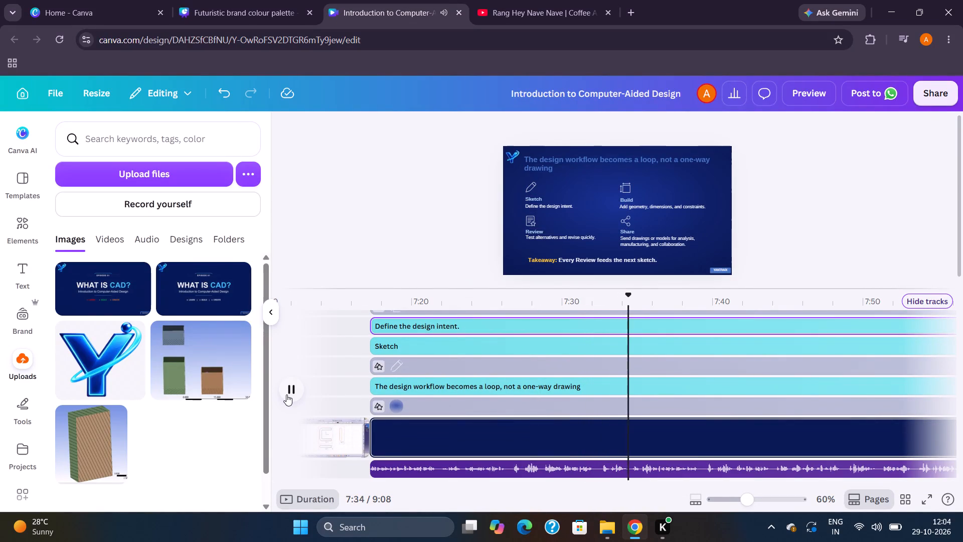
left_click(291, 392)
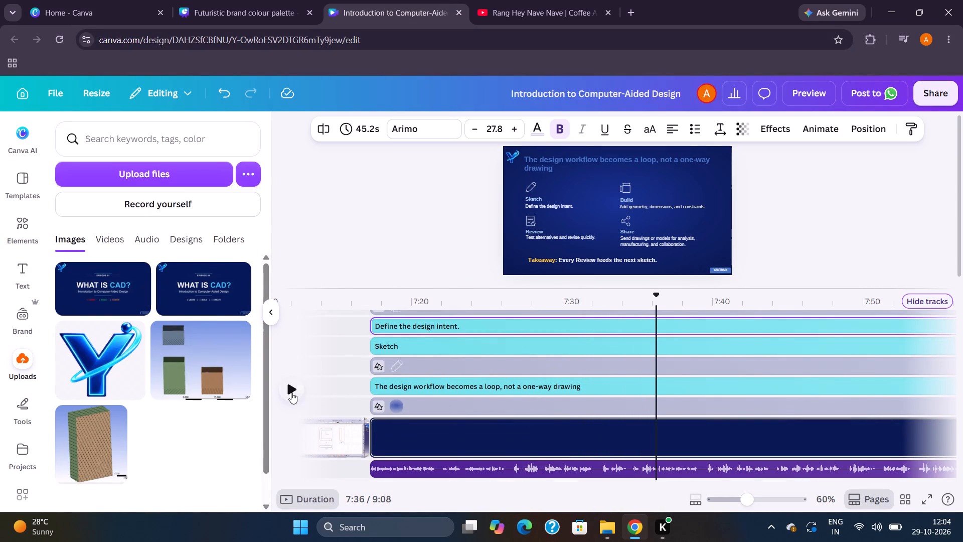
left_click(291, 392)
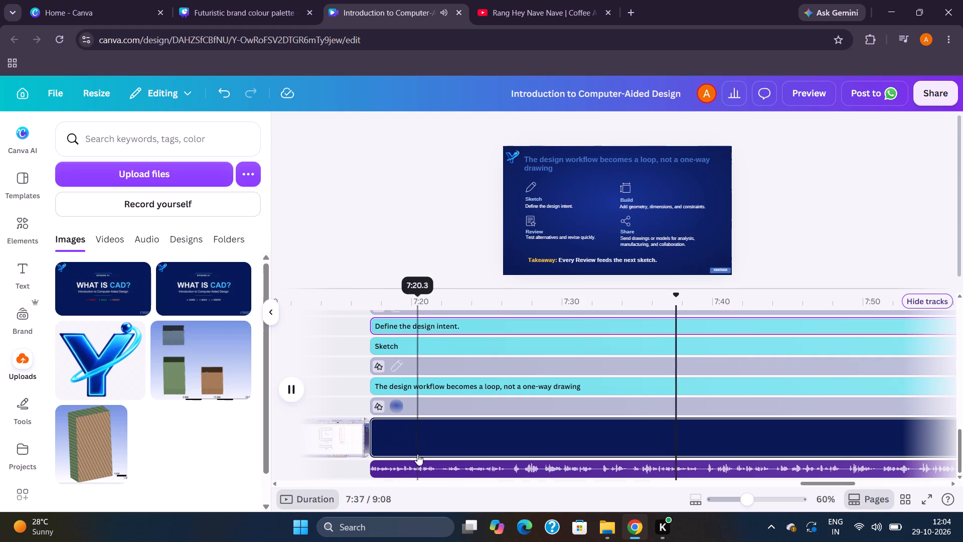
scroll(479, 477, "left", 4)
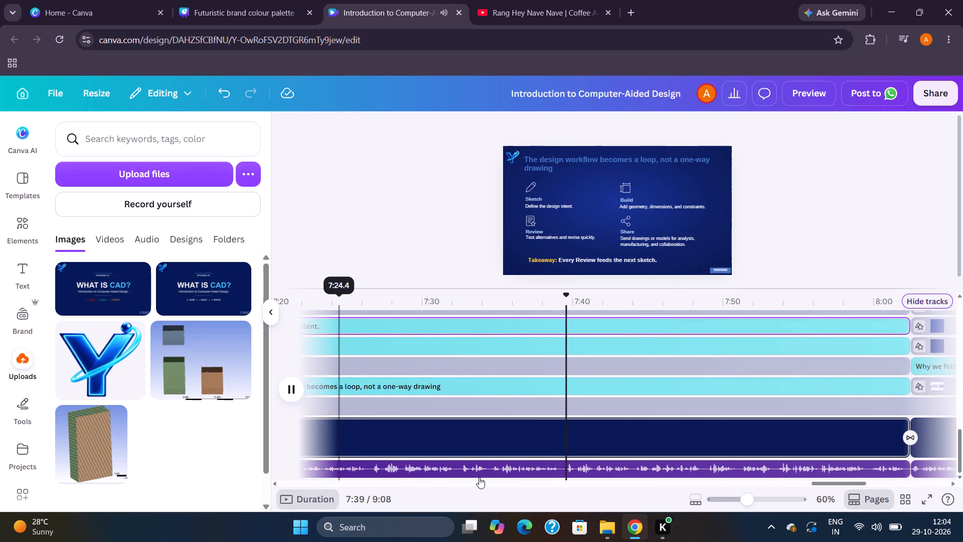
scroll(479, 477, "left", 1)
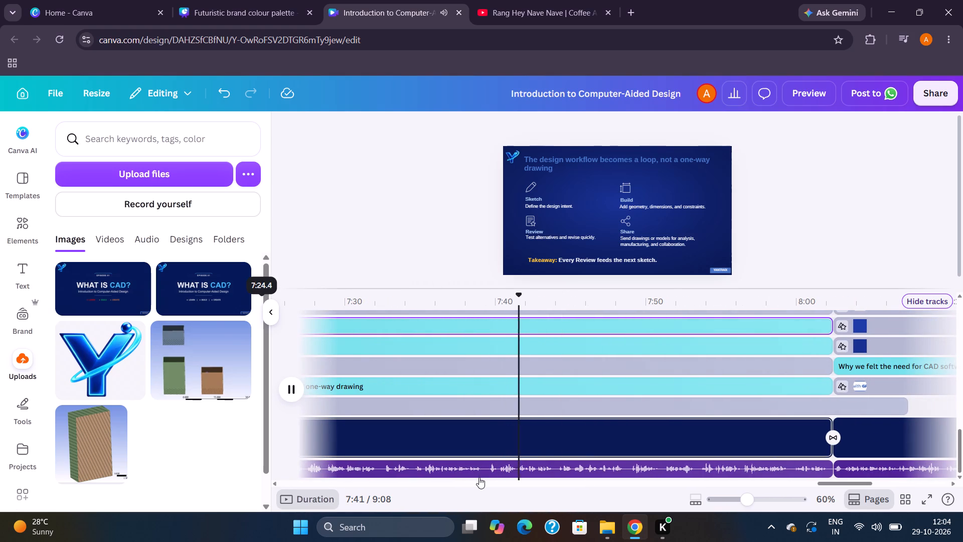
scroll(479, 477, "right", 3)
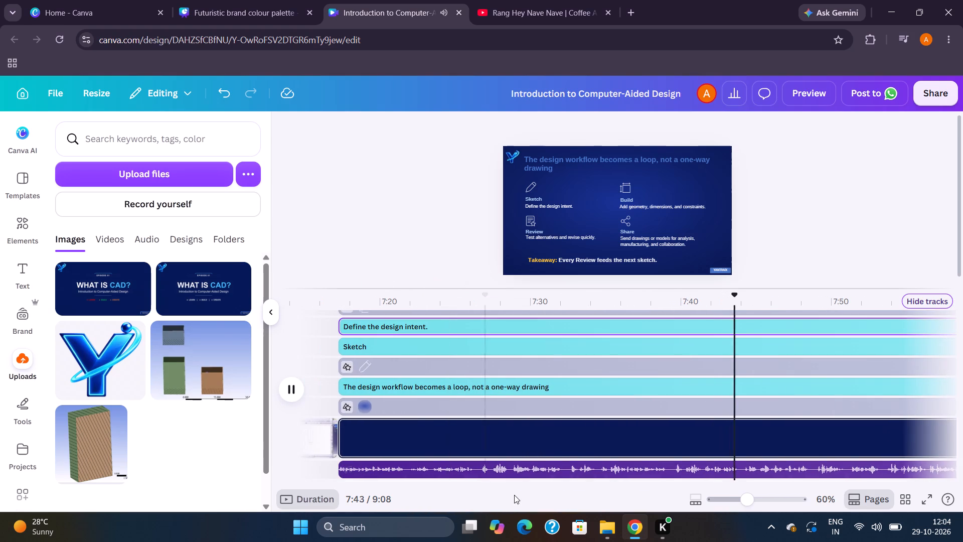
Replay the 6.mp3 narration on the design workflow slide from about 7:25 to the slide's end at 8:02.
left_click(465, 477)
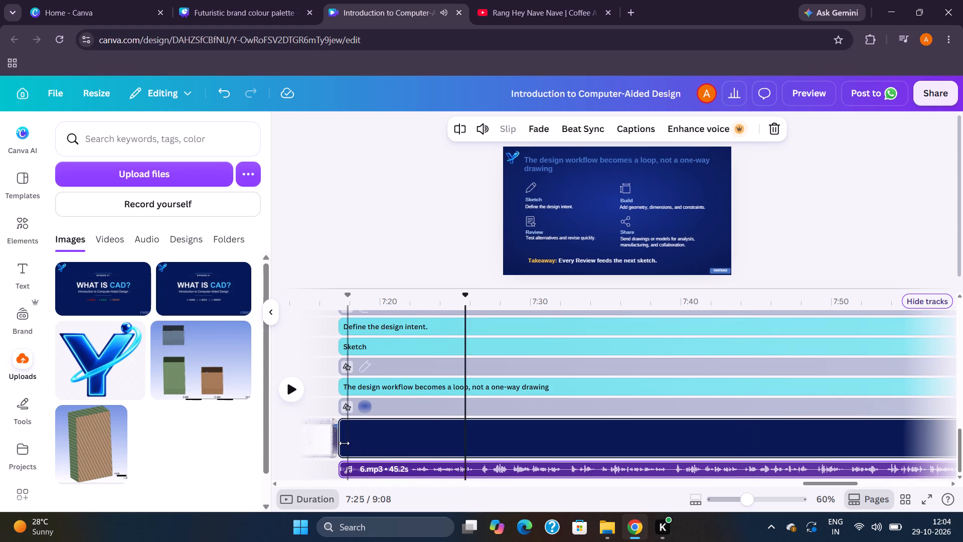
left_click(287, 396)
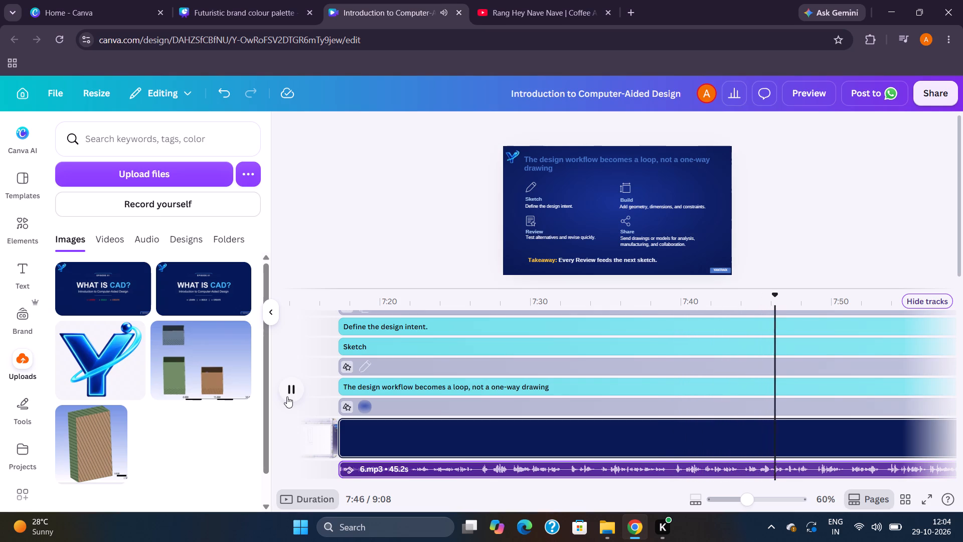
scroll(287, 396, "left", 1)
scroll(390, 412, "left", 4)
scroll(584, 400, "left", 1)
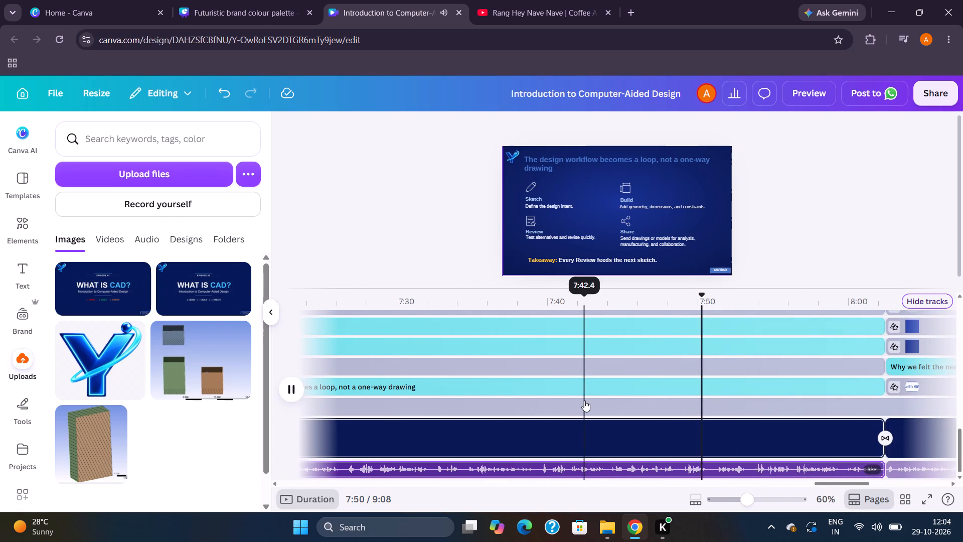
scroll(584, 400, "left", 1)
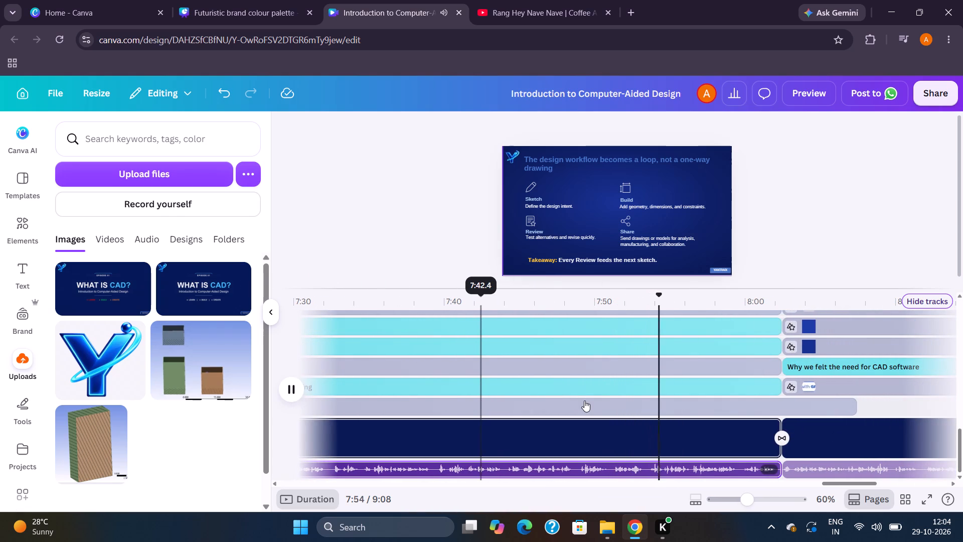
scroll(584, 400, "left", 1)
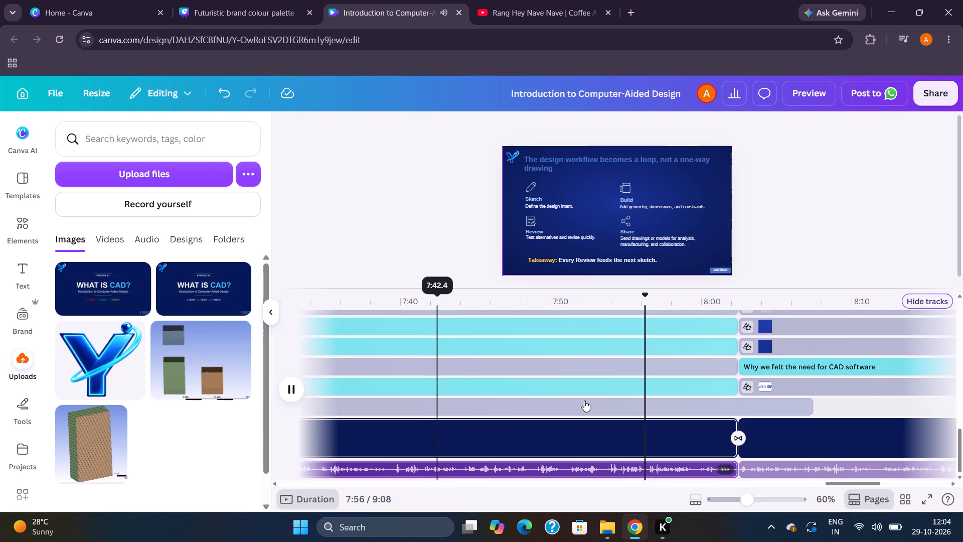
scroll(584, 400, "left", 2)
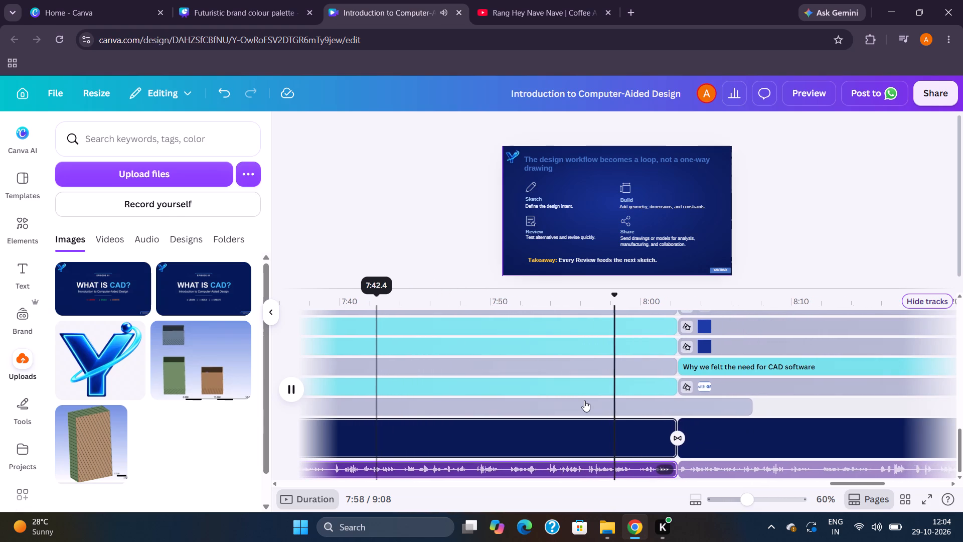
scroll(584, 400, "left", 1)
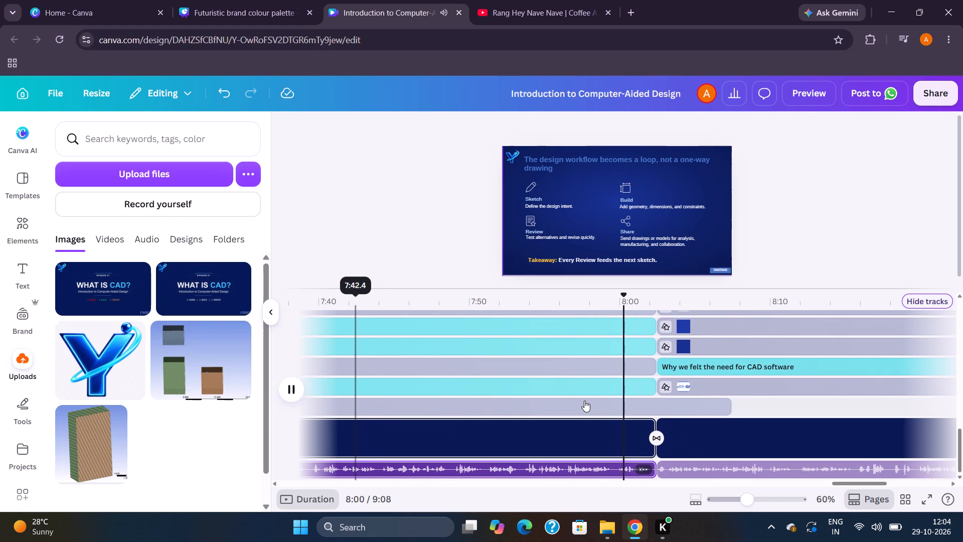
scroll(584, 400, "left", 1)
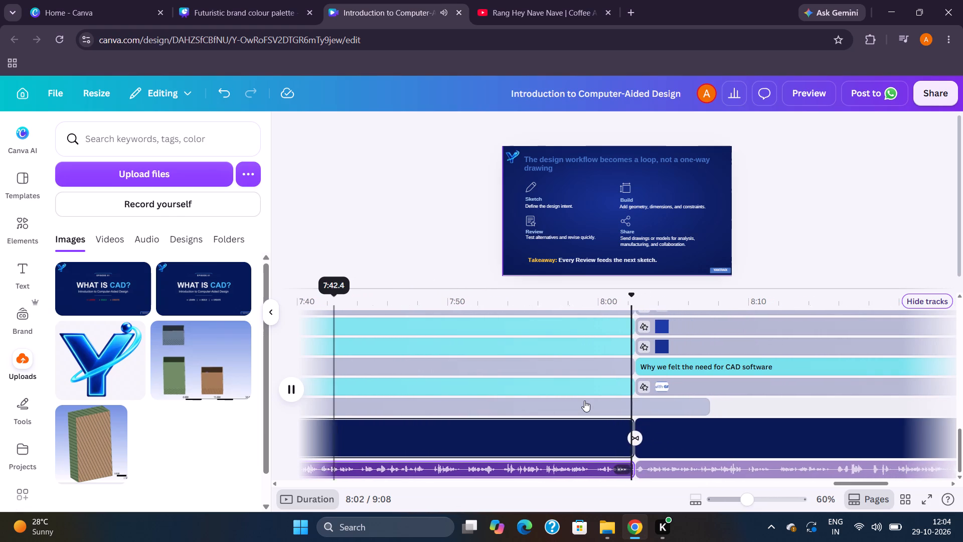
Review the "Why we felt the need for CAD software" slide with its narration from about 8:02 onward.
scroll(584, 400, "left", 1)
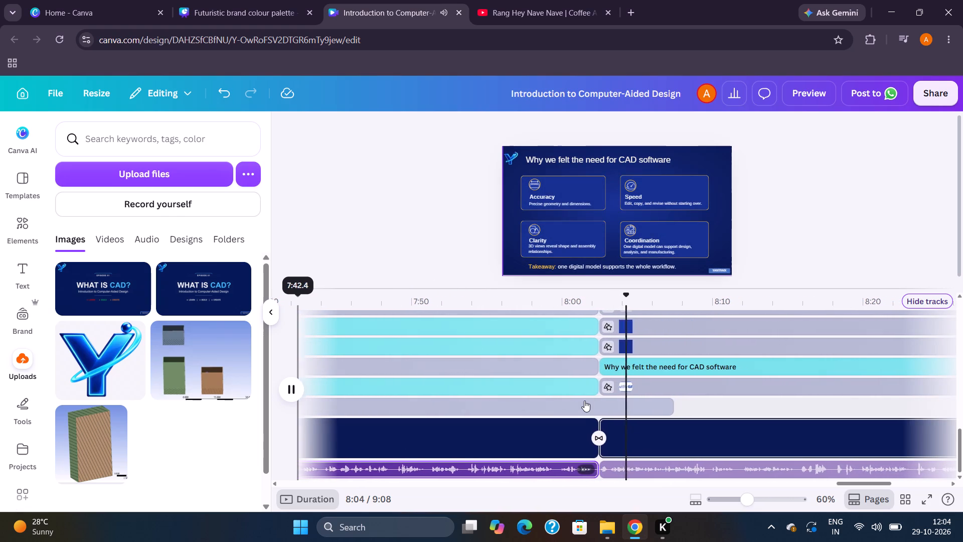
scroll(584, 400, "left", 2)
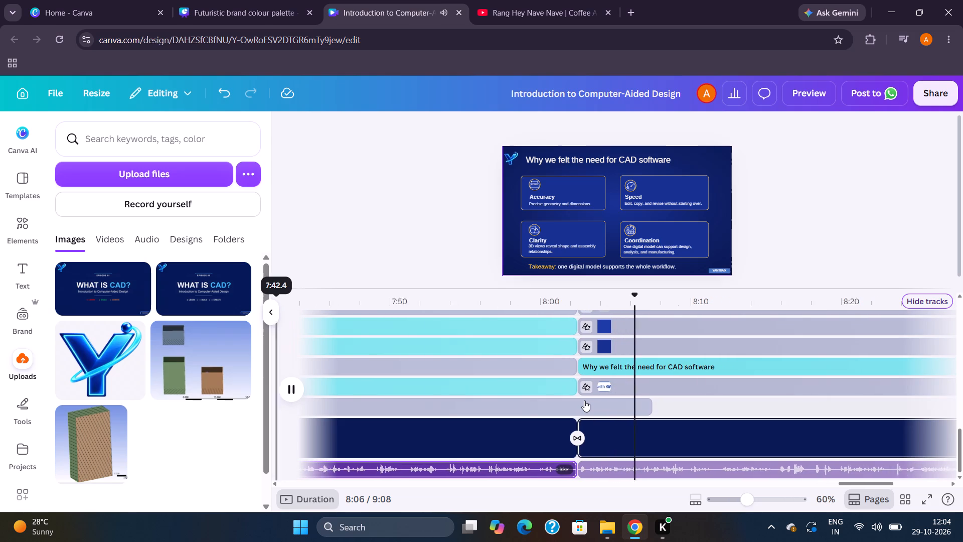
scroll(584, 400, "left", 5)
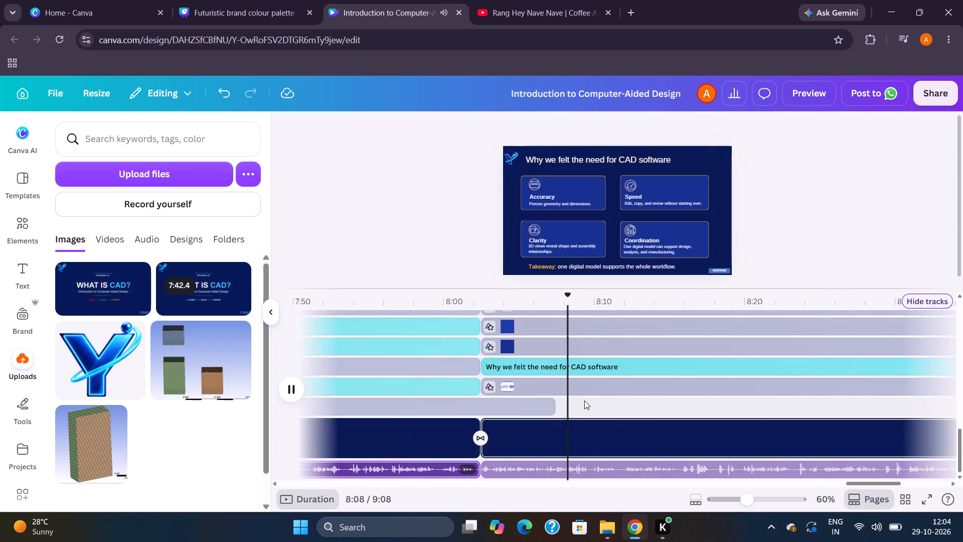
scroll(584, 400, "left", 1)
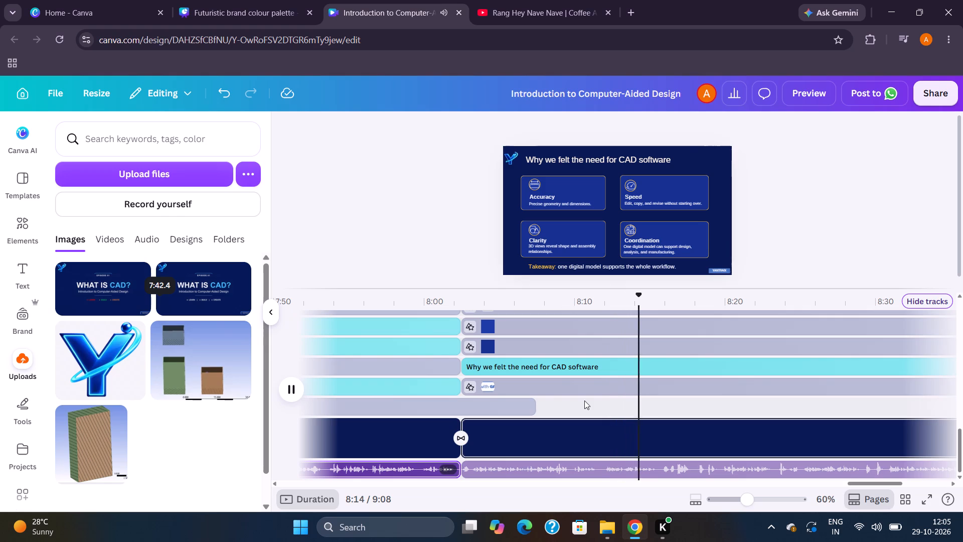
scroll(584, 400, "left", 2)
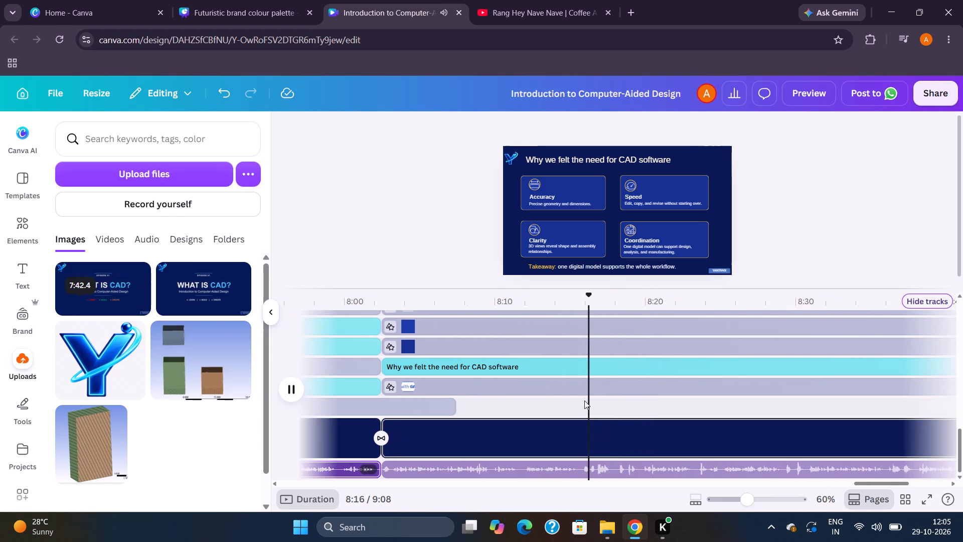
scroll(584, 400, "left", 1)
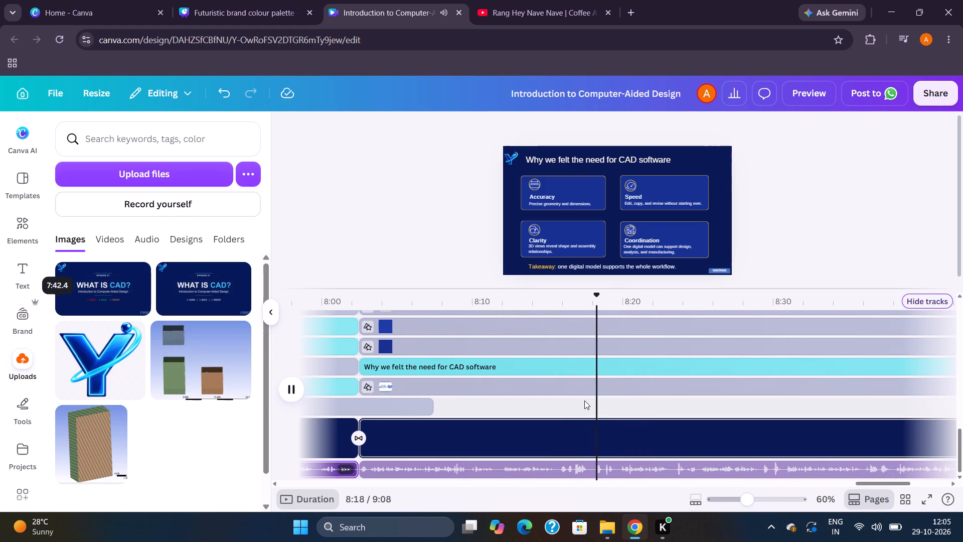
scroll(584, 400, "left", 2)
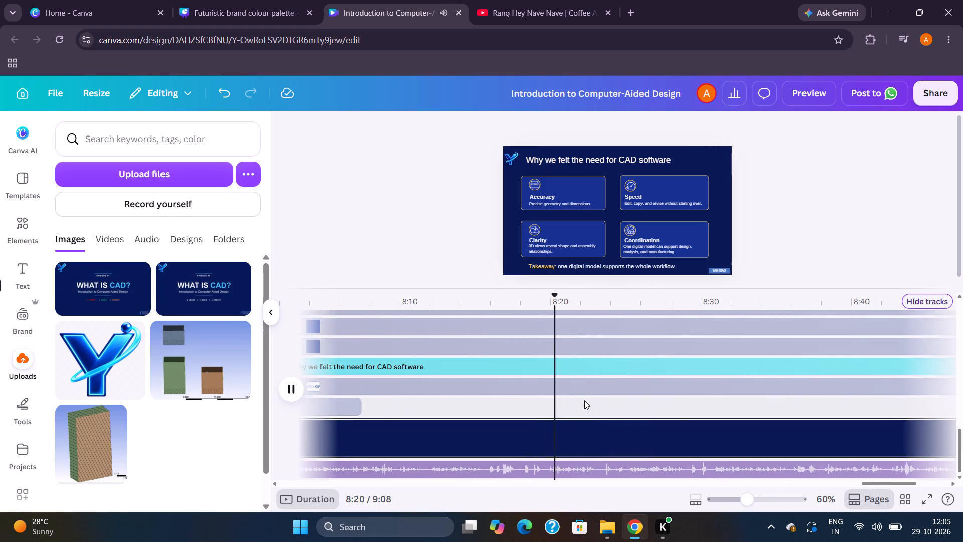
scroll(584, 400, "left", 2)
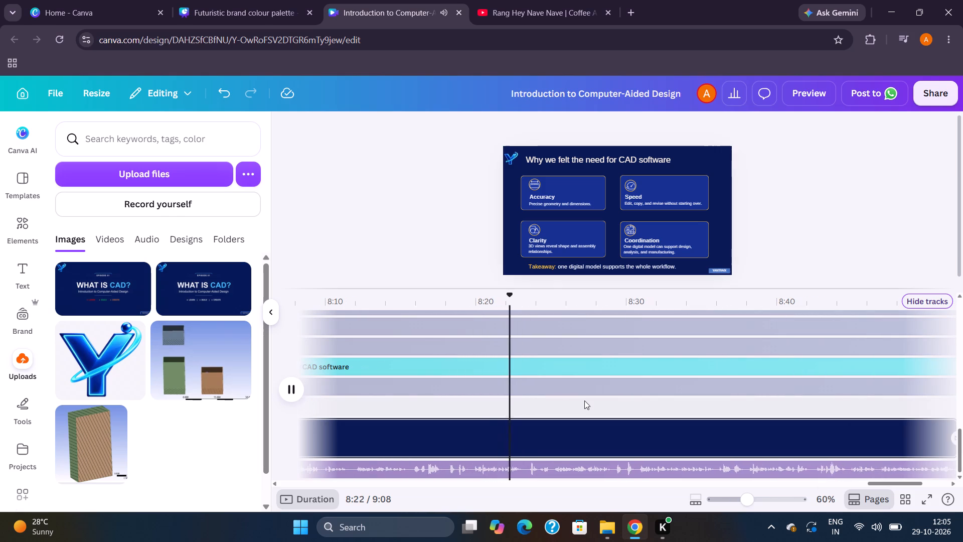
scroll(584, 400, "left", 2)
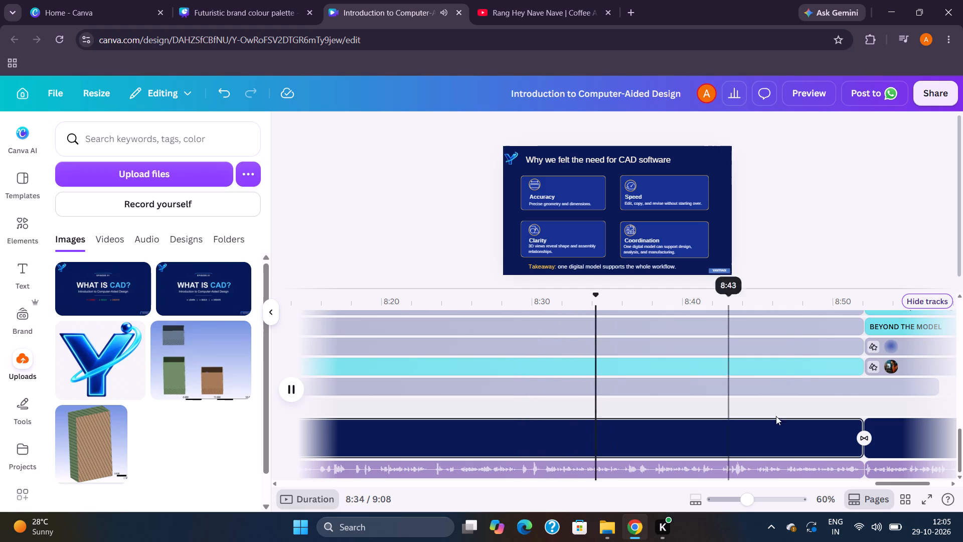
scroll(791, 440, "left", 3)
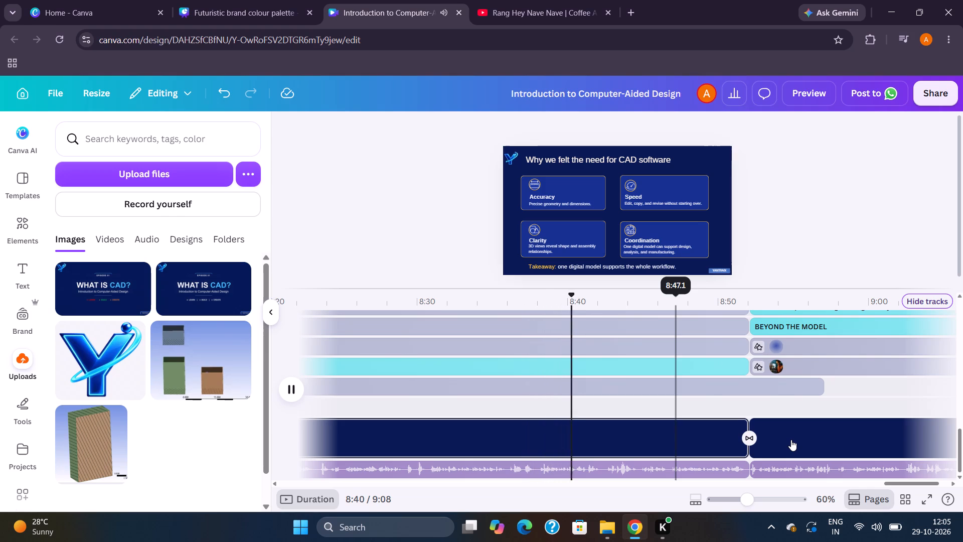
scroll(791, 440, "left", 2)
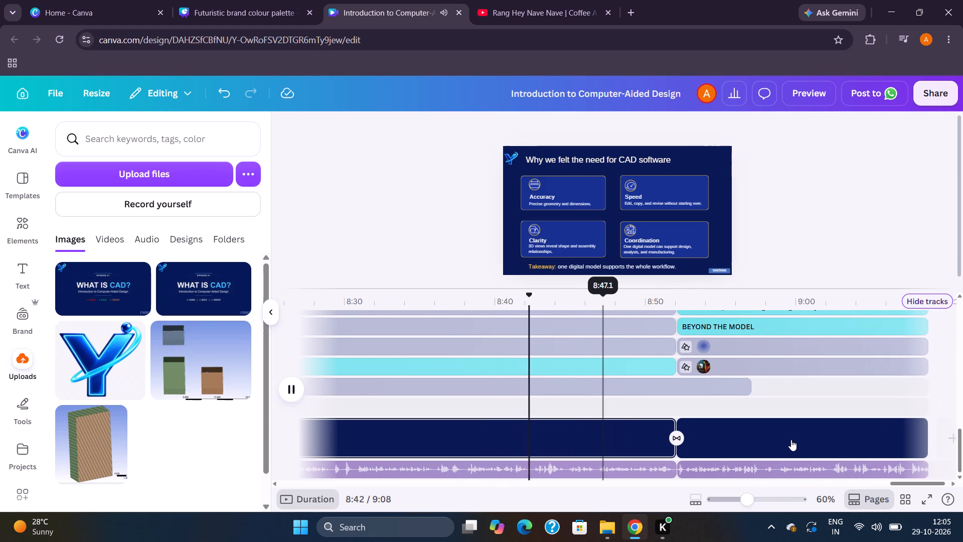
Review the closing "Beyond the model" slide with its narration through the video's end at 9:08.
scroll(791, 440, "left", 1)
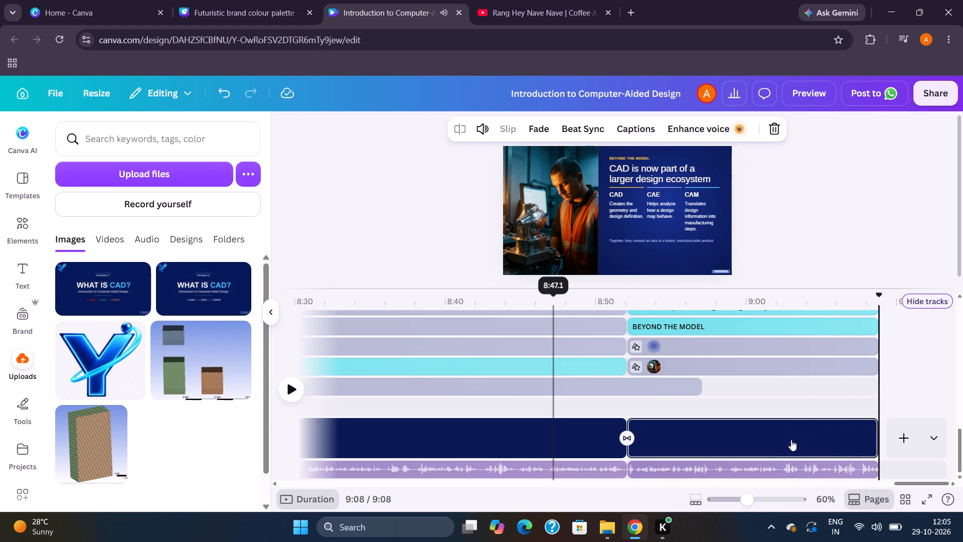
scroll(842, 446, "left", 2)
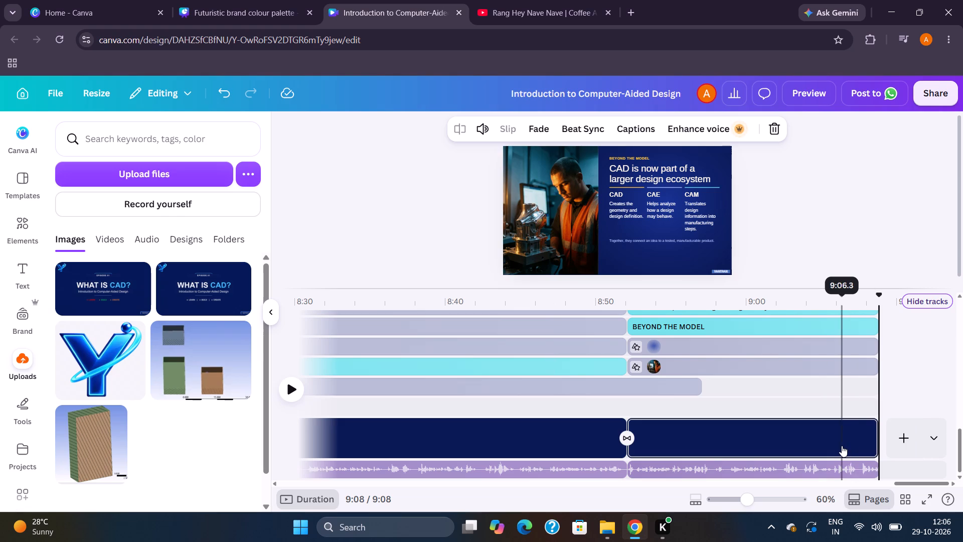
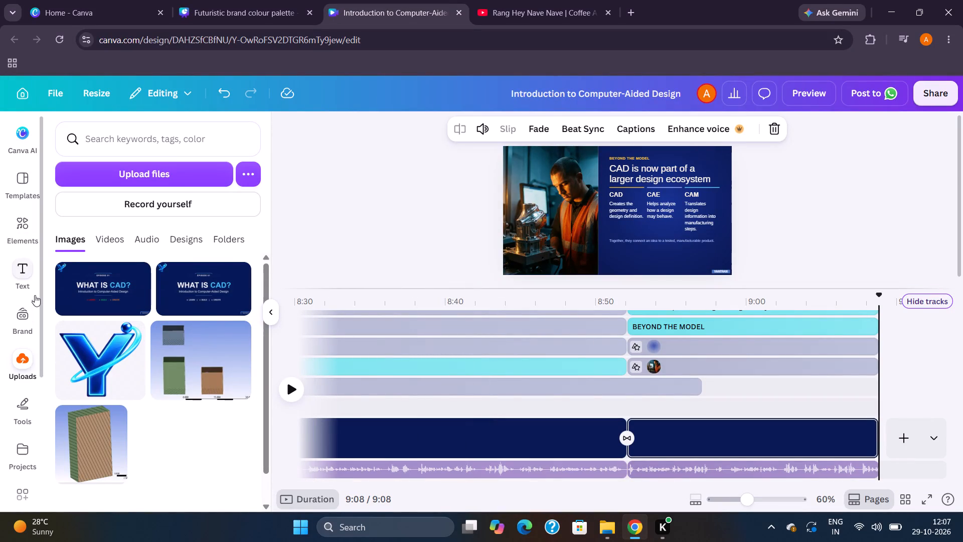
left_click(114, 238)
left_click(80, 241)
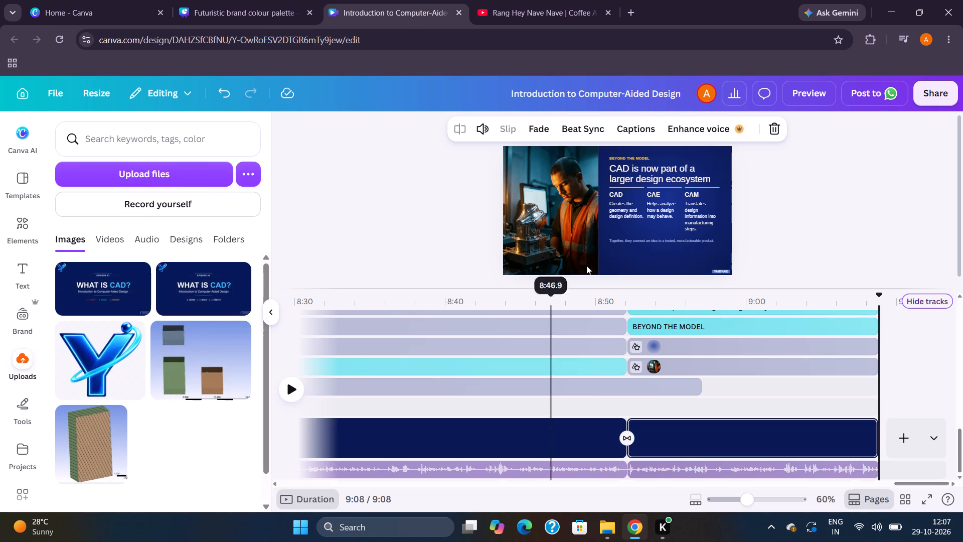
Replay the closing "Beyond the model" slide with its narration from about 8:52 to the end, rechecking the final second.
scroll(568, 354, "right", 6)
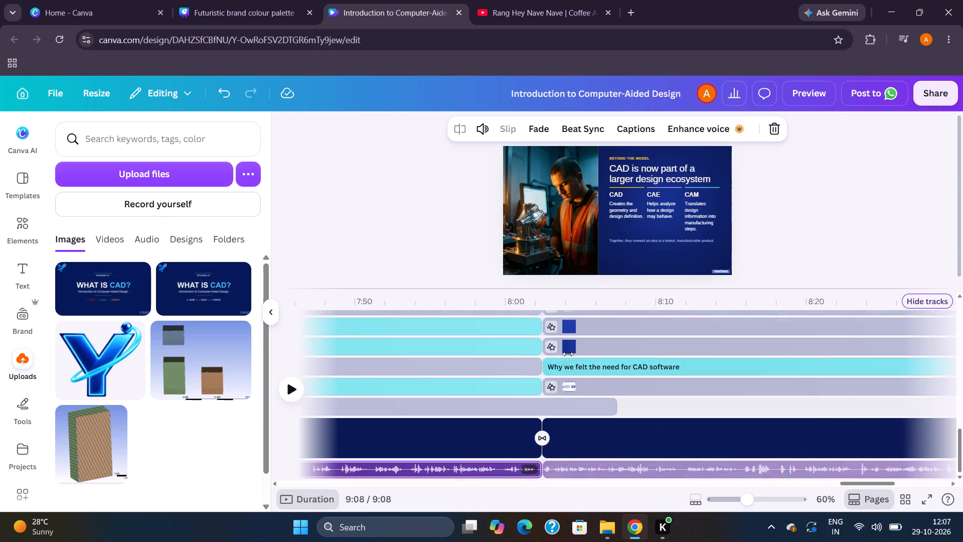
scroll(568, 354, "left", 2)
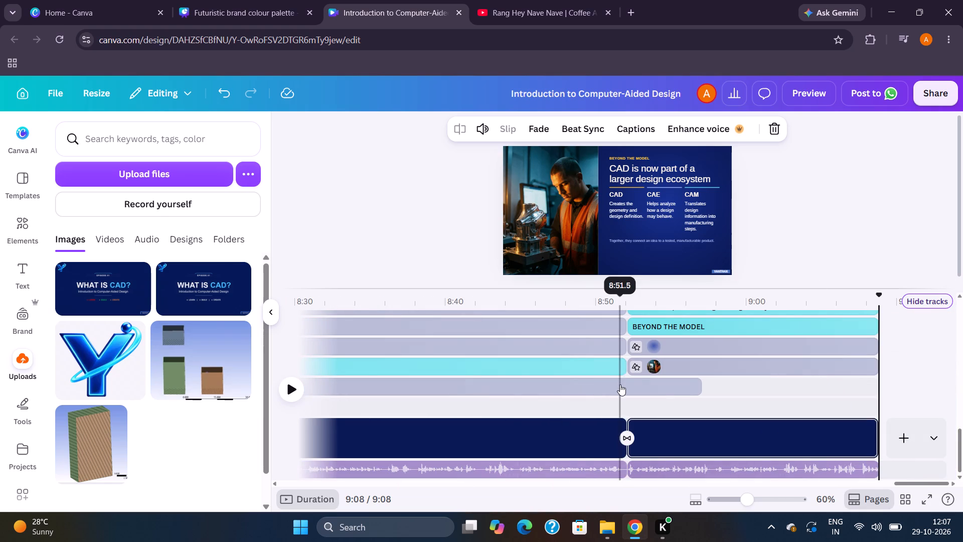
left_click(627, 384)
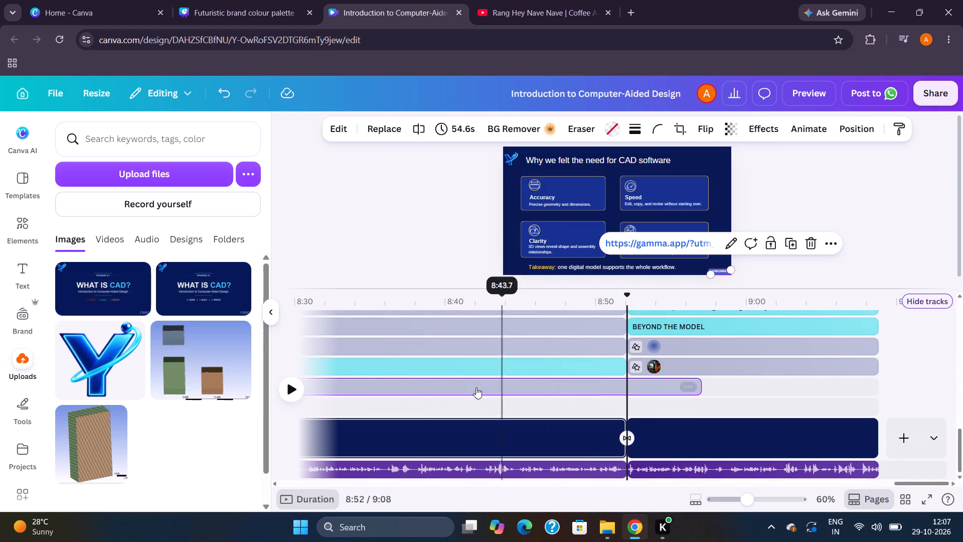
left_click(299, 384)
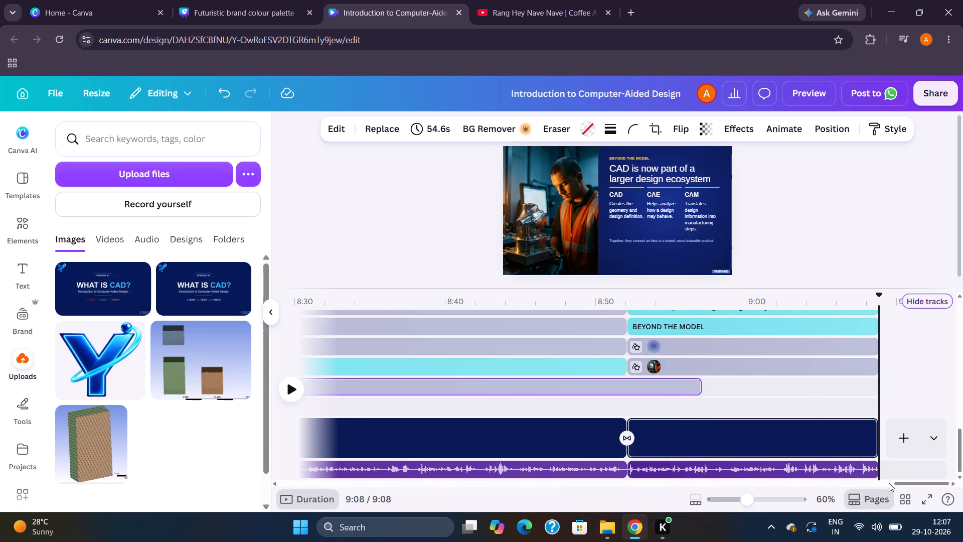
left_click(860, 480)
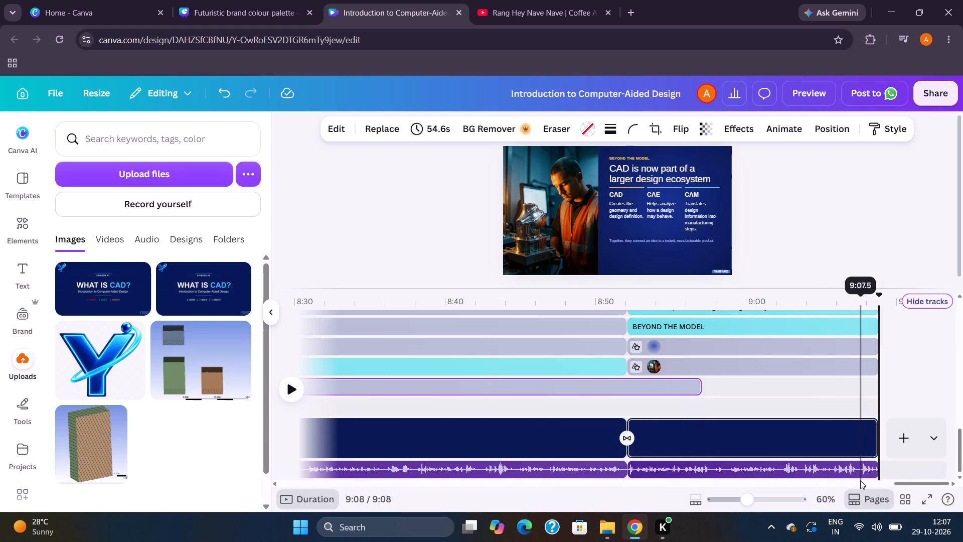
left_click(293, 386)
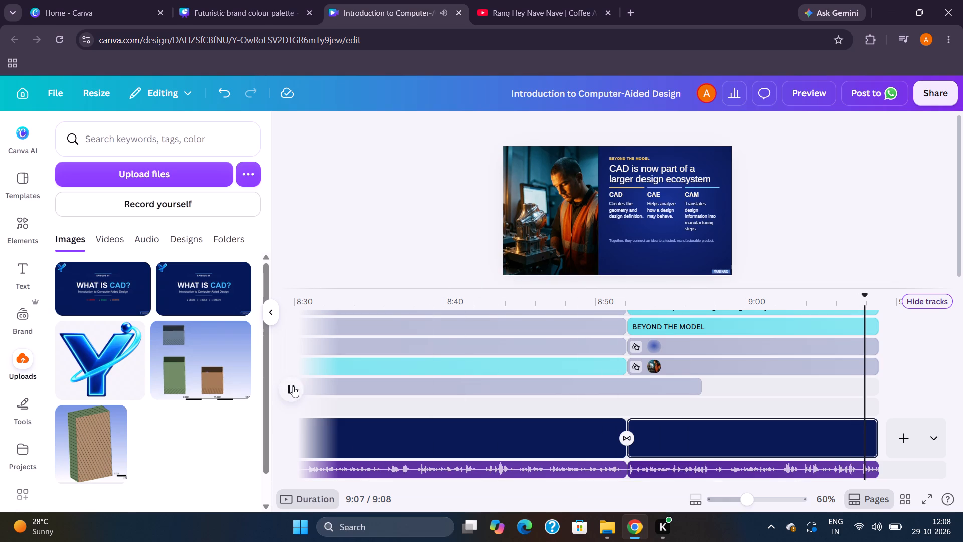
left_click(293, 386)
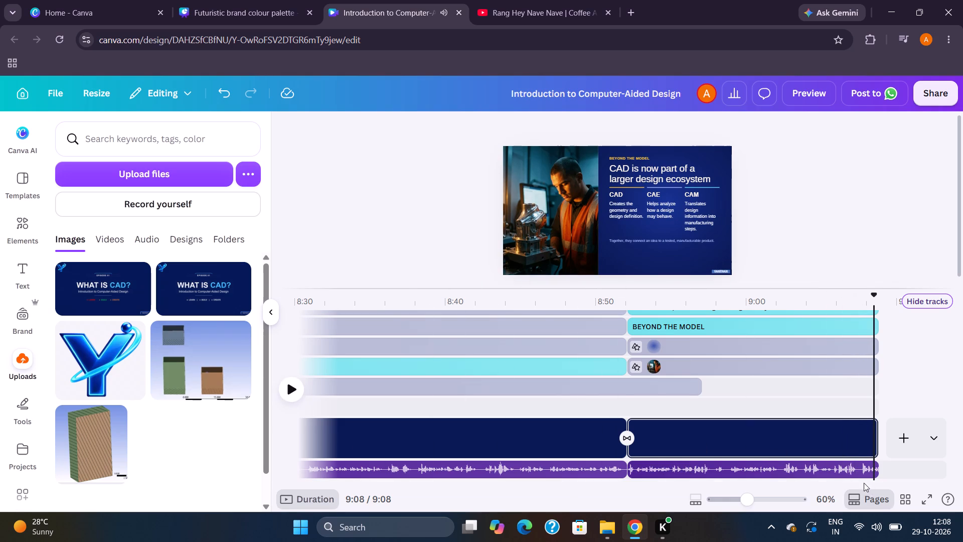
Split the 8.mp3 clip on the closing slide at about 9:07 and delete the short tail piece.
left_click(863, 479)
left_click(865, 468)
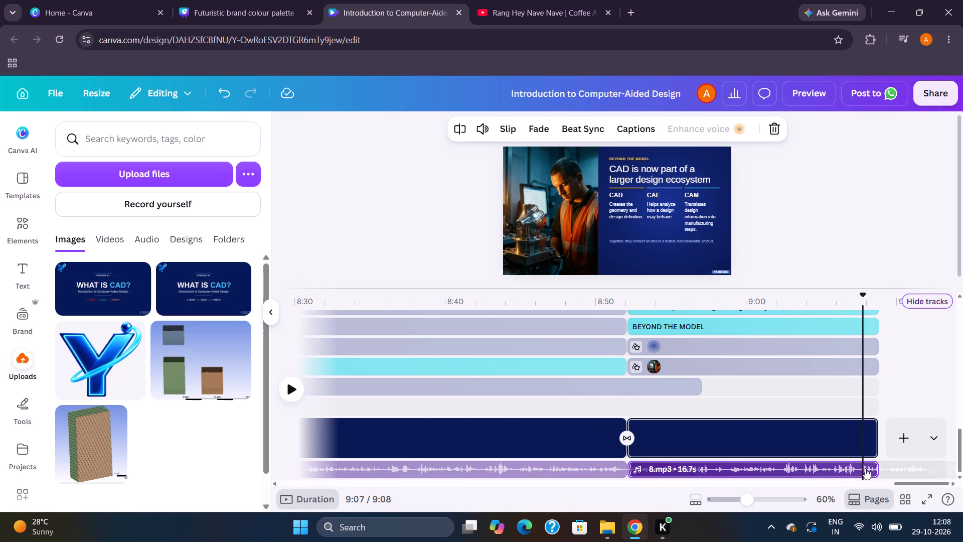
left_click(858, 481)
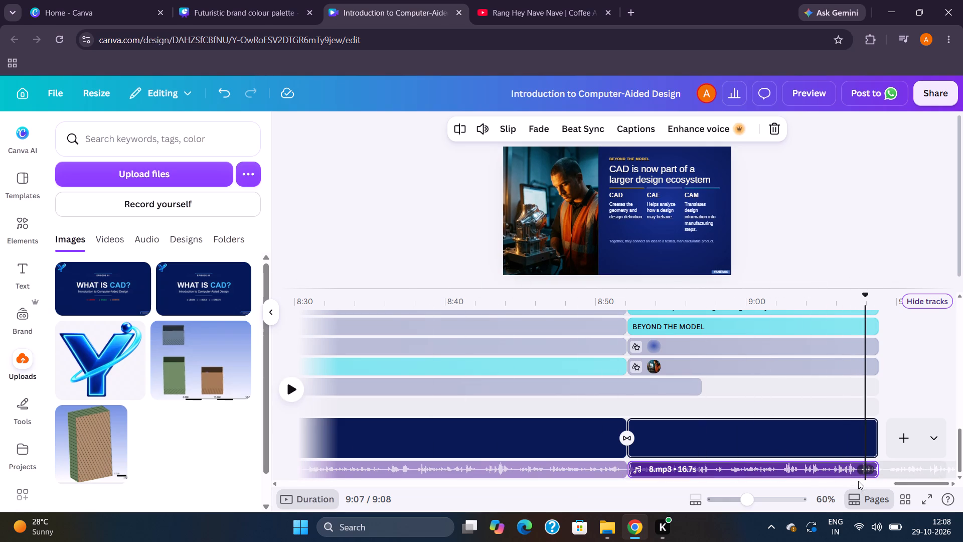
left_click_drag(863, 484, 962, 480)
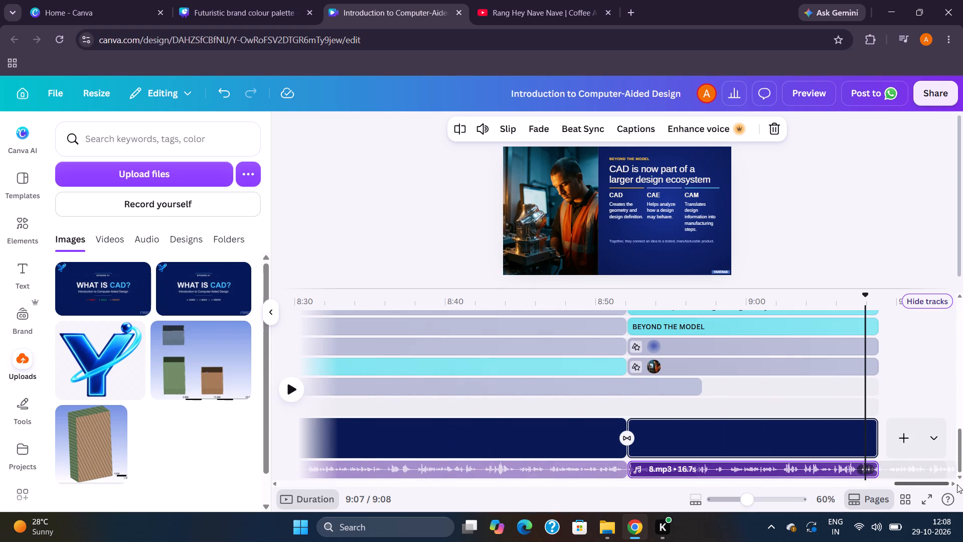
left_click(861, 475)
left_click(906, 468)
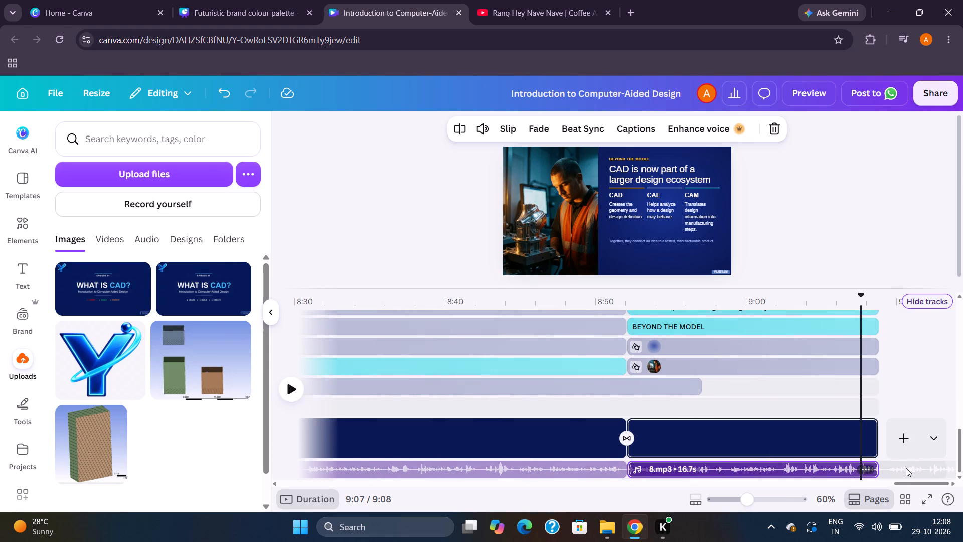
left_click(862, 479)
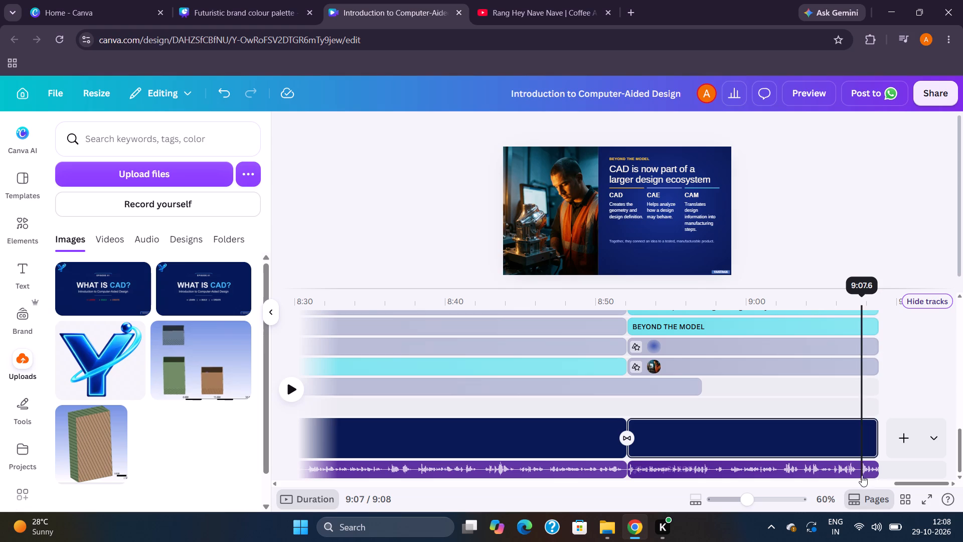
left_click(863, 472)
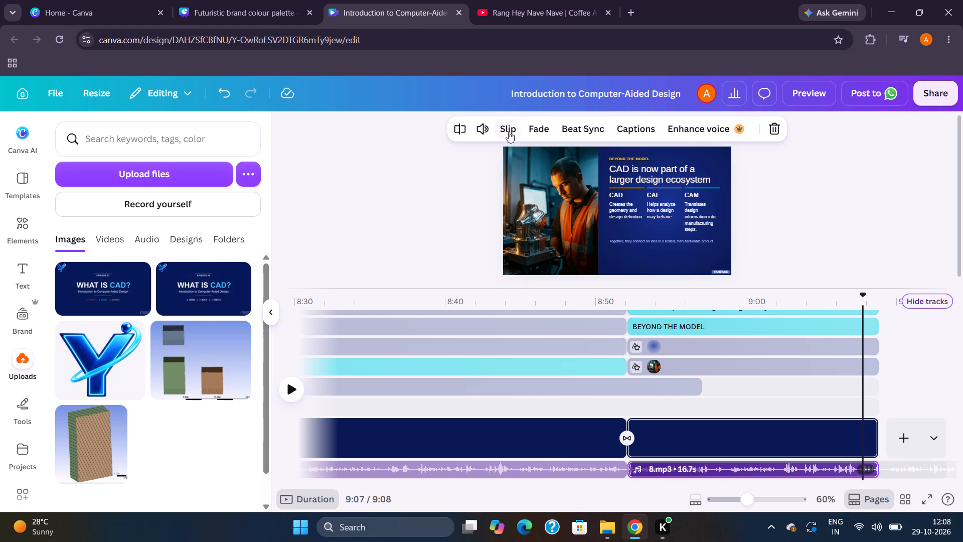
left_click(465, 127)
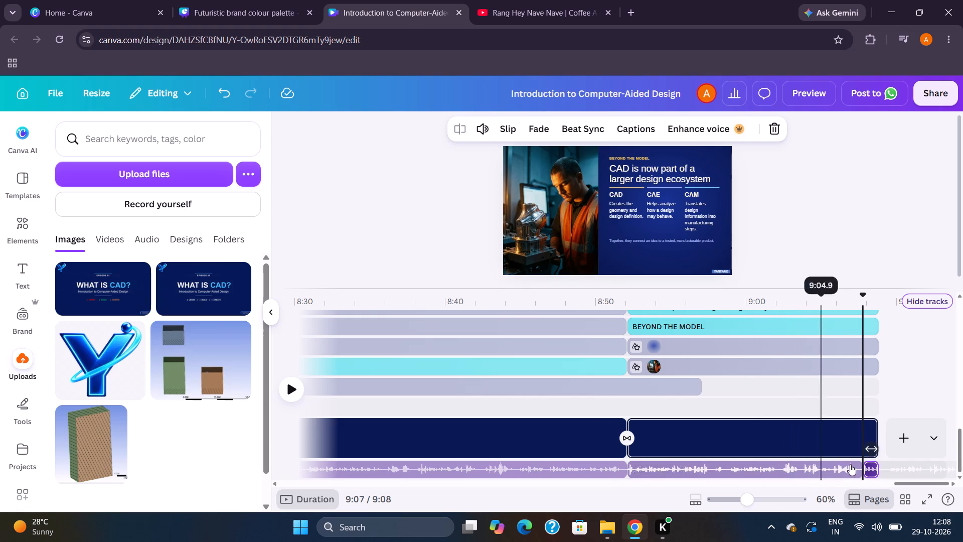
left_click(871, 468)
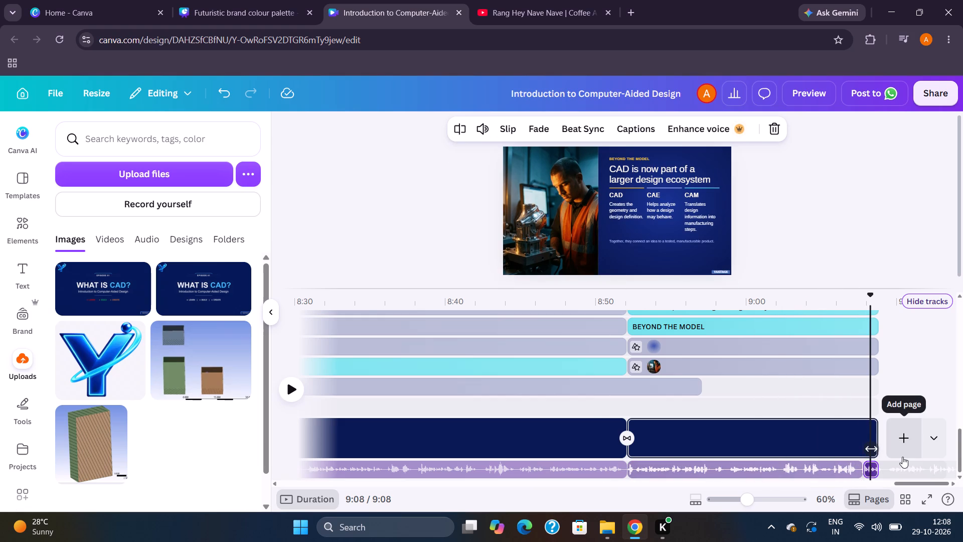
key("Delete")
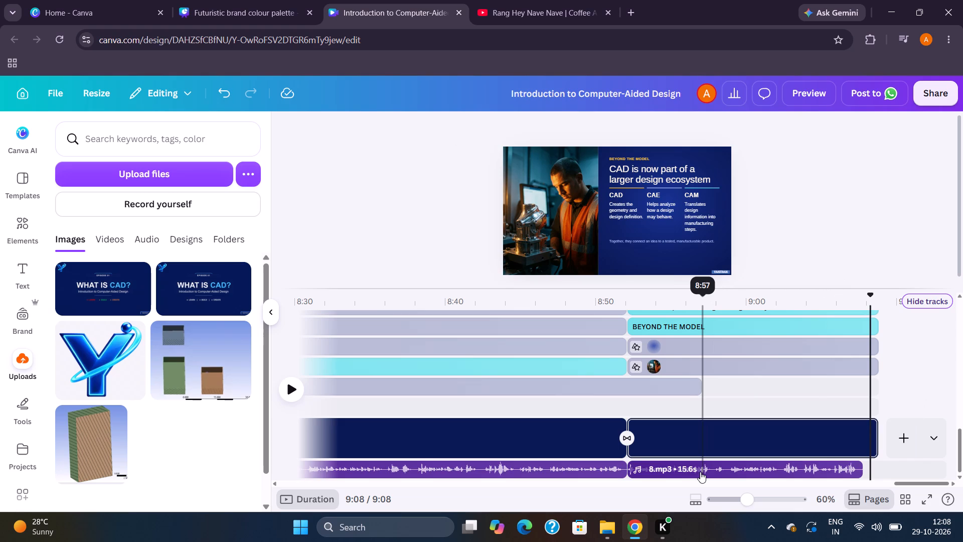
Play the trimmed 8.mp3 narration on the closing slide from about 8:57 to the video's end.
left_click(705, 472)
left_click(282, 389)
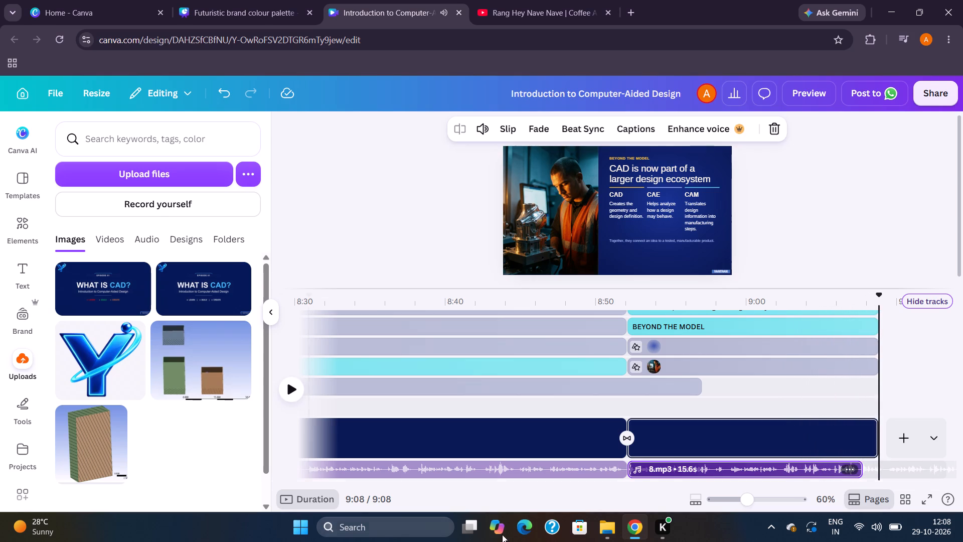
Open audio file 8 from the Downloads folder in Media Player and listen to its middle and later parts, closing the player when done.
left_click(614, 523)
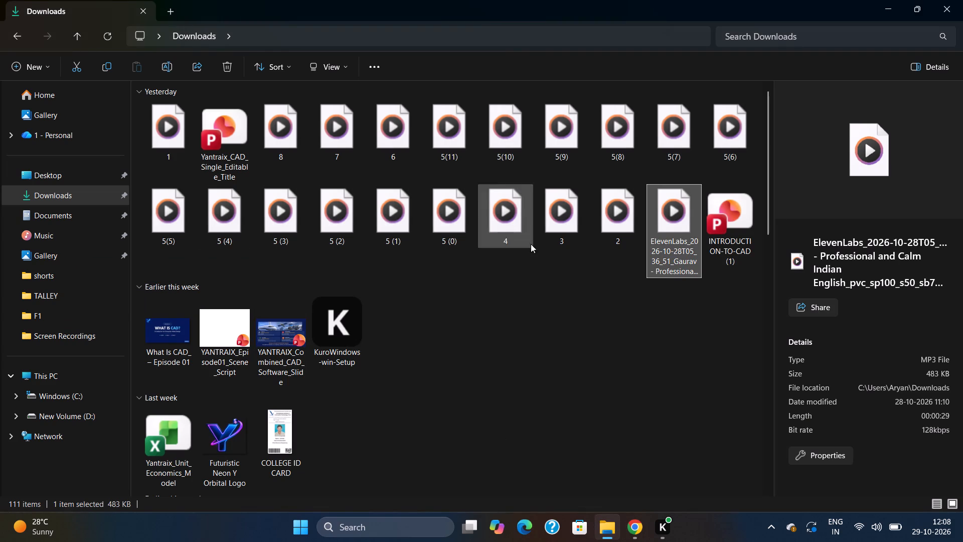
double_click(290, 136)
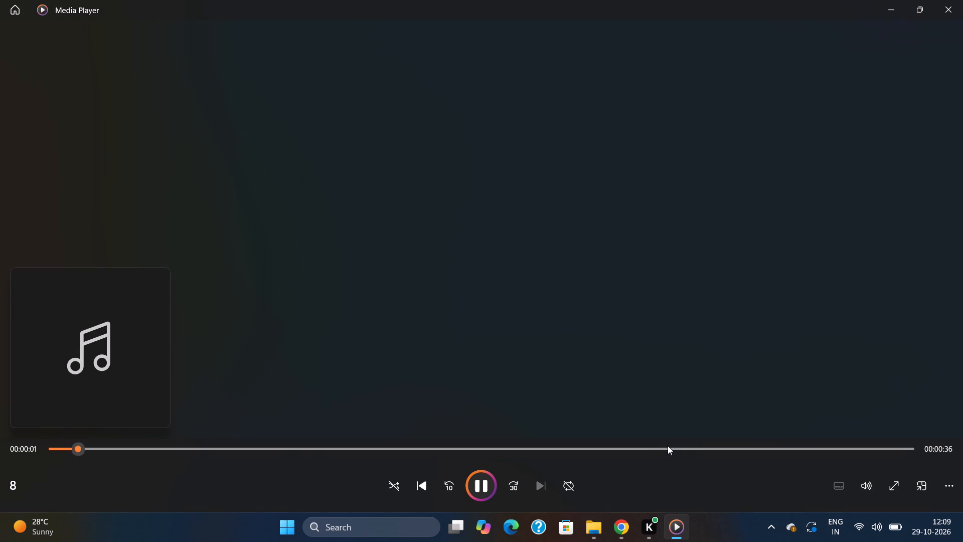
left_click(668, 446)
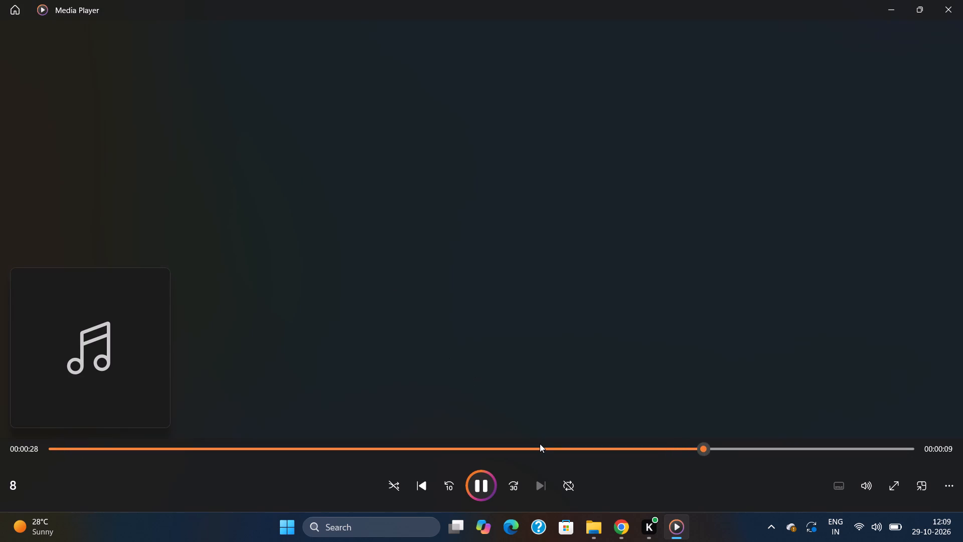
left_click(475, 446)
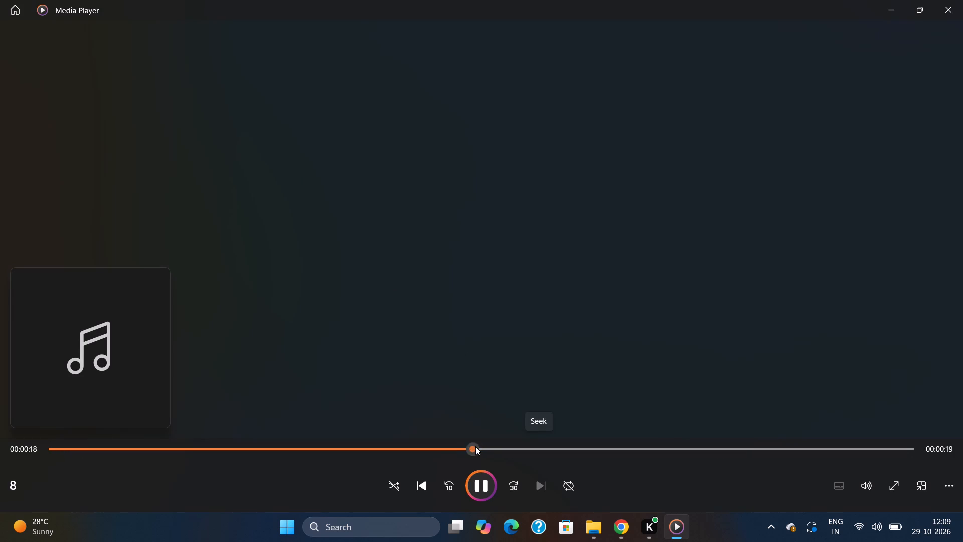
left_click(376, 447)
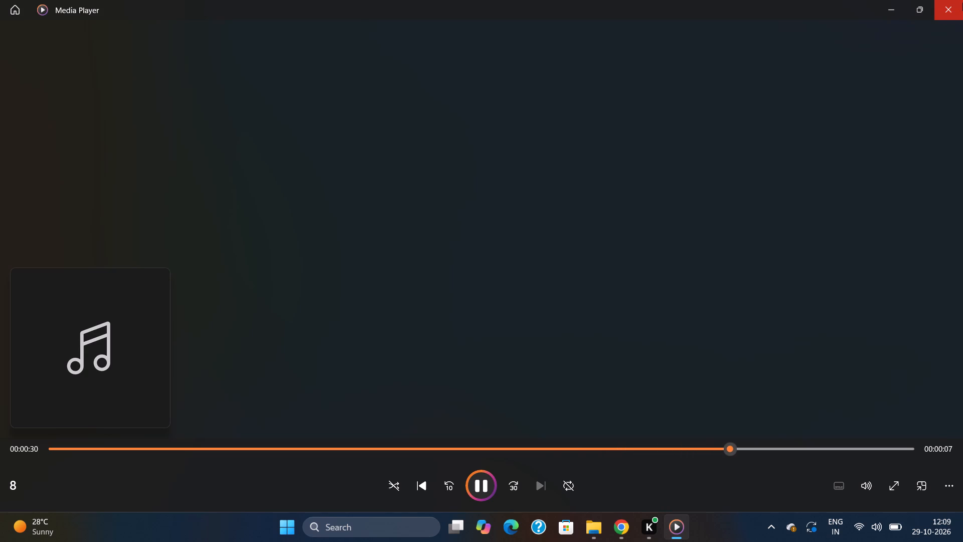
left_click(962, 3)
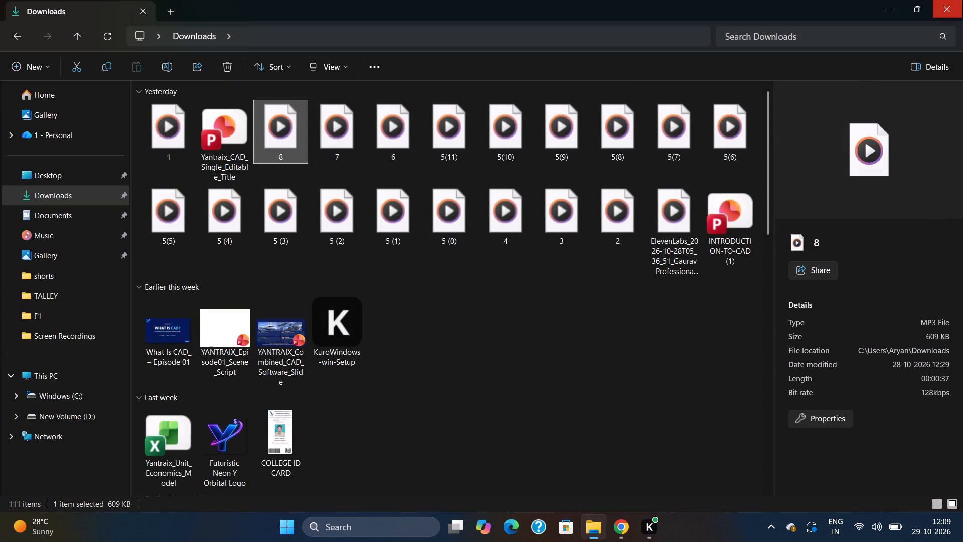
Switch back to the Canva video and extend the closing "Beyond the model" slide to 21.8 s.
left_click(632, 525)
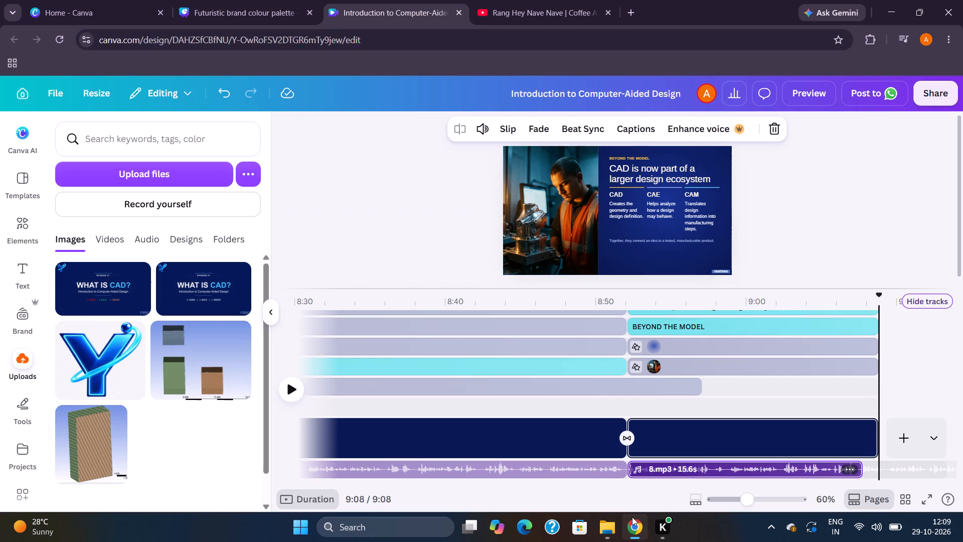
left_click_drag(874, 441, 950, 438)
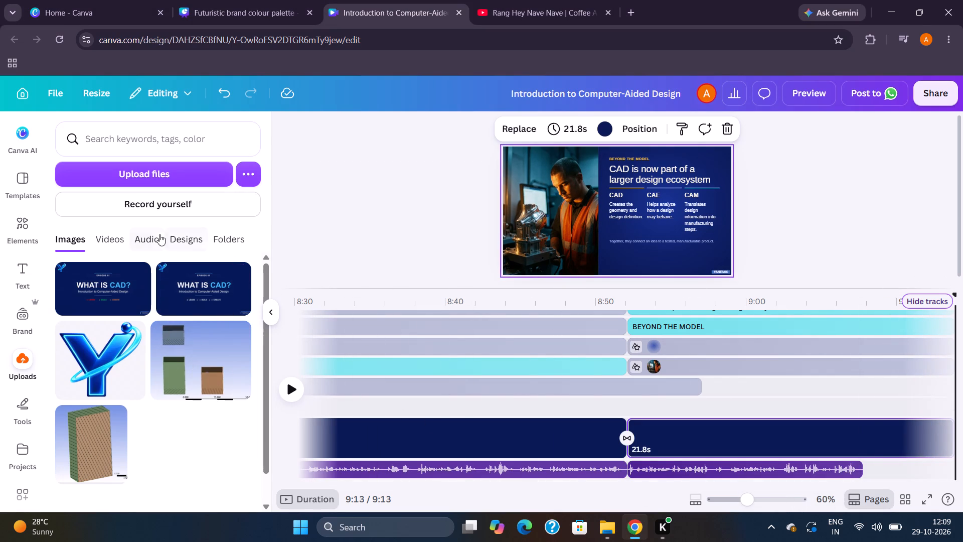
Replace the 8.mp3 clip on the closing slide with a fresh copy from the uploaded audio, starting at about 8:52.
left_click(136, 237)
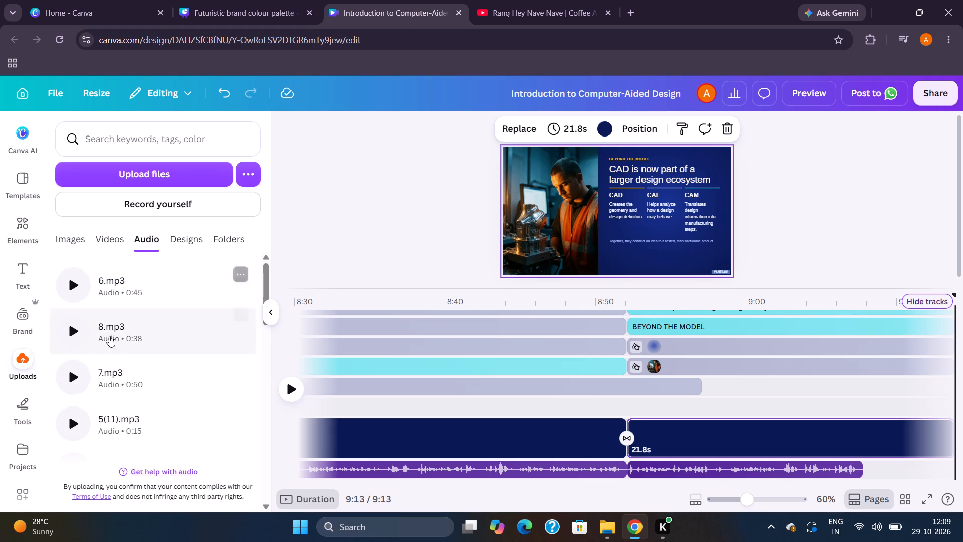
scroll(142, 344, "up", 3)
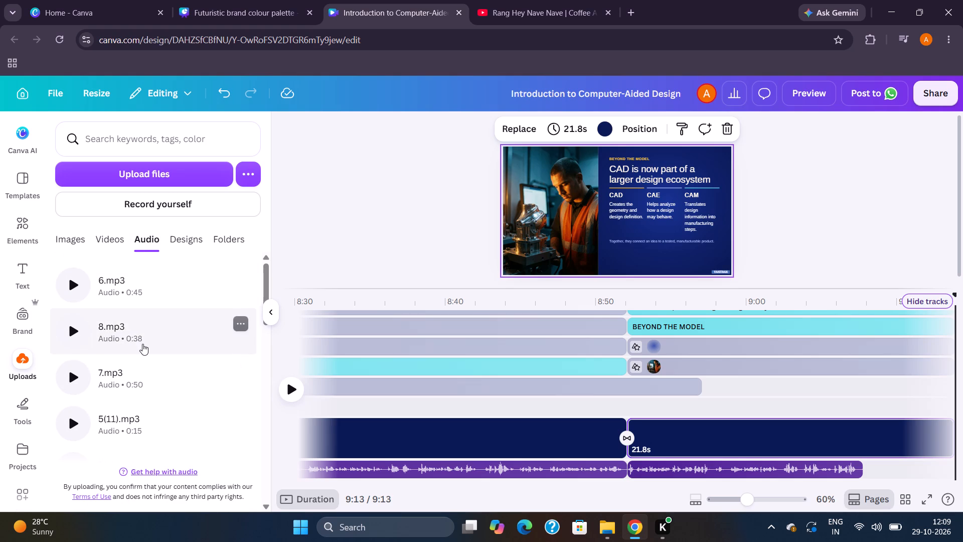
left_click(708, 464)
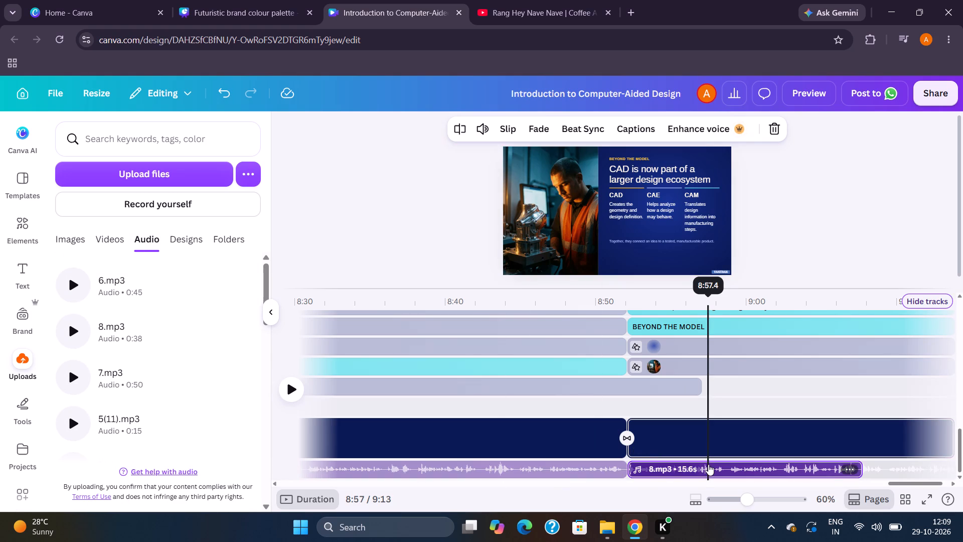
key("Delete")
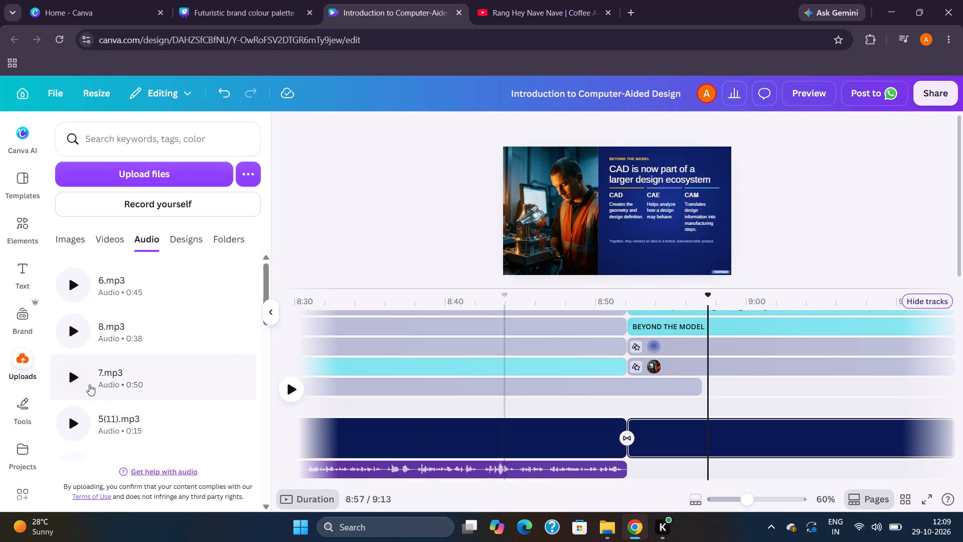
left_click_drag(121, 333, 678, 470)
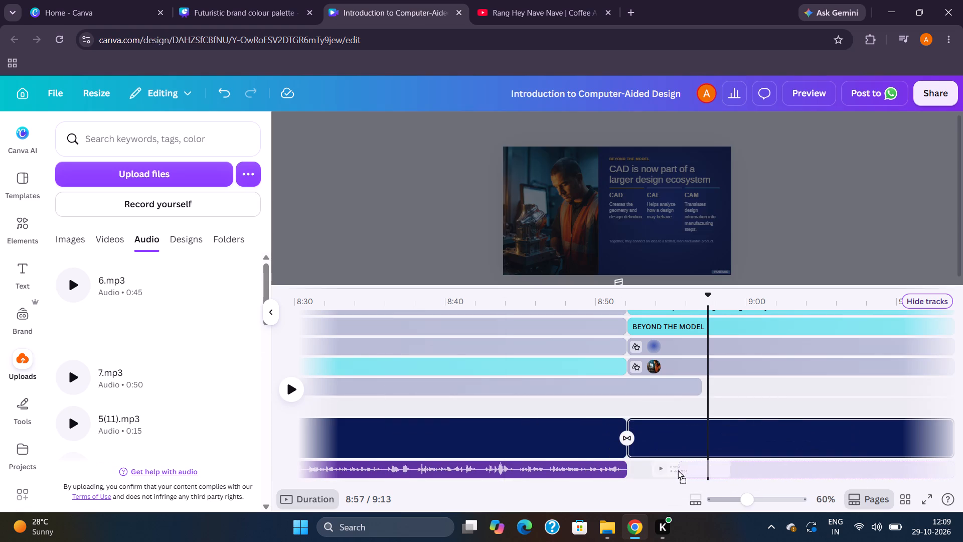
left_click_drag(678, 470, 650, 449)
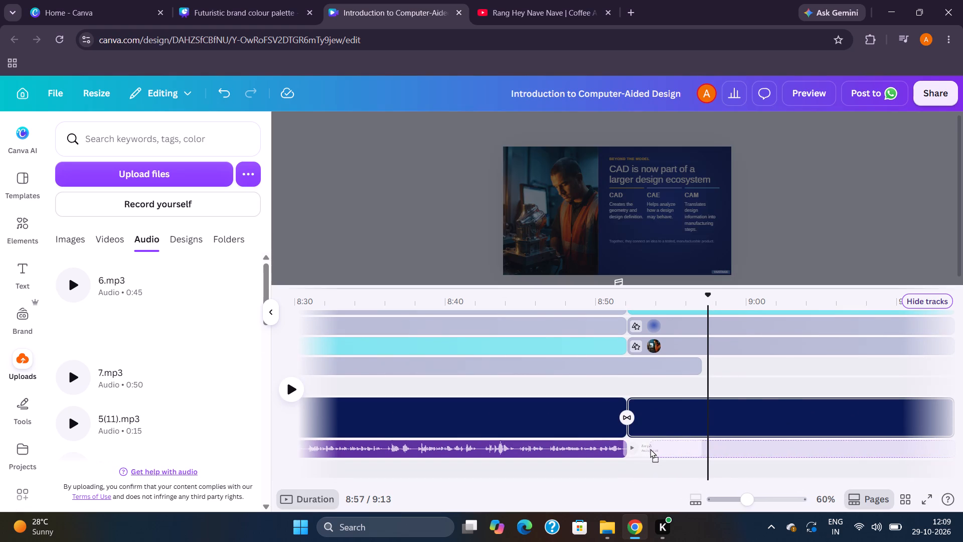
left_click_drag(650, 449, 631, 446)
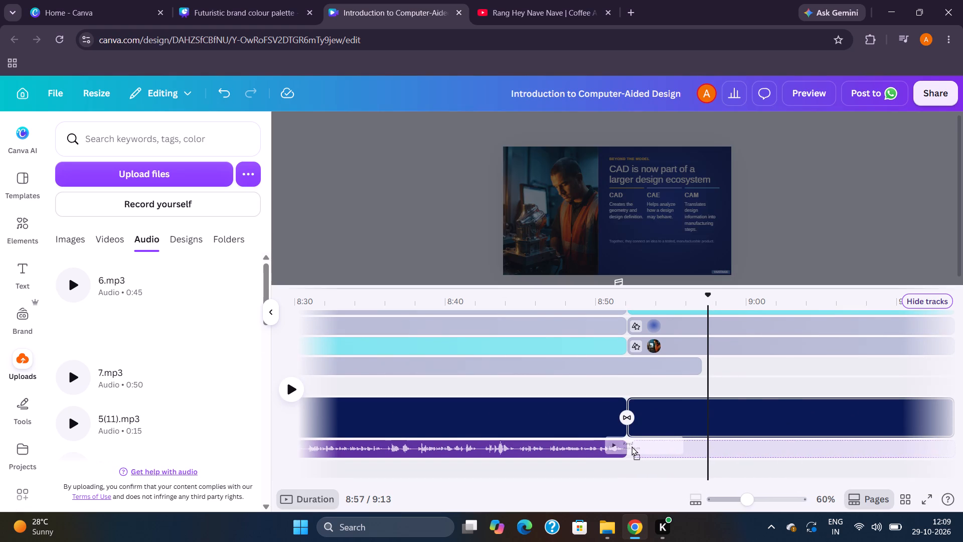
left_click_drag(631, 446, 634, 444)
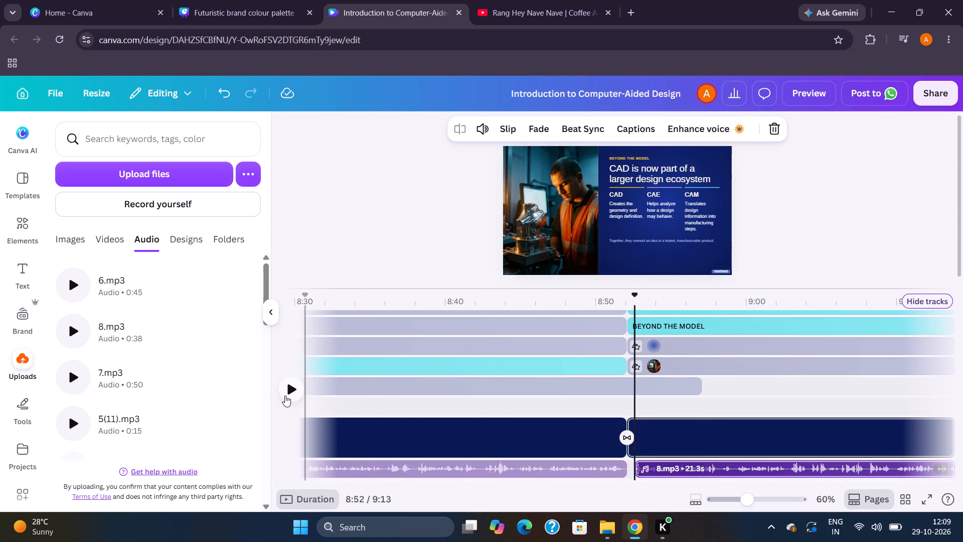
Play the new 8.mp3 narration on the closing slide from about 8:52.
left_click(285, 395)
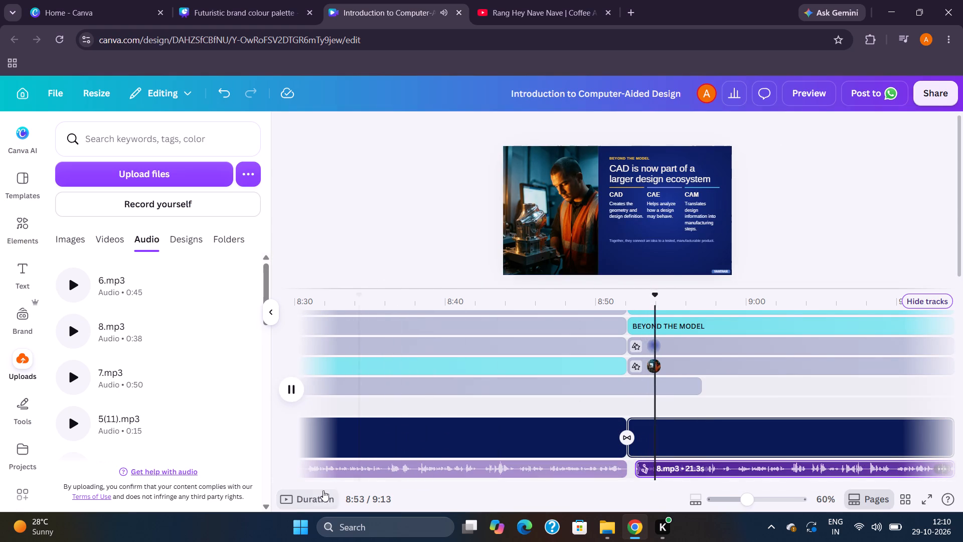
scroll(671, 429, "left", 1)
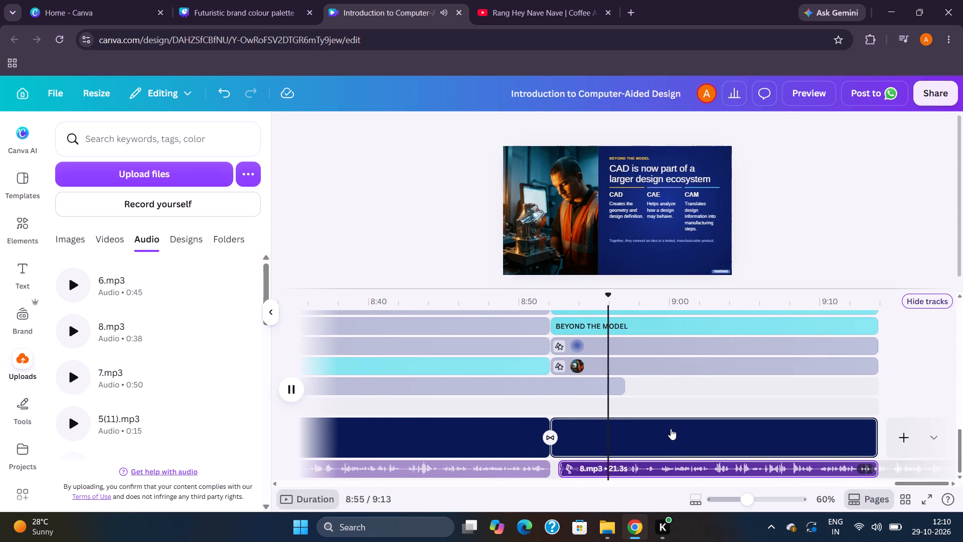
scroll(671, 429, "left", 2)
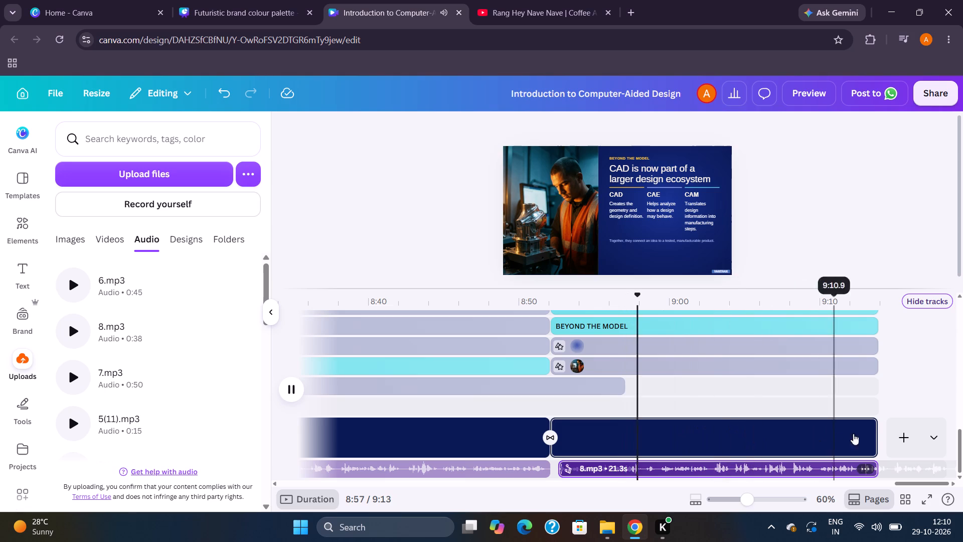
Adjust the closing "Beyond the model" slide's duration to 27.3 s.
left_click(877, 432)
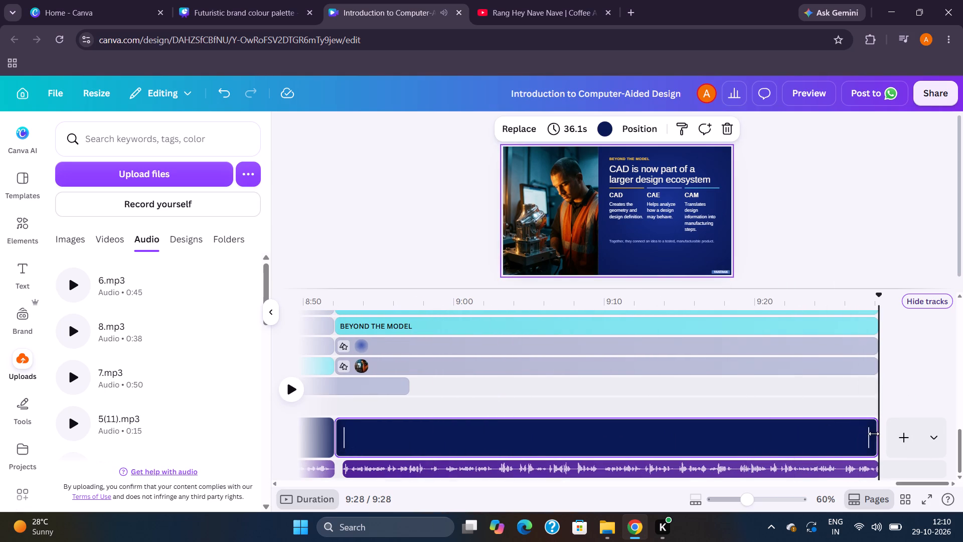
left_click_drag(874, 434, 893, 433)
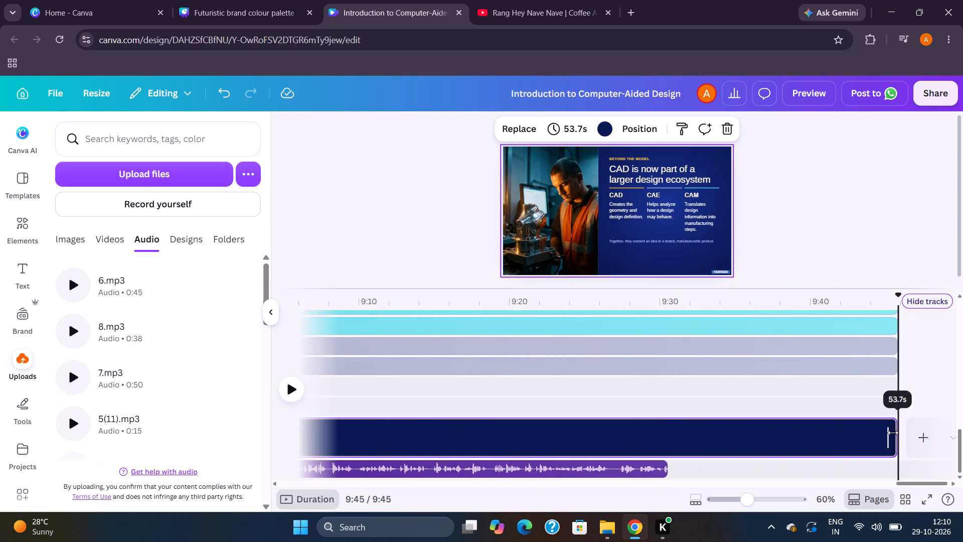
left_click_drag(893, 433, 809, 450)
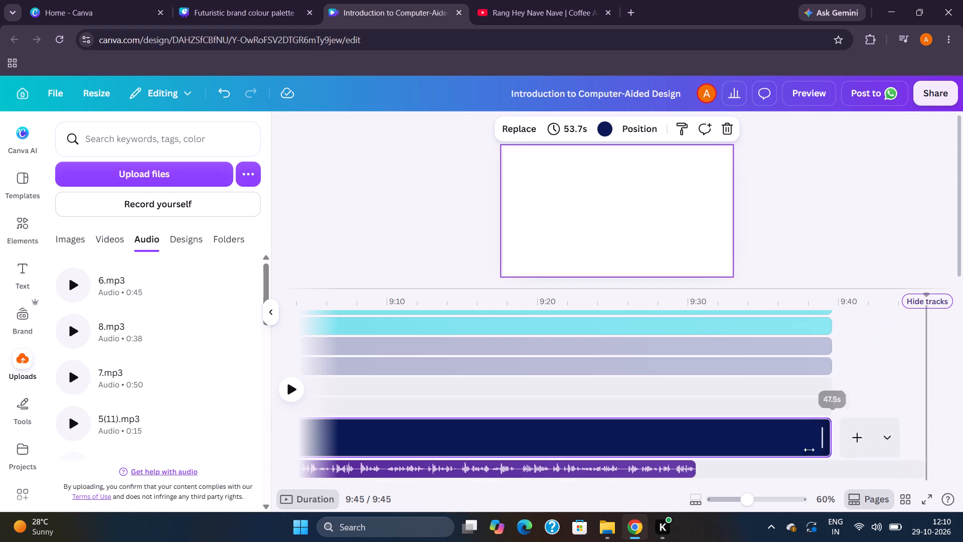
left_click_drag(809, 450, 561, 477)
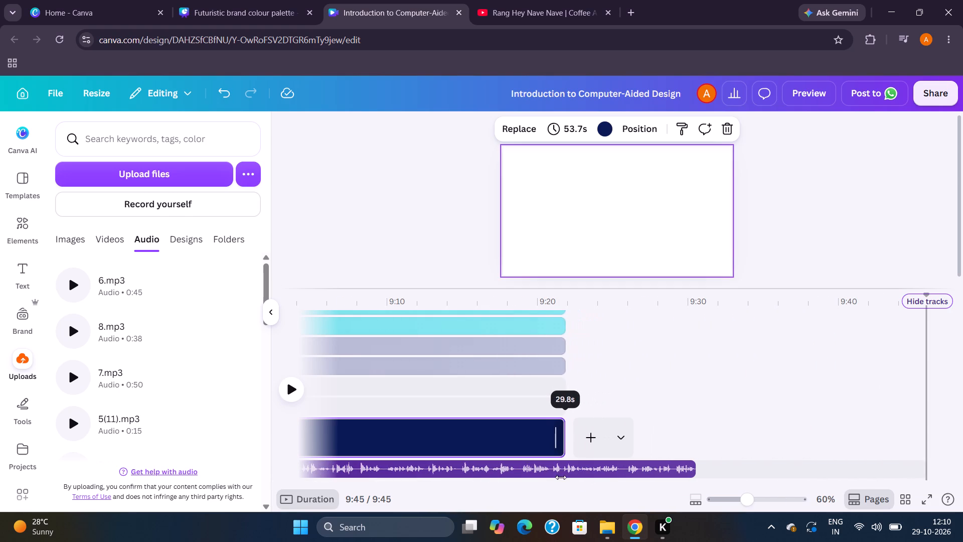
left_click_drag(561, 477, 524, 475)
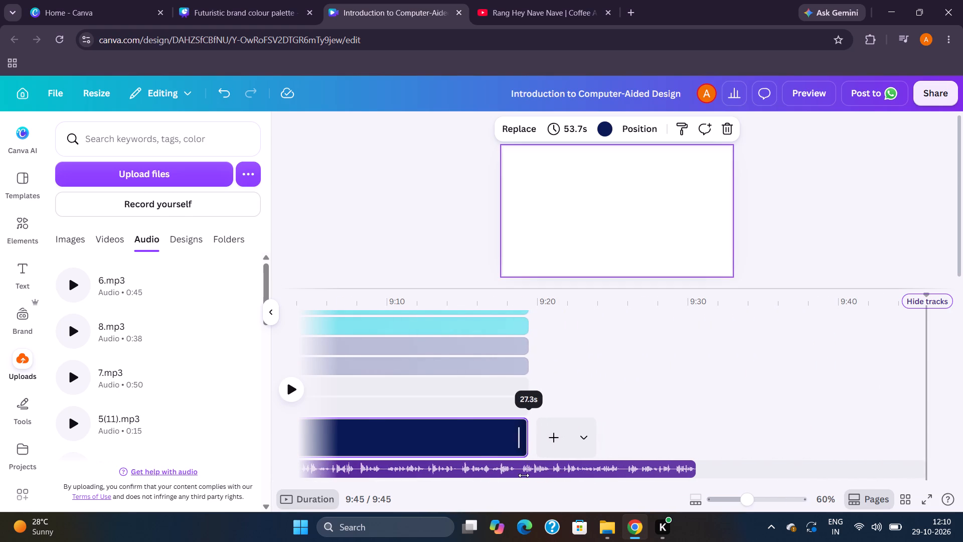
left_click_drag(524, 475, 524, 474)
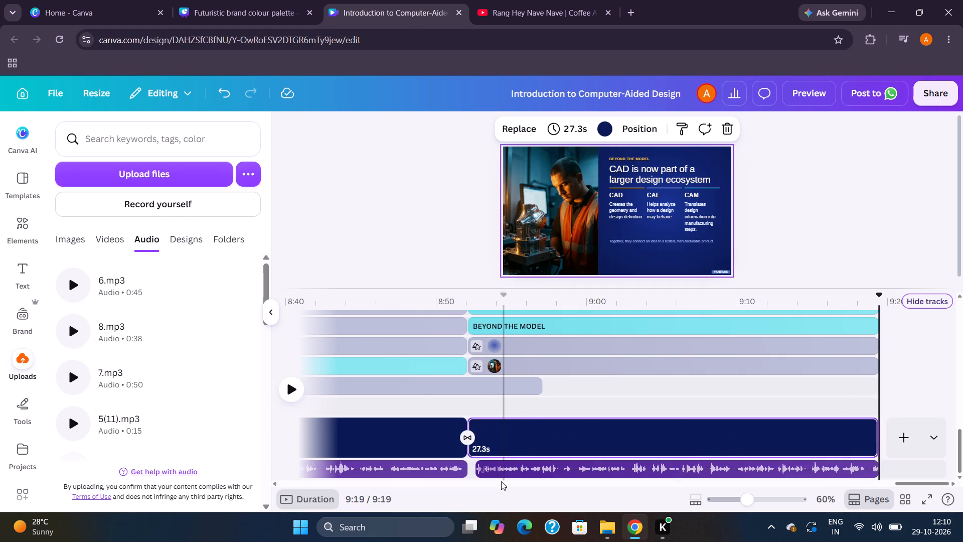
Play the closing slide's narration from about 8:54 to the video's end.
left_click(501, 480)
key("space")
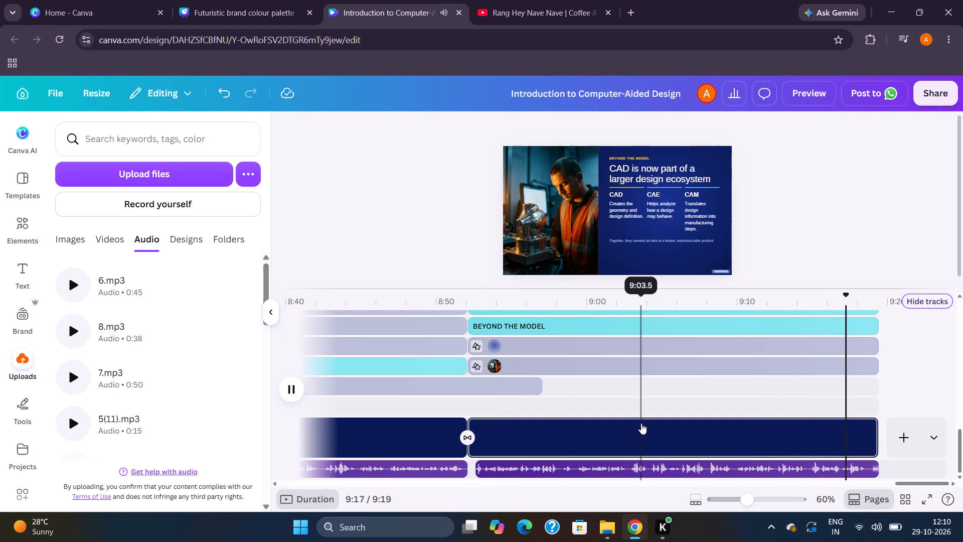
scroll(641, 423, "left", 1)
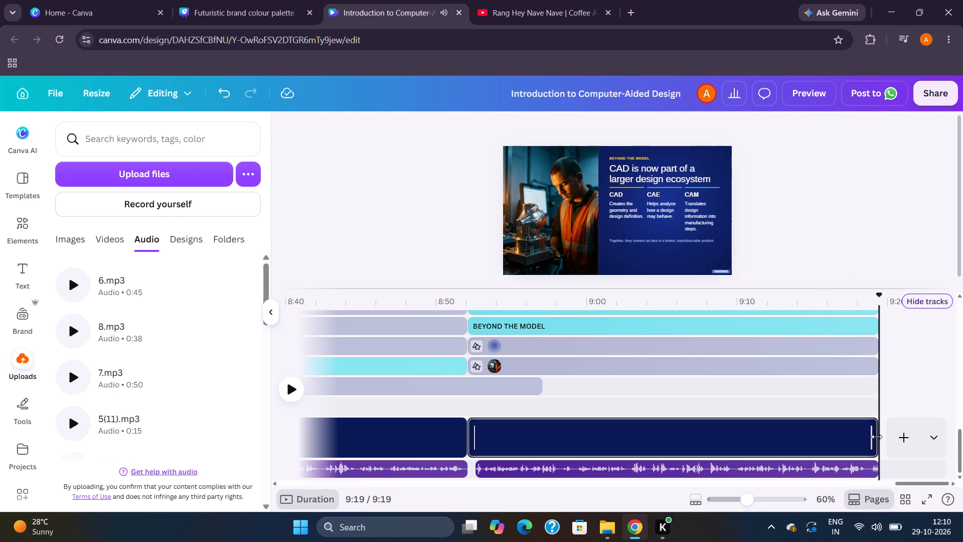
Extend the closing slide to 38.4 s to fit the whole 8.mp3 narration, listening to the added part from about 9:16.
left_click_drag(873, 437, 898, 436)
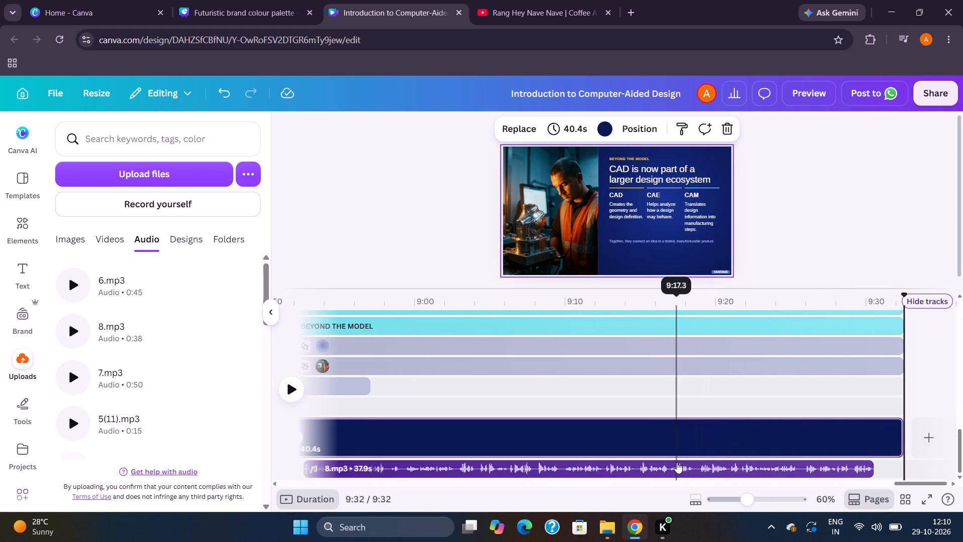
left_click(662, 476)
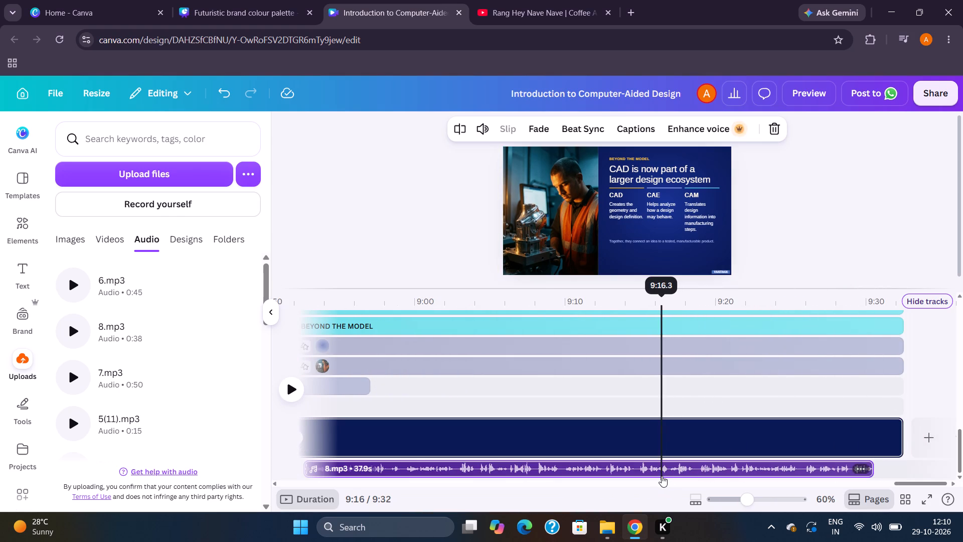
key("space")
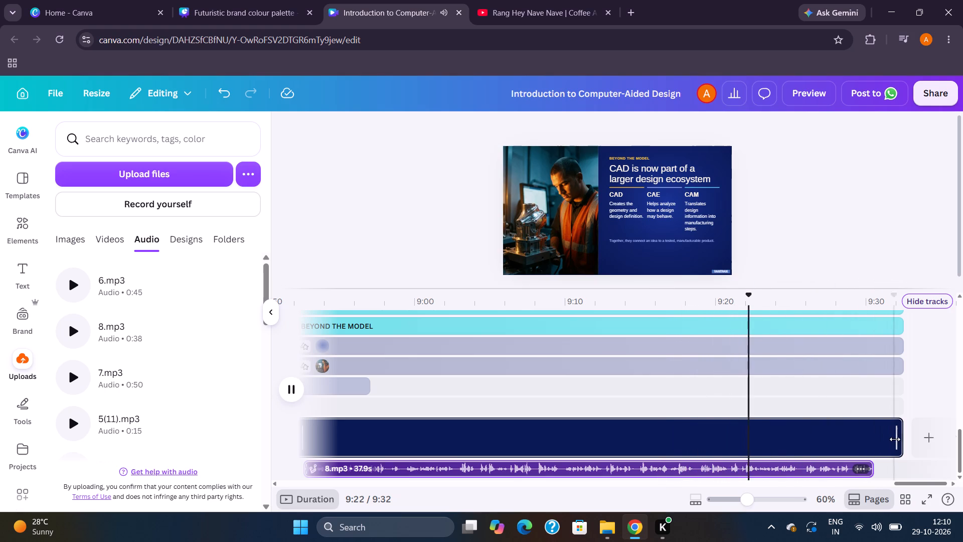
left_click_drag(895, 439, 850, 443)
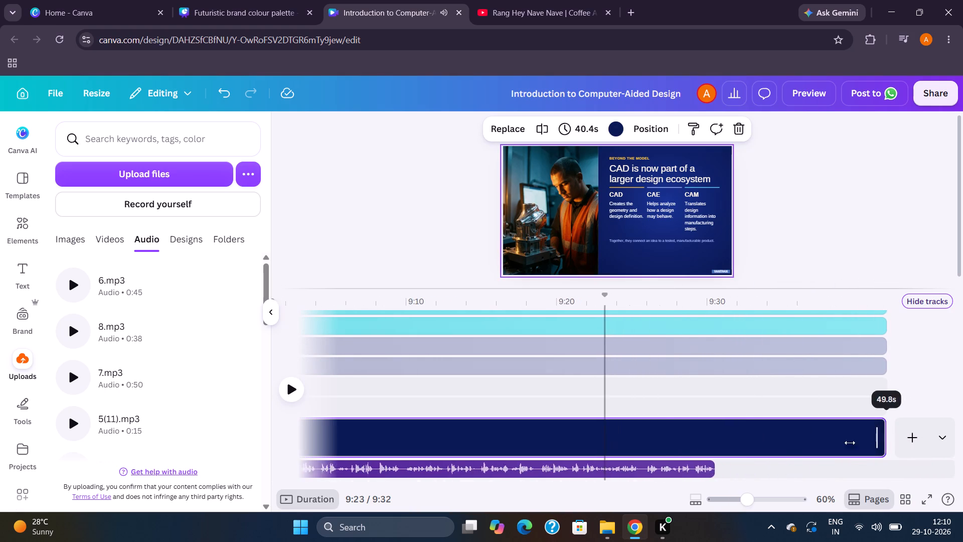
left_click_drag(850, 443, 766, 456)
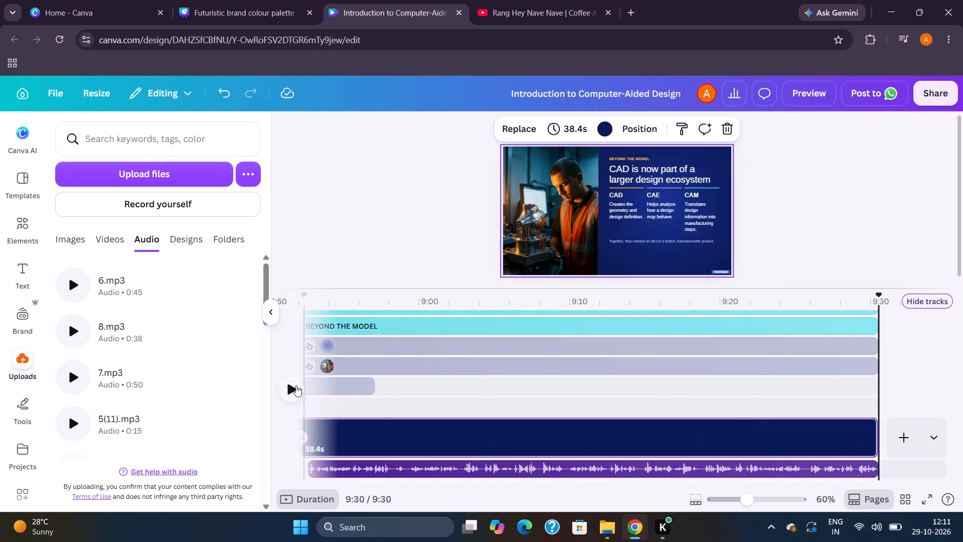
Play the video from its start and look along the timeline, pausing on the opening slide at about 0:12.
left_click(296, 385)
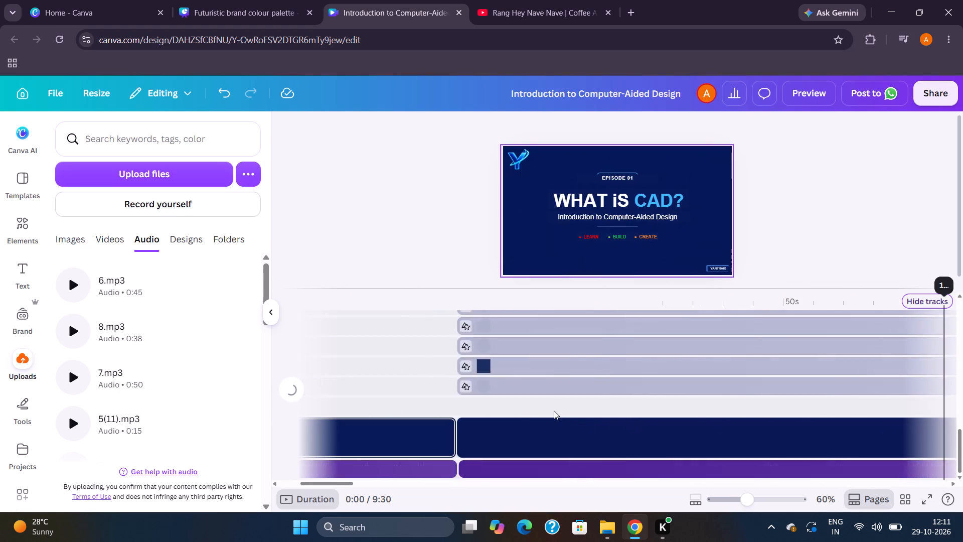
scroll(554, 411, "left", 6)
scroll(554, 411, "left", 15)
scroll(554, 411, "left", 13)
scroll(554, 411, "left", 17)
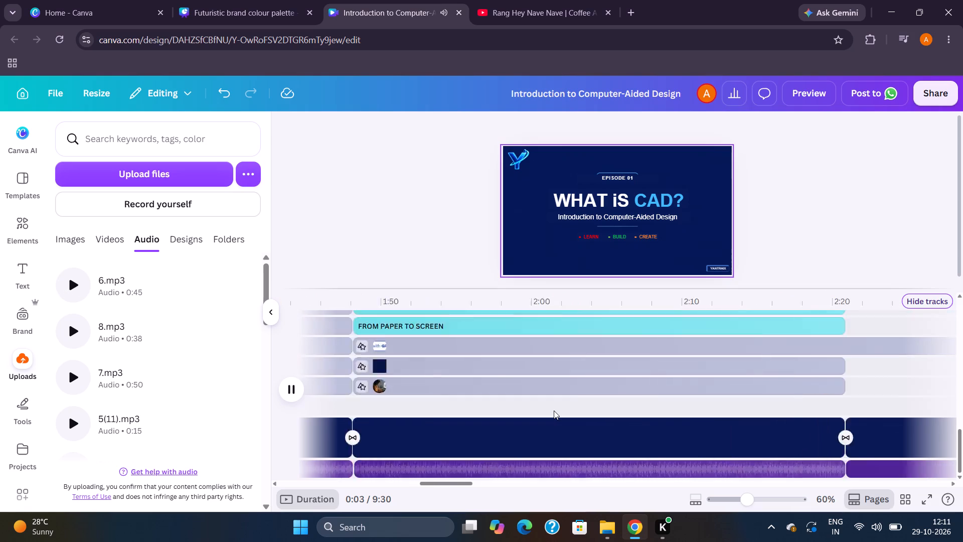
scroll(554, 411, "left", 12)
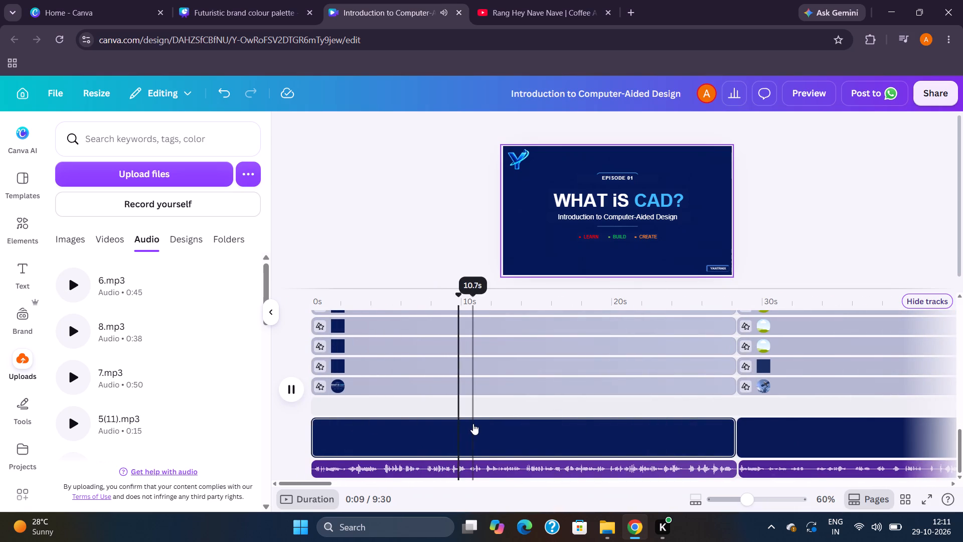
left_click(287, 390)
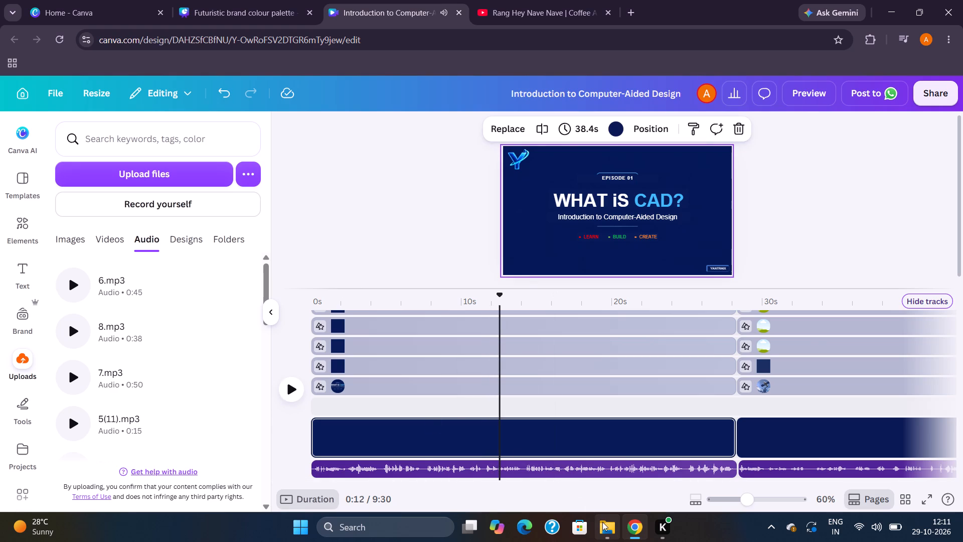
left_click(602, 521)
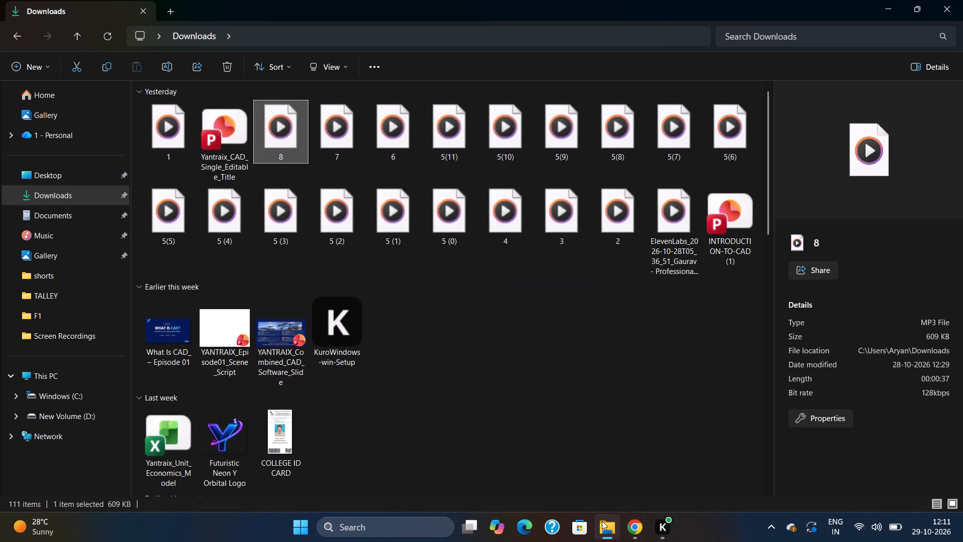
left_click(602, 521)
Review the alignment of slides and narration clips along the timeline, from the opening slide to the screen-recording section around 3:10 to 3:40.
scroll(643, 415, "left", 5)
scroll(643, 415, "down", 1)
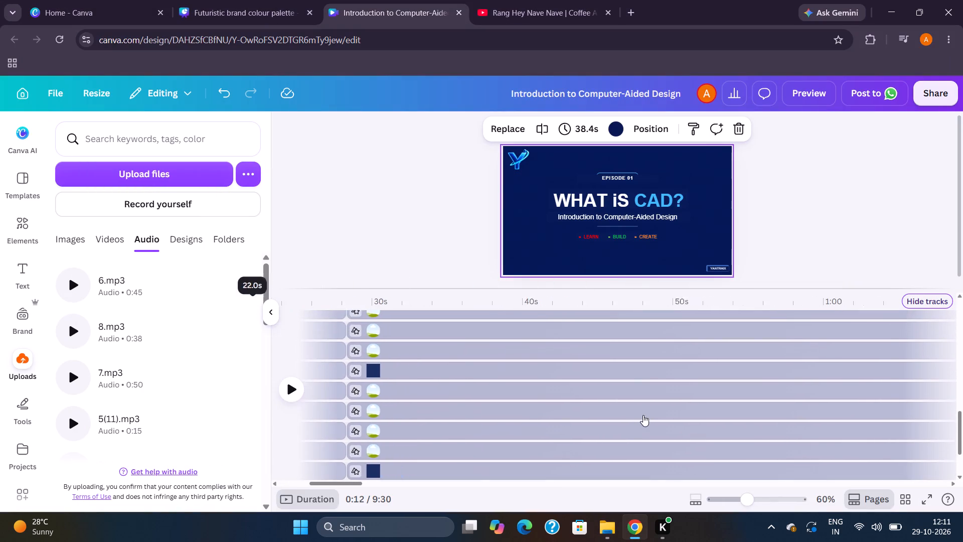
scroll(643, 415, "down", 1)
scroll(643, 415, "left", 8)
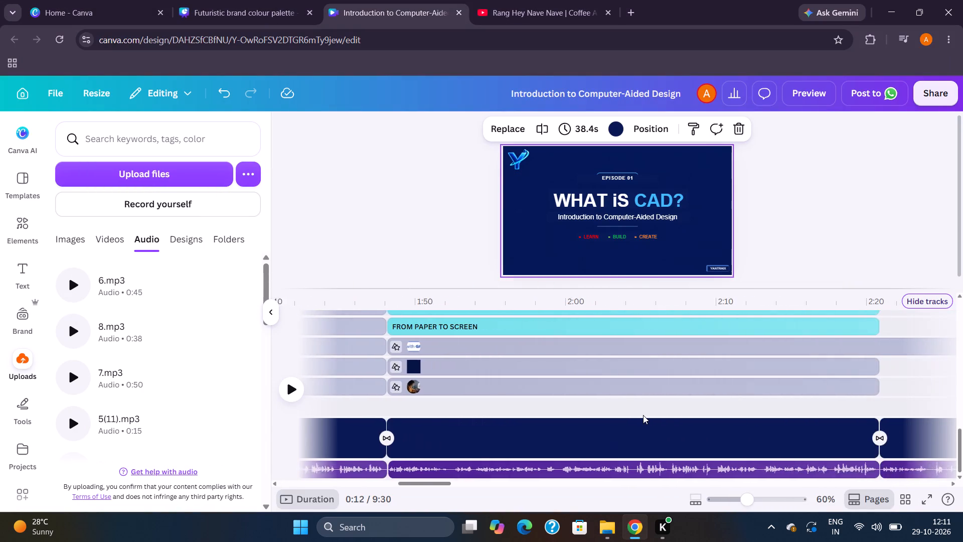
scroll(643, 415, "left", 10)
scroll(643, 415, "right", 5)
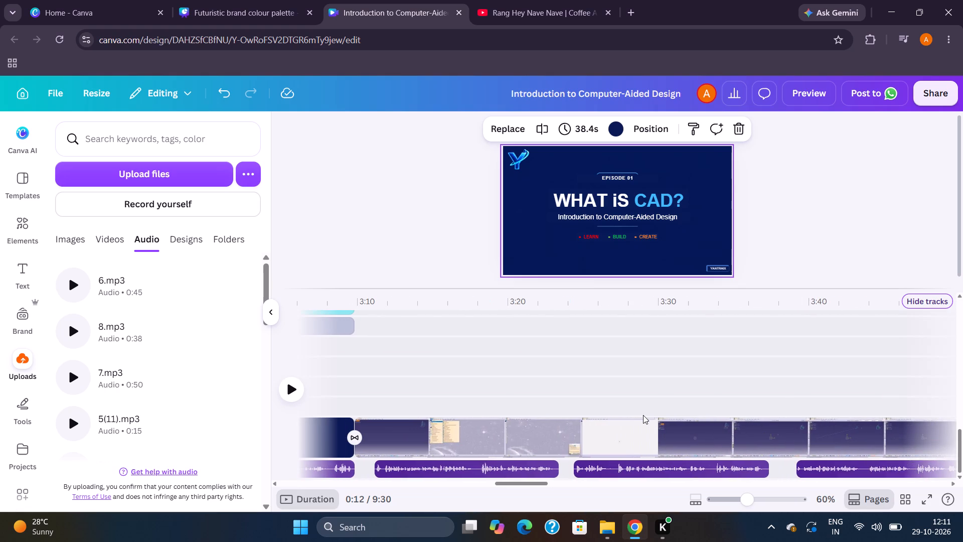
scroll(643, 415, "down", 1)
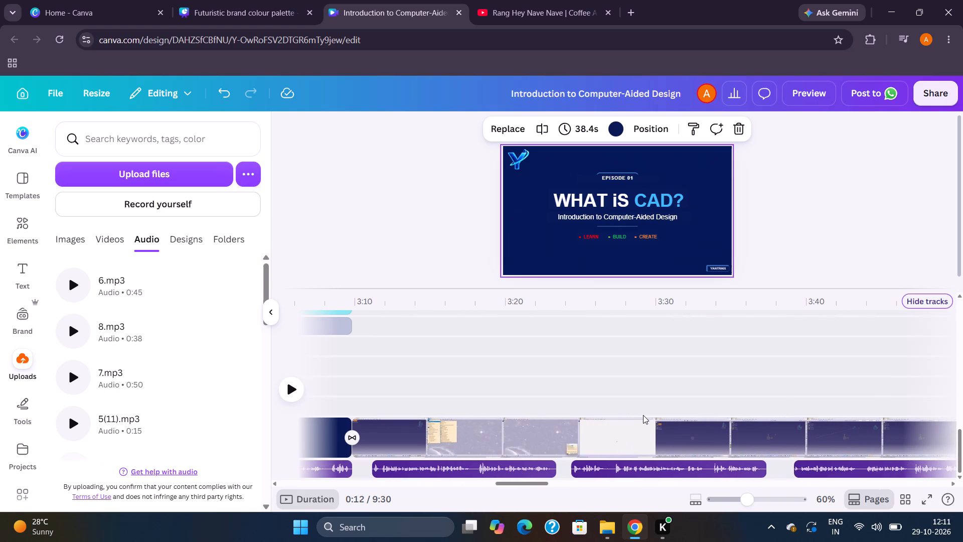
scroll(643, 415, "down", 1)
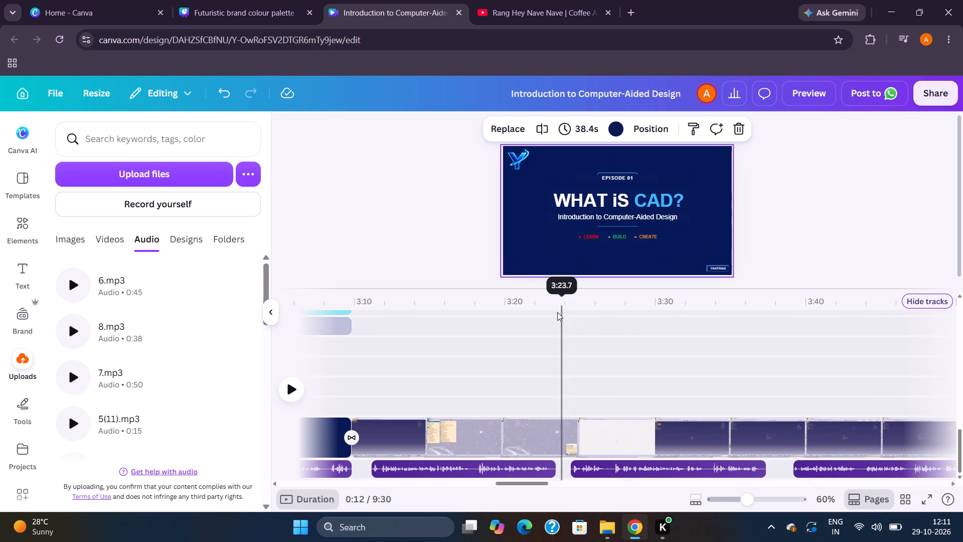
Switch to YouTube and resume the "Rang Hey Nave Nave" song video.
left_click(533, 20)
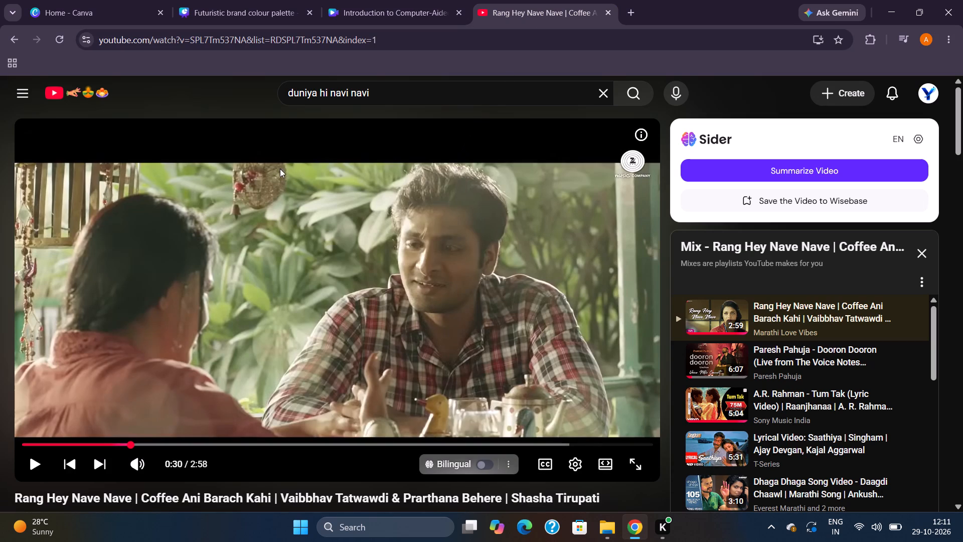
key("space")
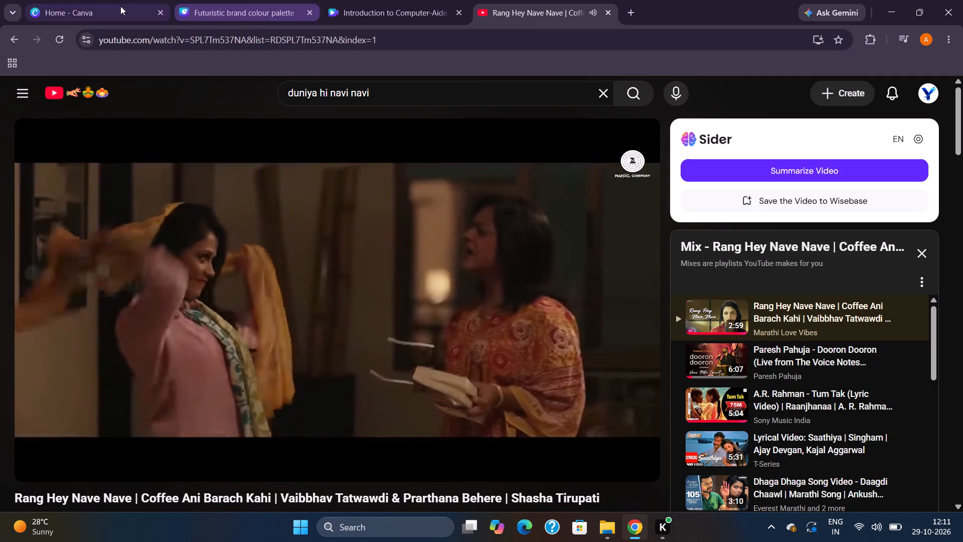
Switch to the Canva home page, browse it, and open the Brand Kit from the unread notification.
left_click(110, 6)
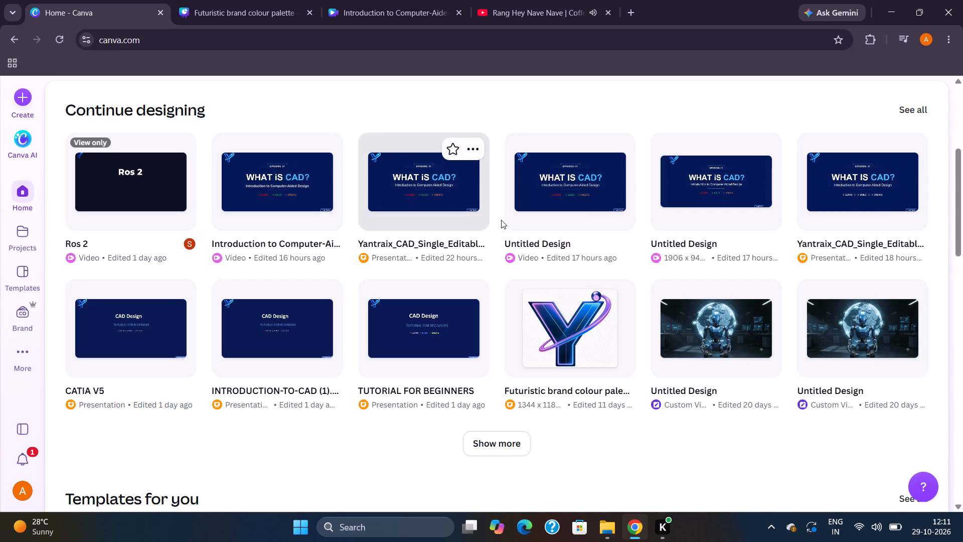
scroll(501, 220, "down", 8)
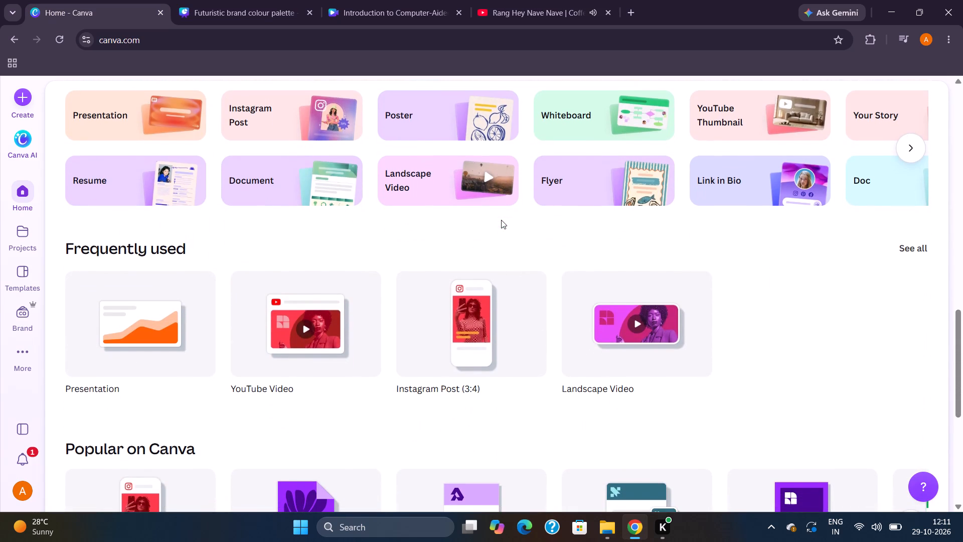
left_click(28, 460)
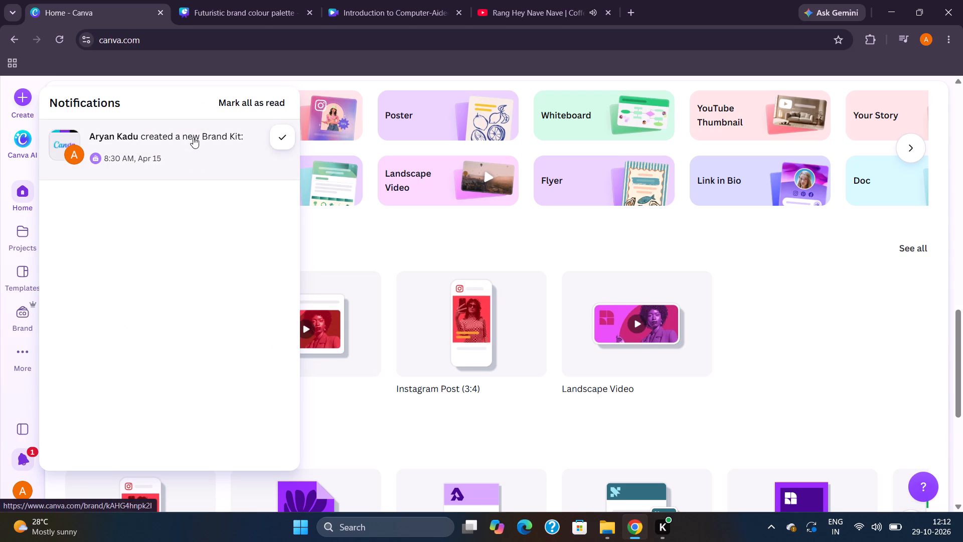
left_click(261, 141)
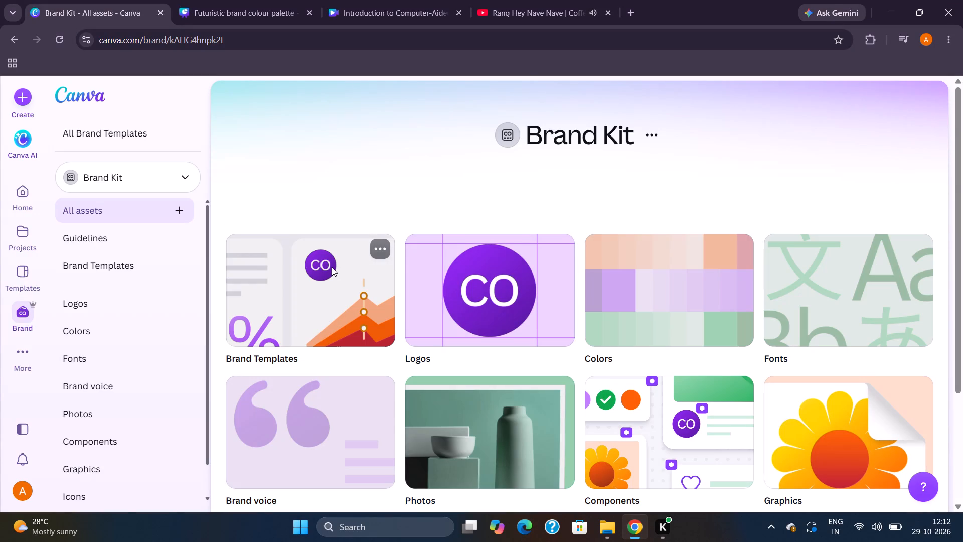
Open the Brand Kit's Colors section and examine its palette and themes.
scroll(332, 267, "down", 1)
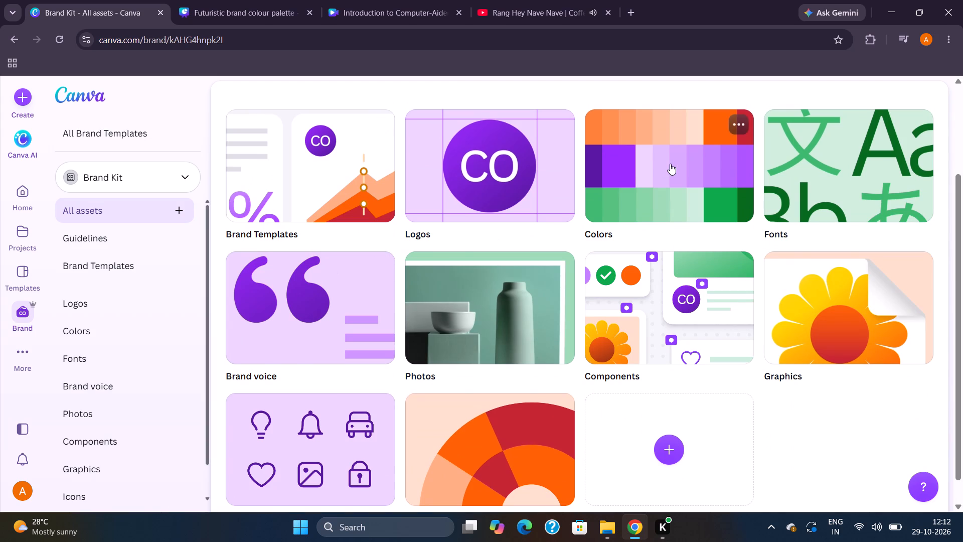
left_click(670, 164)
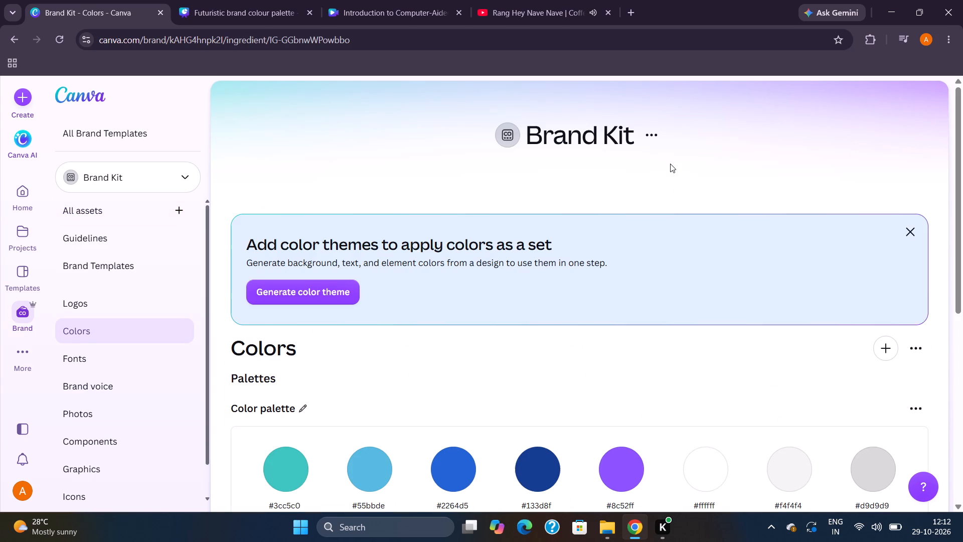
scroll(670, 164, "down", 6)
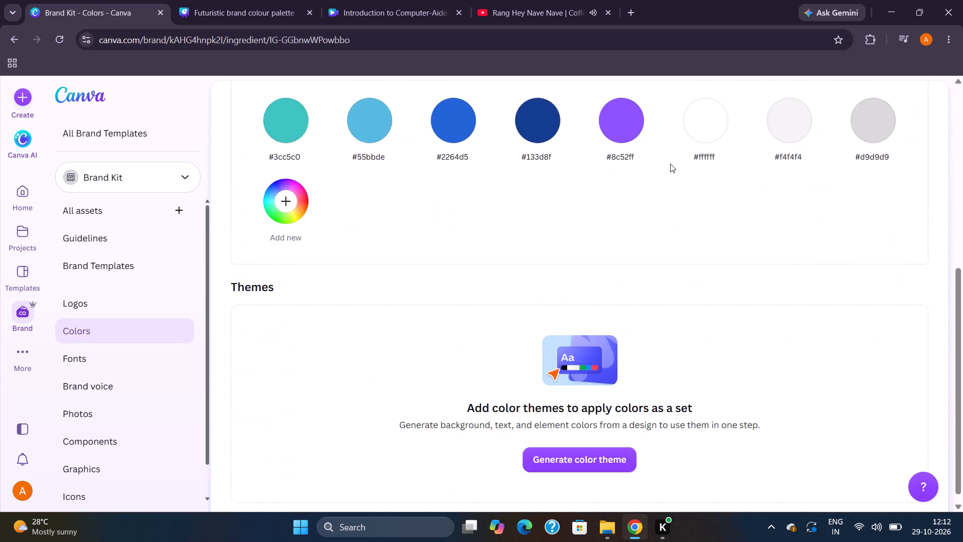
Leave the Brand Kit's Colors section, look over all its asset categories, and return to the Canva home page.
scroll(670, 164, "up", 4)
scroll(670, 164, "right", 4)
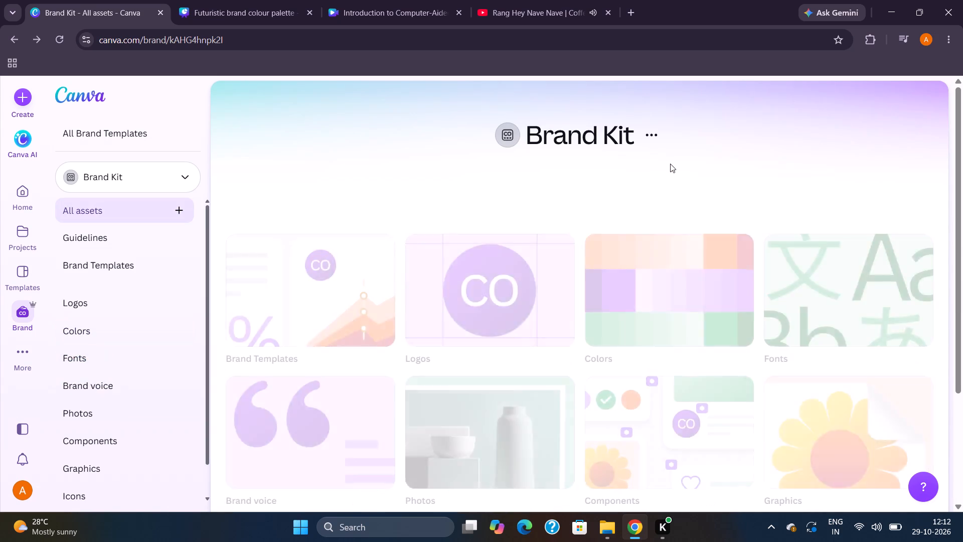
scroll(670, 164, "down", 11)
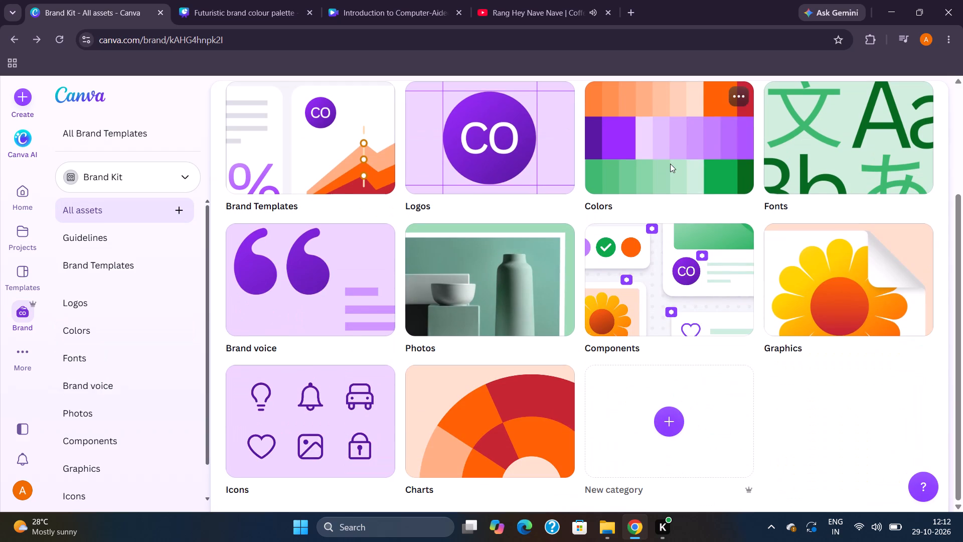
scroll(670, 164, "right", 3)
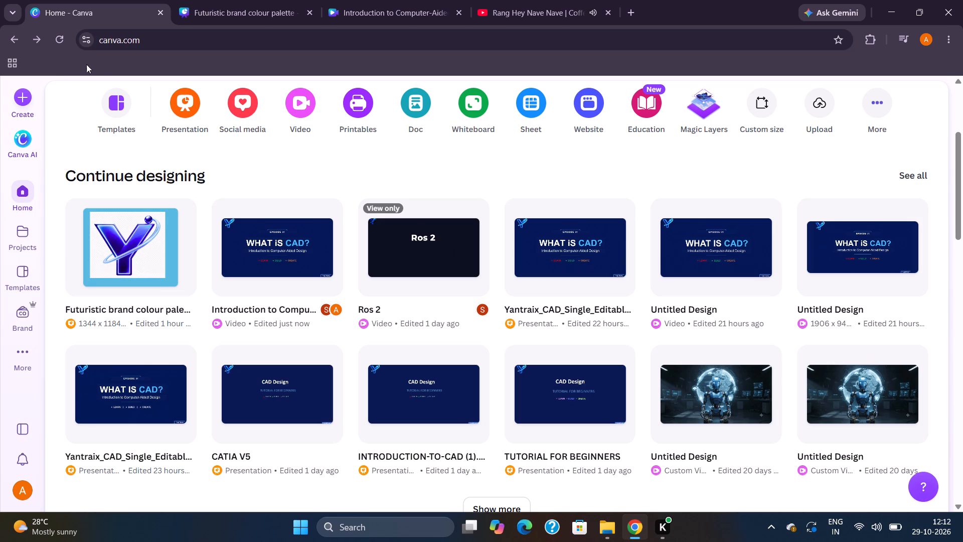
left_click(20, 132)
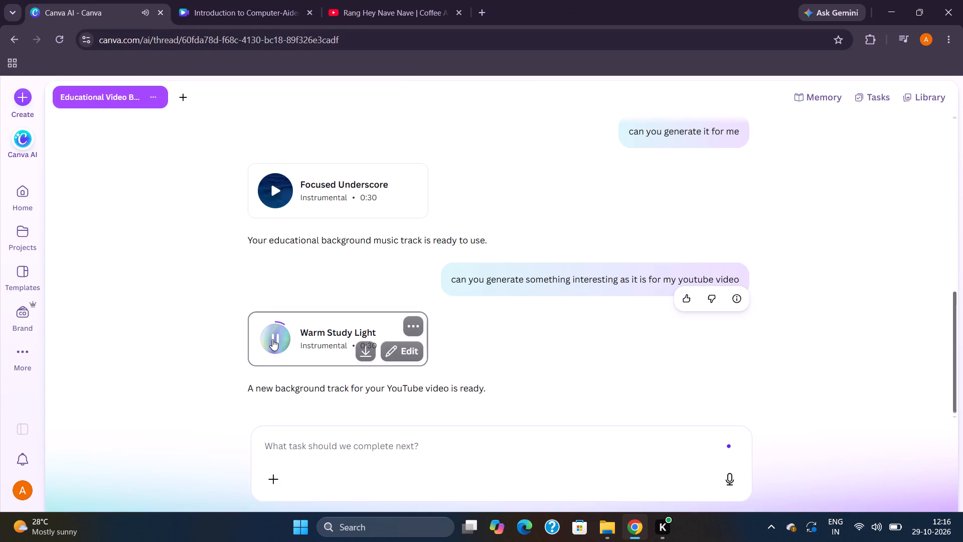
left_click(366, 348)
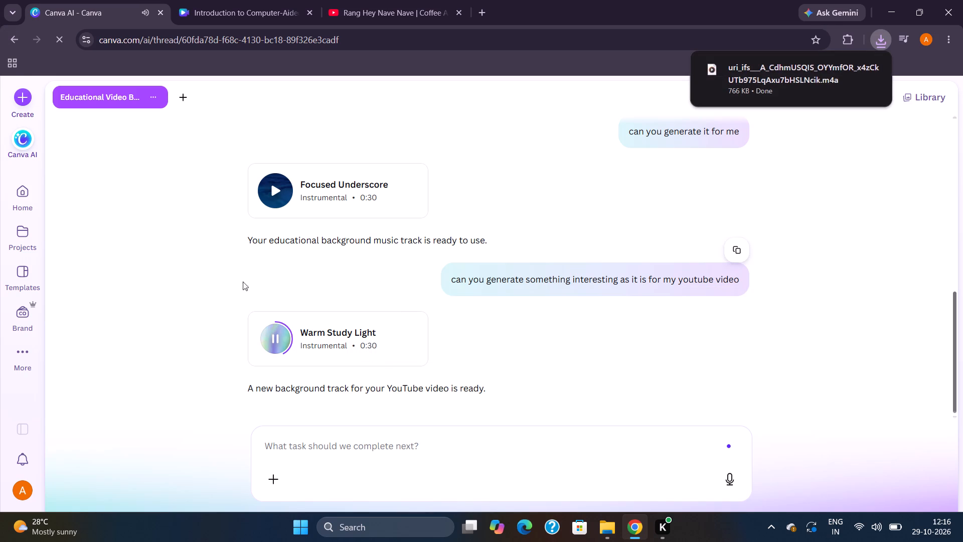
Switch to File Explorer and check the newly downloaded audio file in the Downloads folder.
left_click(601, 539)
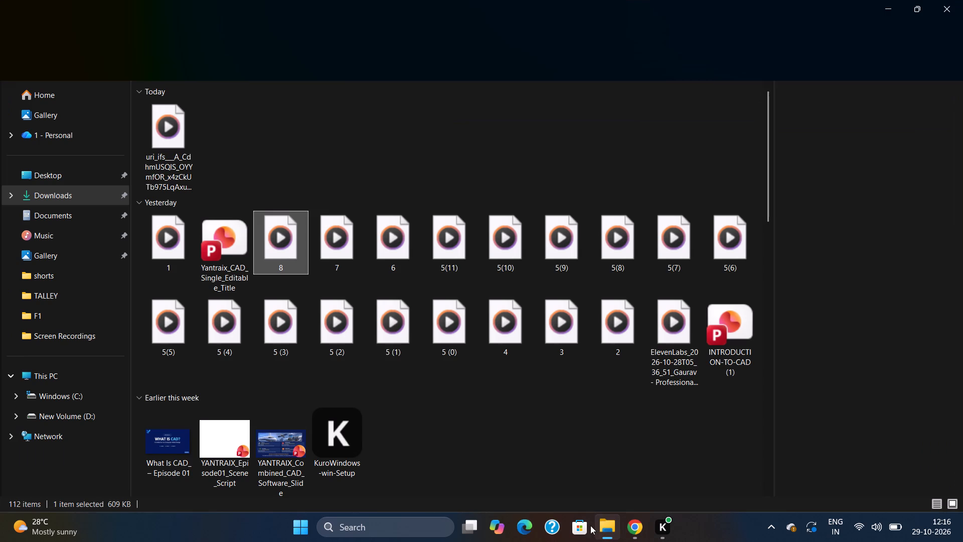
left_click_drag(154, 132, 171, 98)
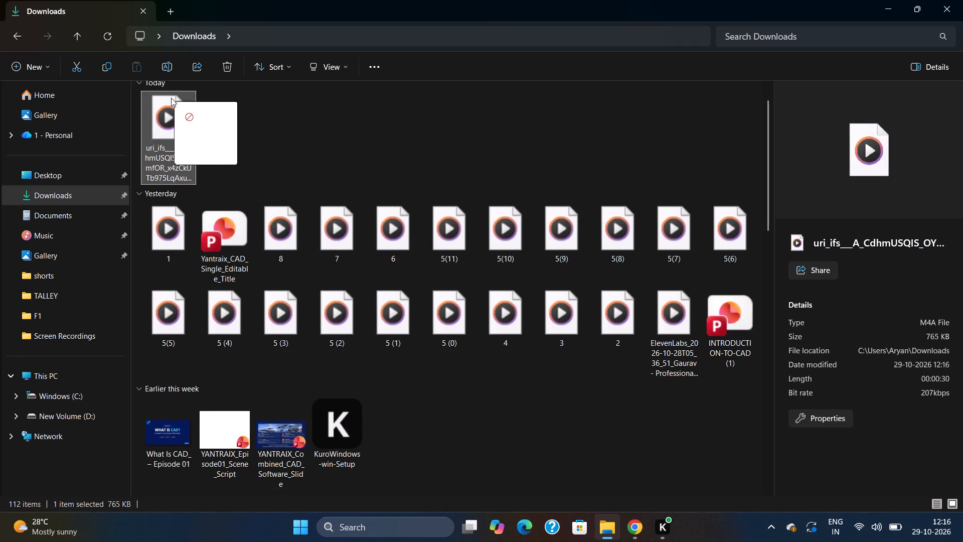
left_click_drag(171, 98, 162, 93)
Return to the Canva AI chat, play the Focused Underscore track and download it.
left_click(637, 524)
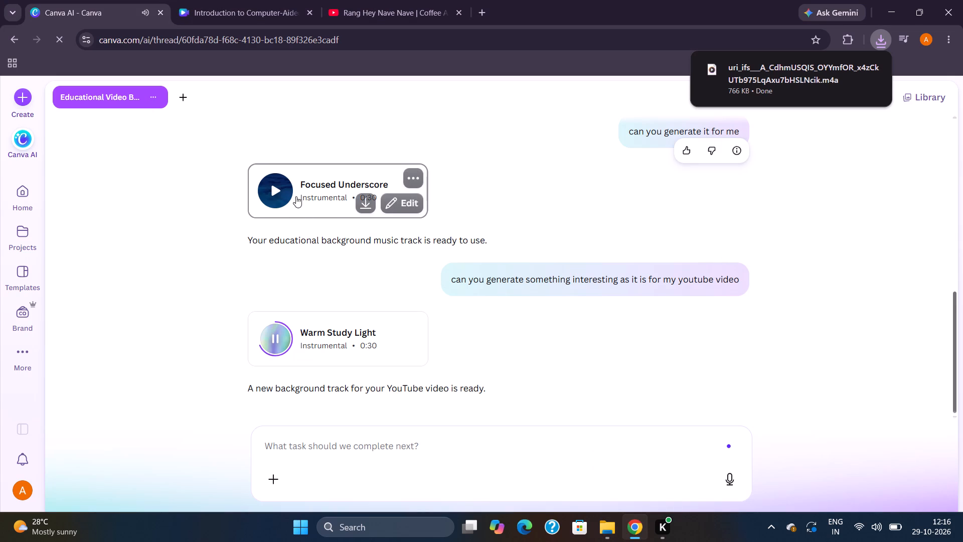
left_click(282, 188)
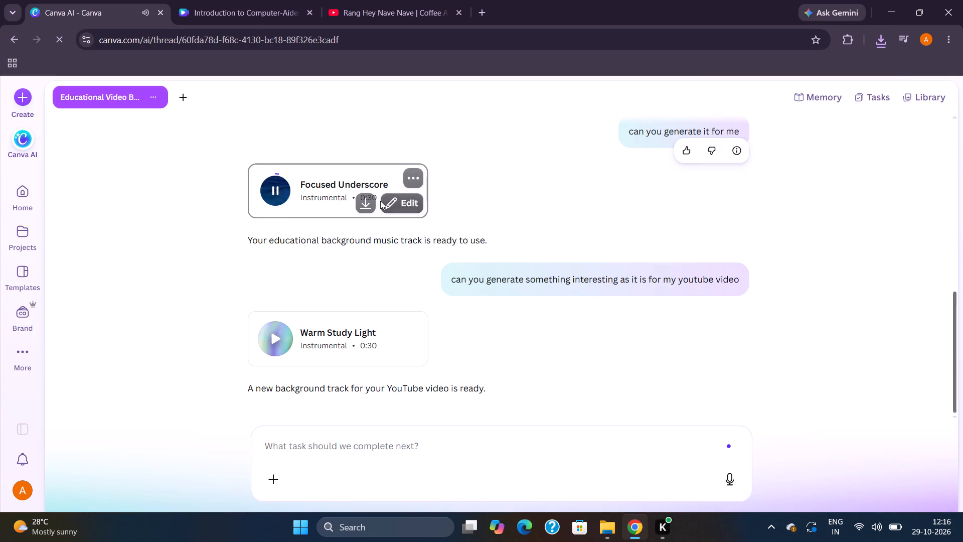
left_click(361, 201)
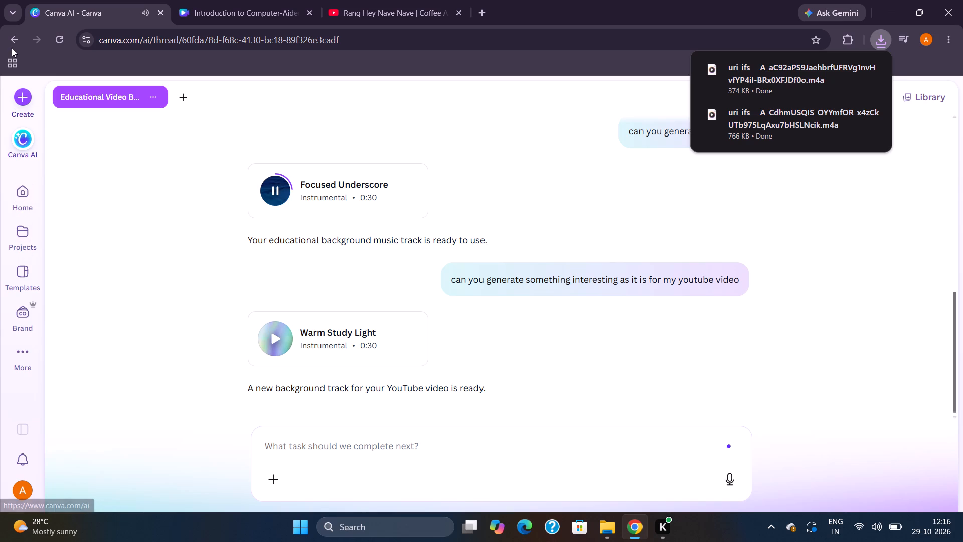
Upload the Warm Study Light file (uri_ifs___A_CdhmUSQIS…) from Downloads into the Introduction to Computer-Aided Design project.
left_click(13, 34)
left_click(199, 8)
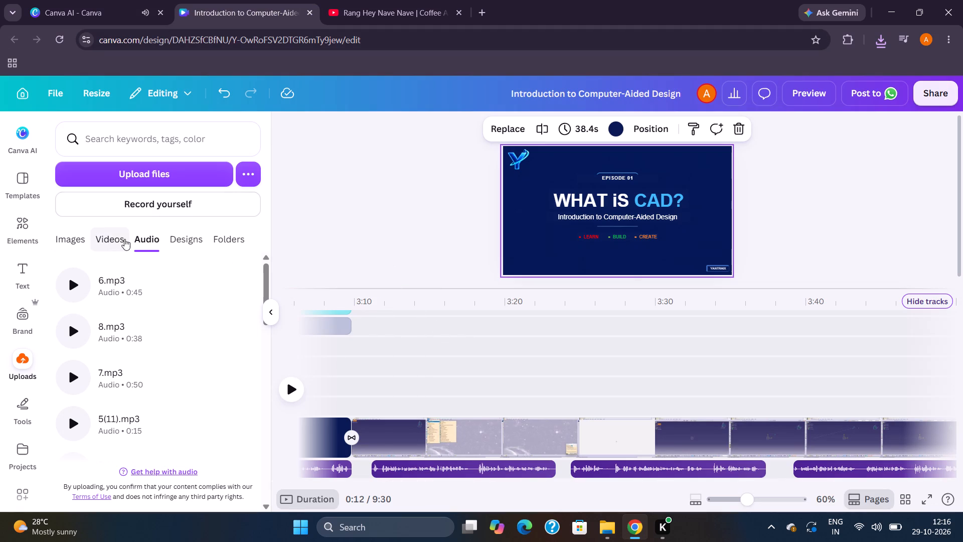
left_click(143, 181)
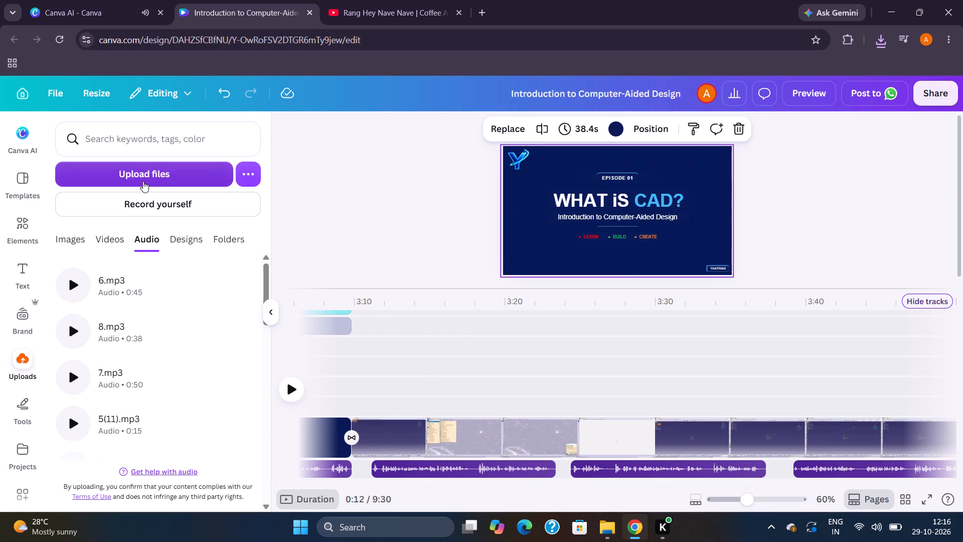
left_click(71, 142)
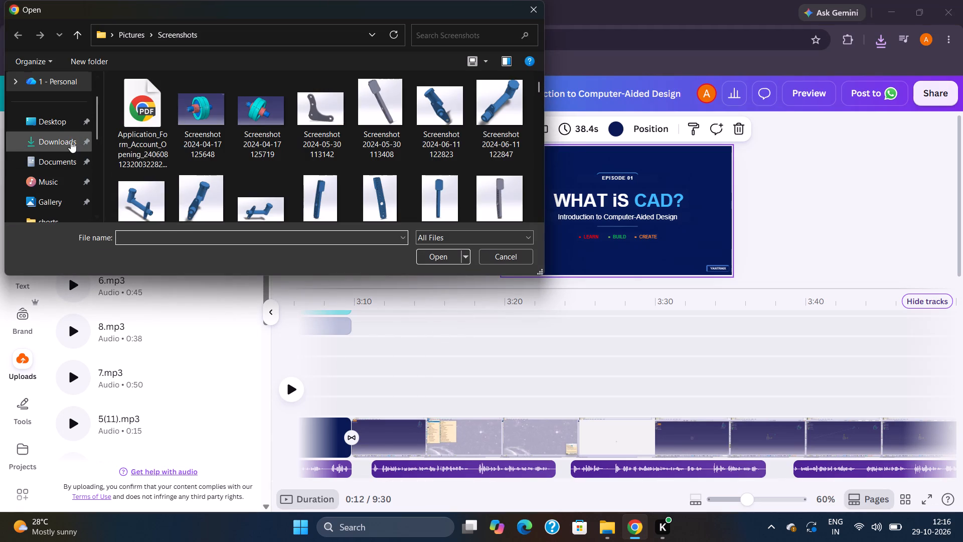
left_click(195, 128)
left_click(431, 258)
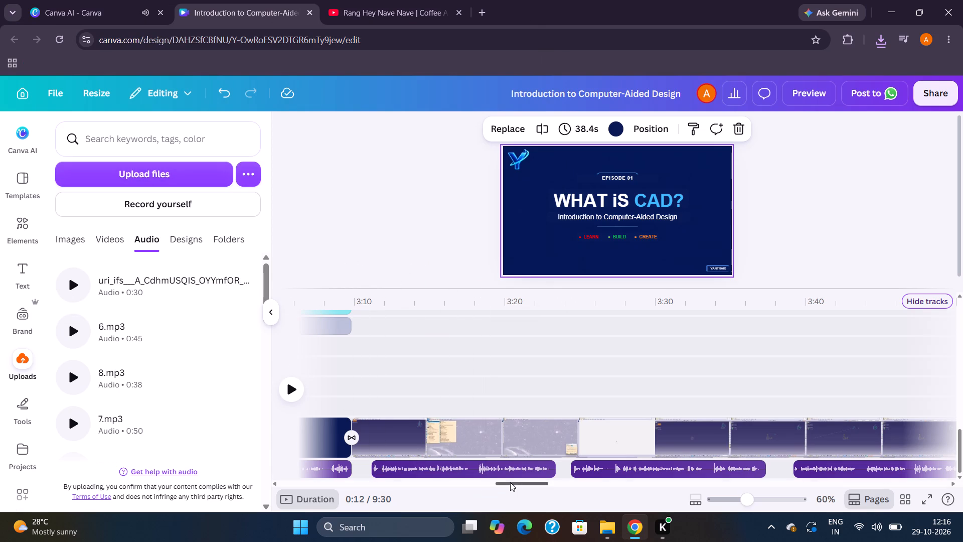
Play the video from about 3:10 to 3:31 and review the narration over the software screen recording.
scroll(444, 480, "right", 3)
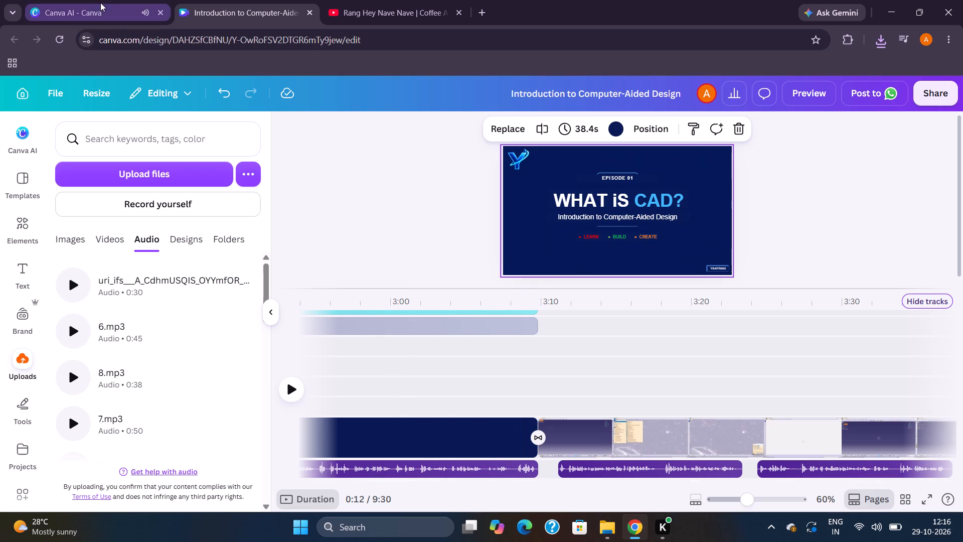
left_click(547, 478)
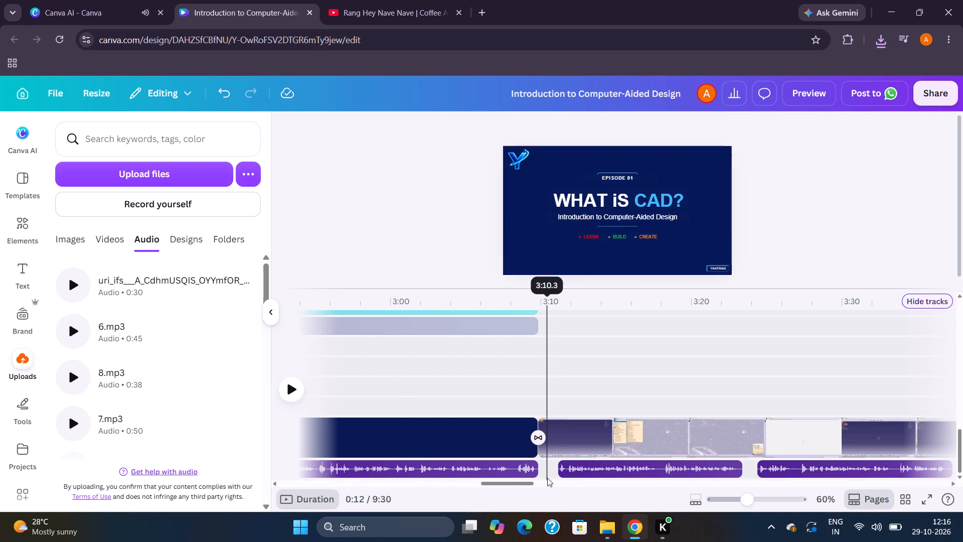
left_click(295, 388)
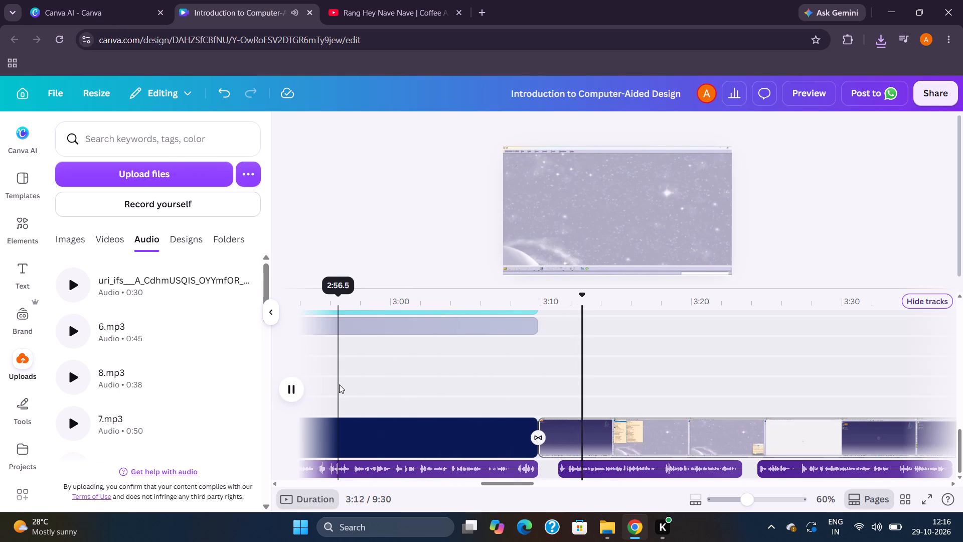
scroll(339, 384, "left", 2)
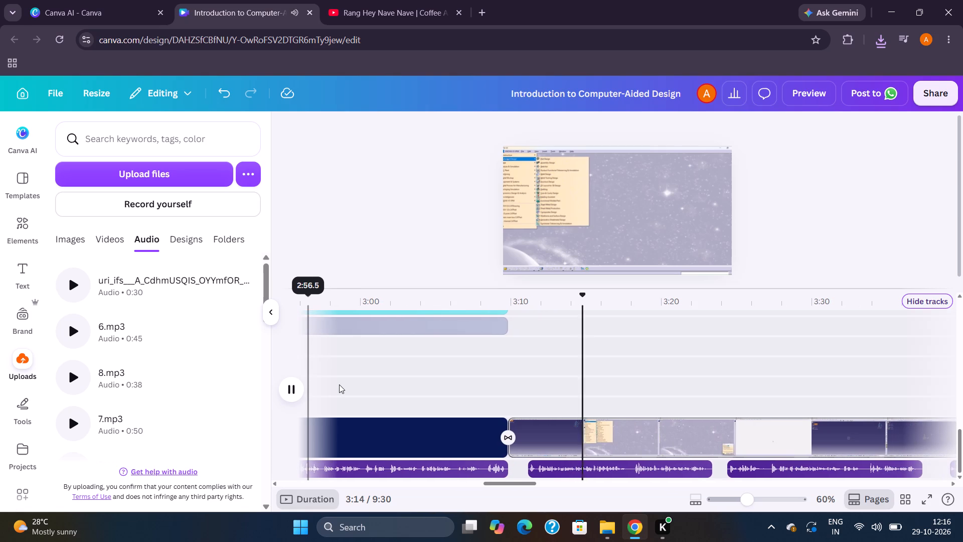
scroll(339, 384, "left", 4)
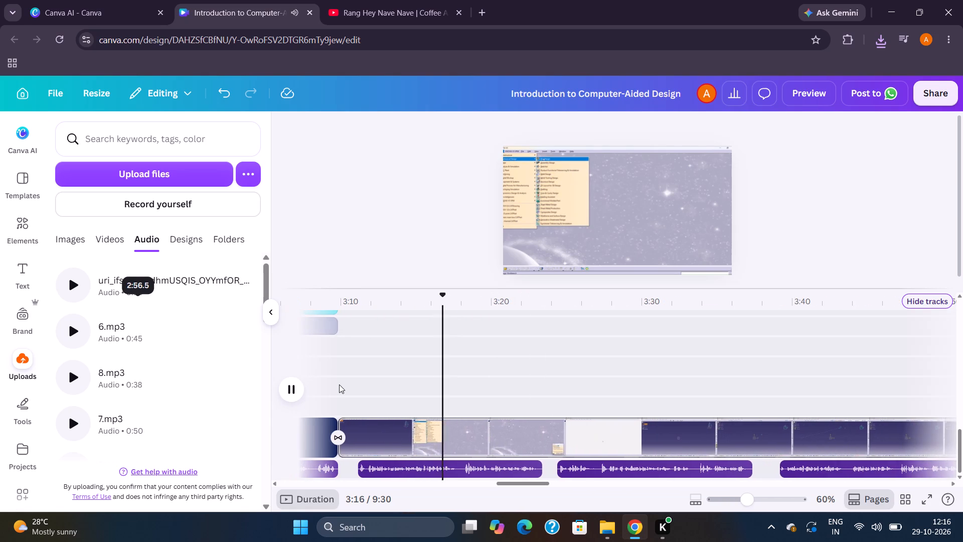
scroll(339, 384, "left", 1)
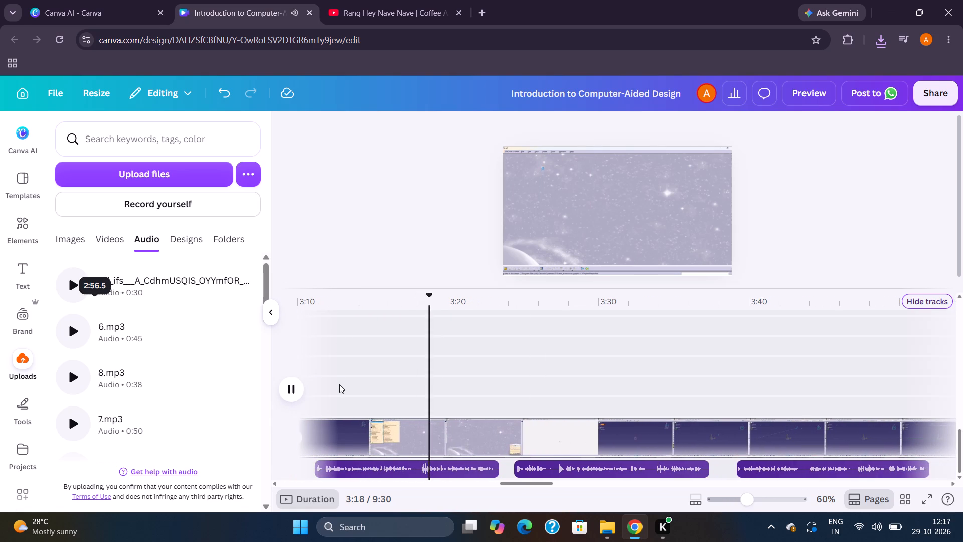
scroll(339, 384, "left", 3)
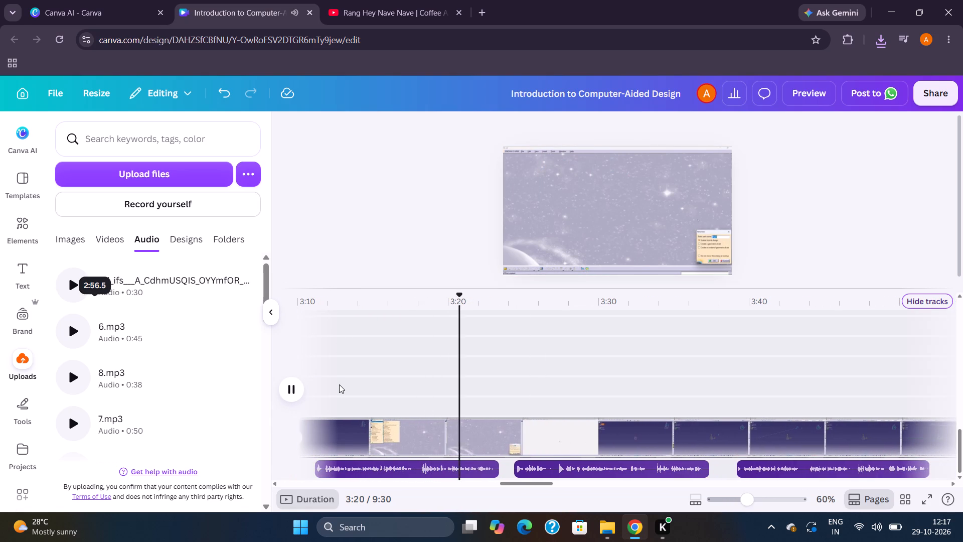
scroll(339, 384, "left", 3)
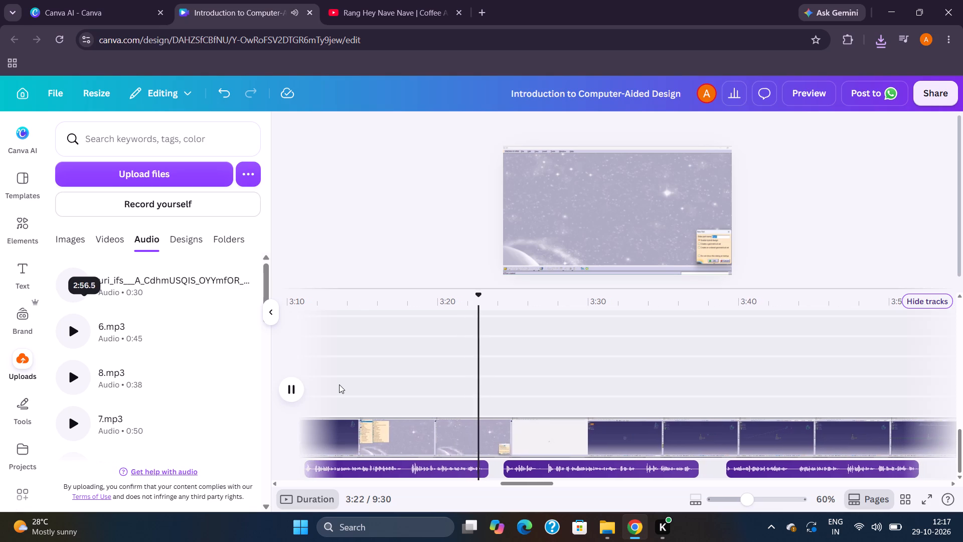
scroll(495, 412, "down", 1)
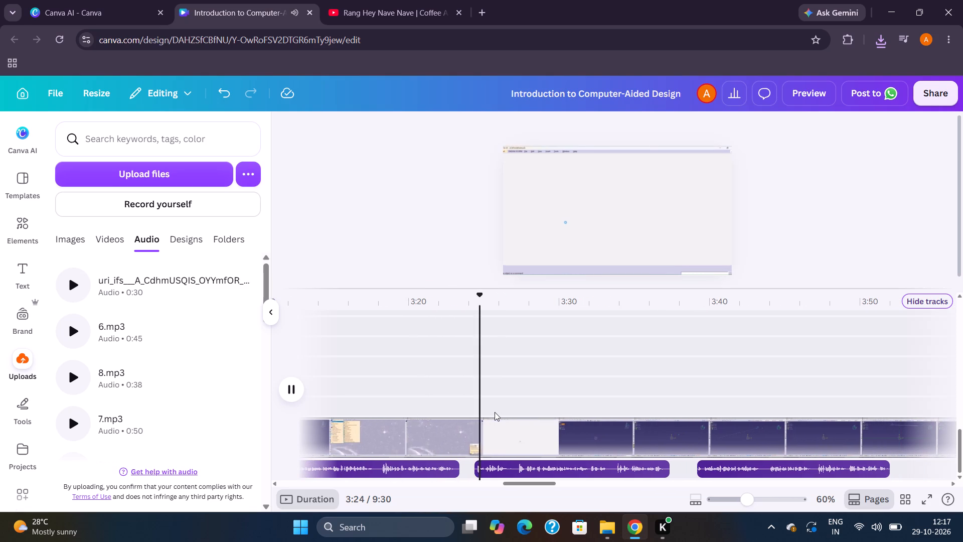
scroll(495, 412, "down", 4)
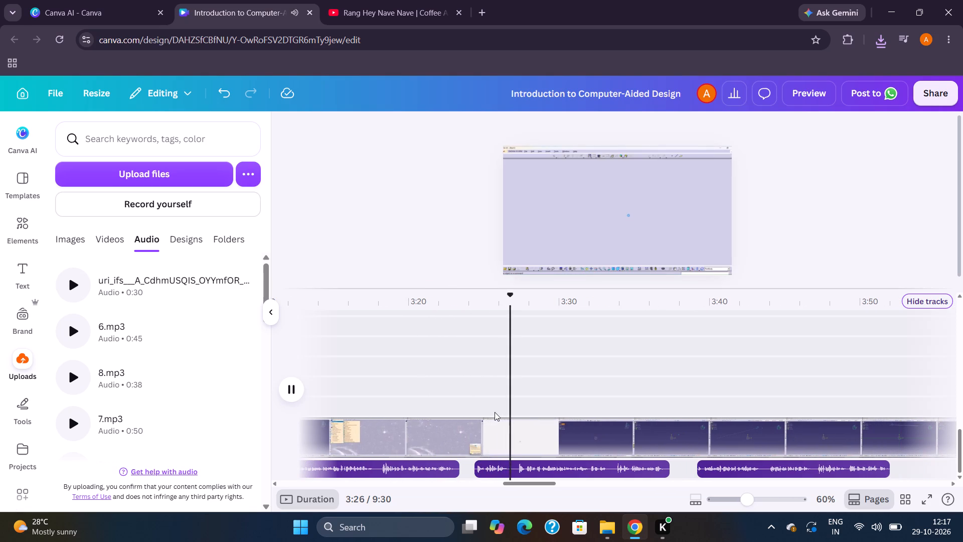
scroll(495, 412, "down", 2)
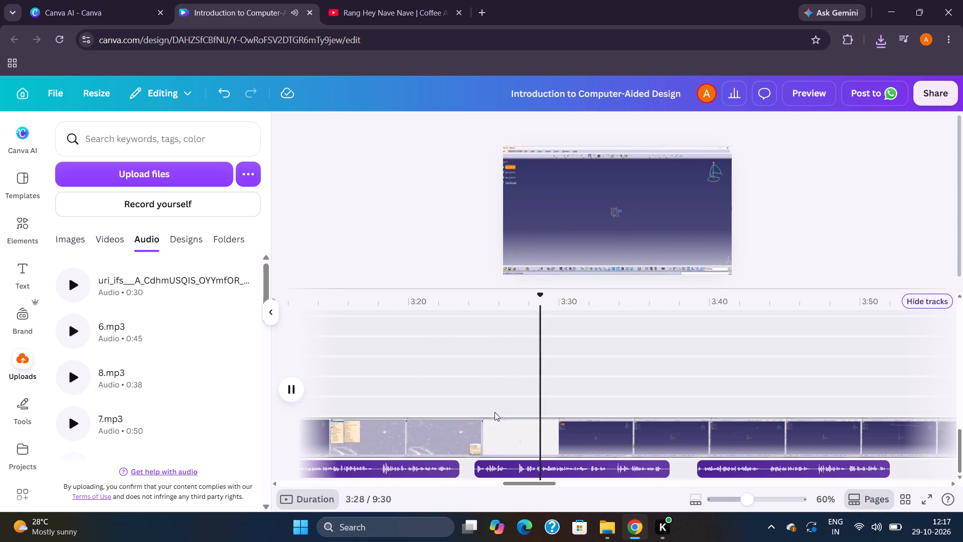
scroll(495, 412, "down", 1)
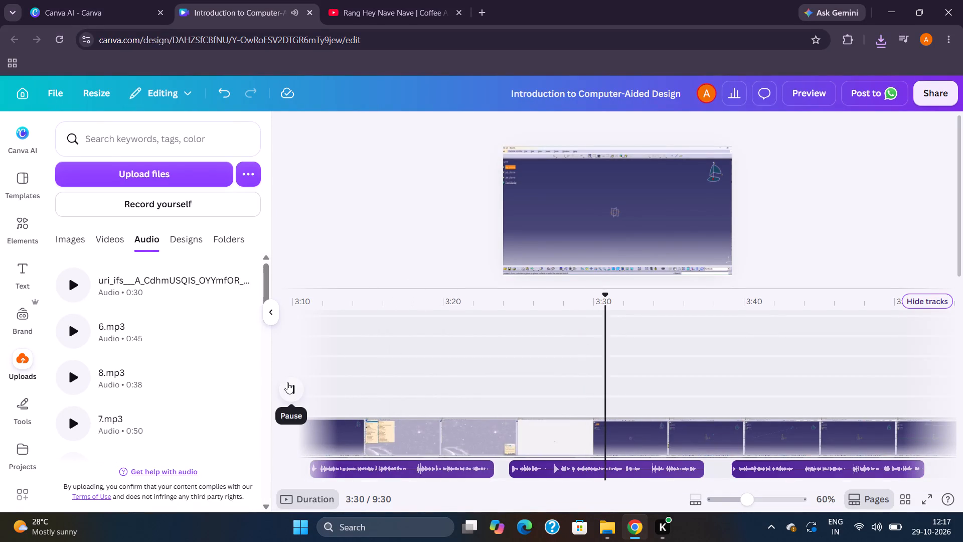
left_click(287, 382)
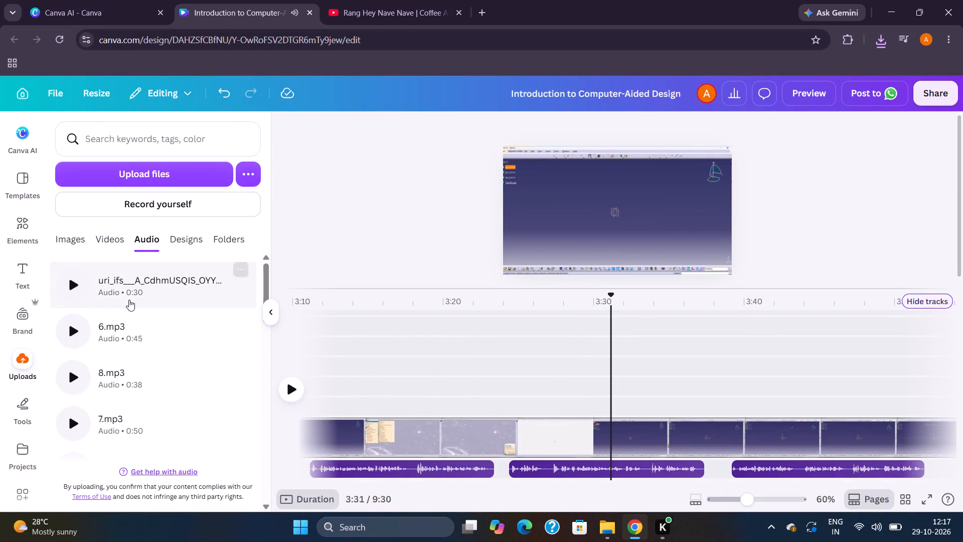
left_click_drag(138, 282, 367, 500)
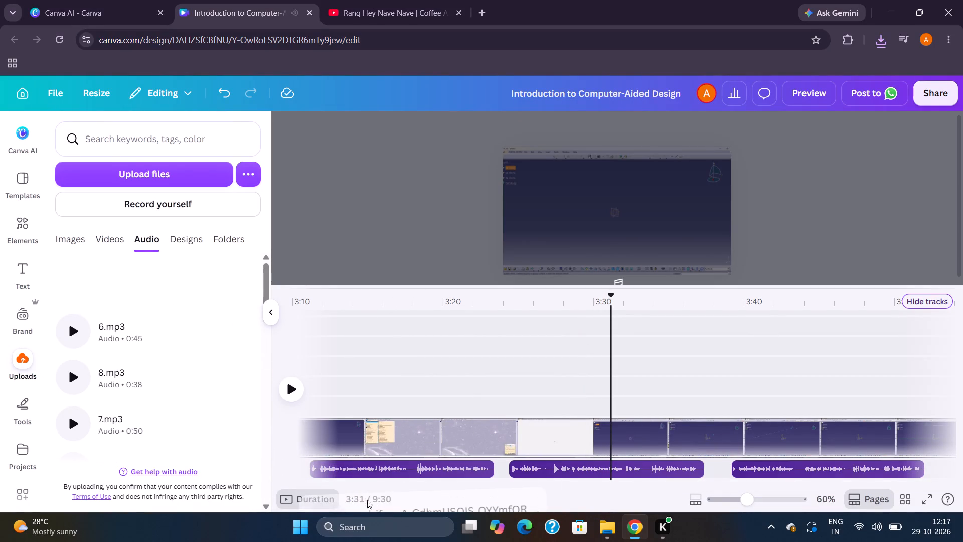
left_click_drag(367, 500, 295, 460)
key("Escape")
Add the uploaded uri_ifs___A_CdhmUSQIS… music on a new audio track beneath the narration, starting at about 3:09.
scroll(365, 459, "down", 3)
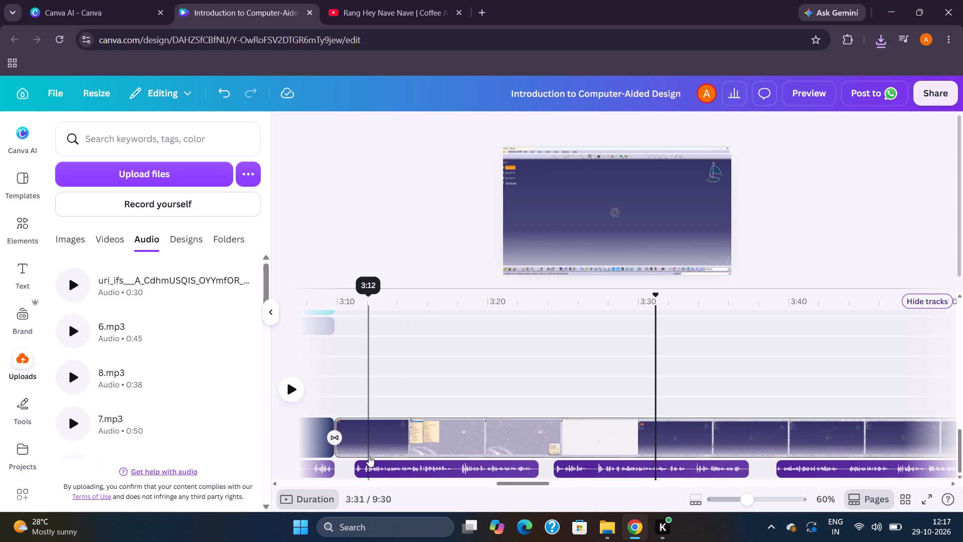
left_click_drag(112, 276, 390, 473)
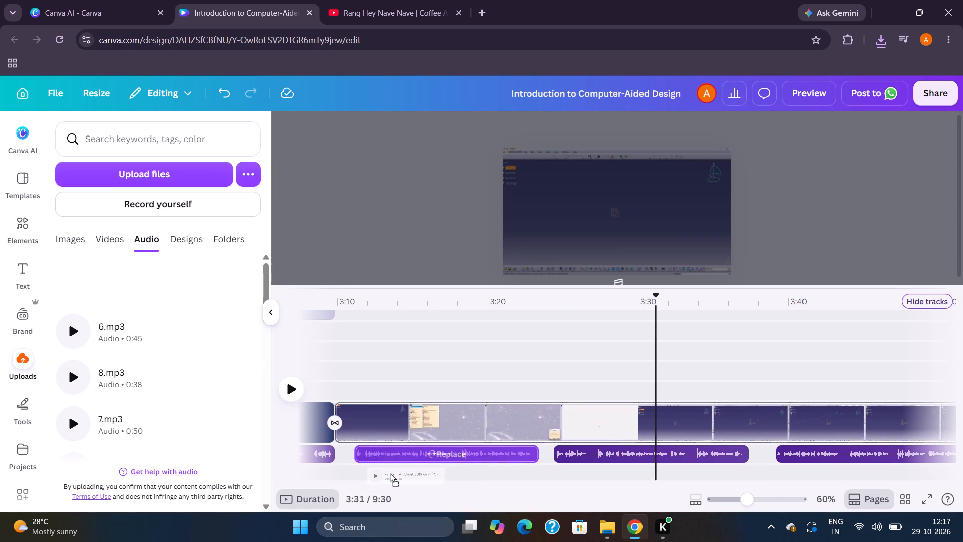
left_click_drag(390, 473, 339, 456)
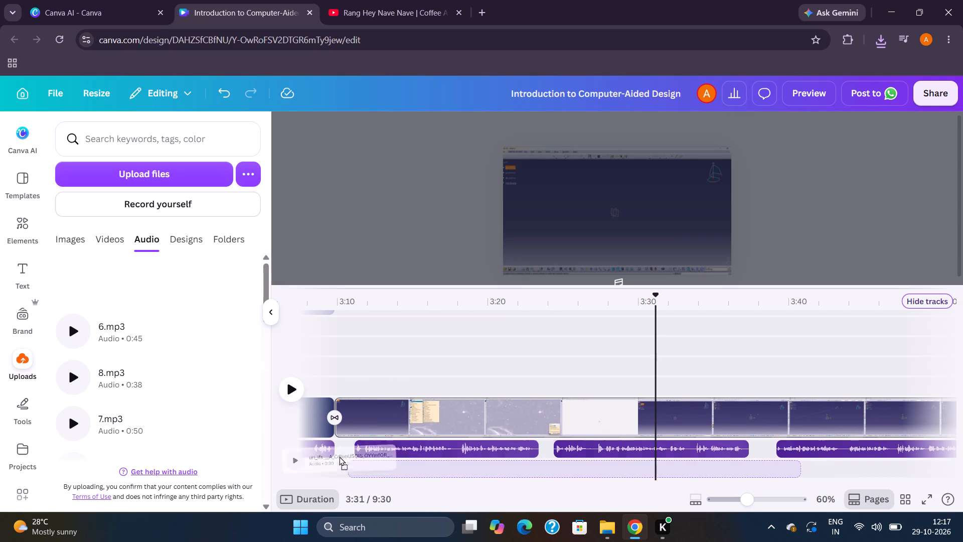
left_click_drag(339, 456, 327, 465)
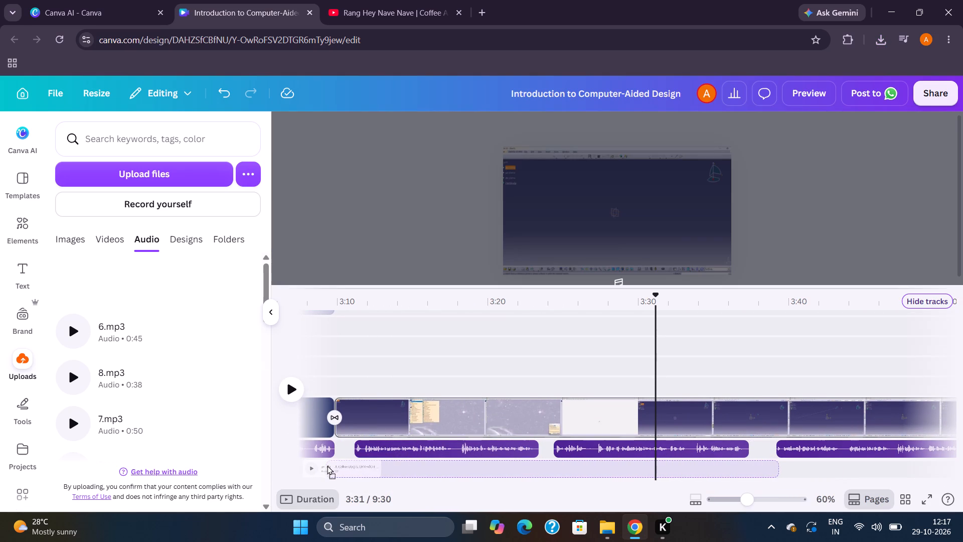
left_click_drag(327, 465, 331, 465)
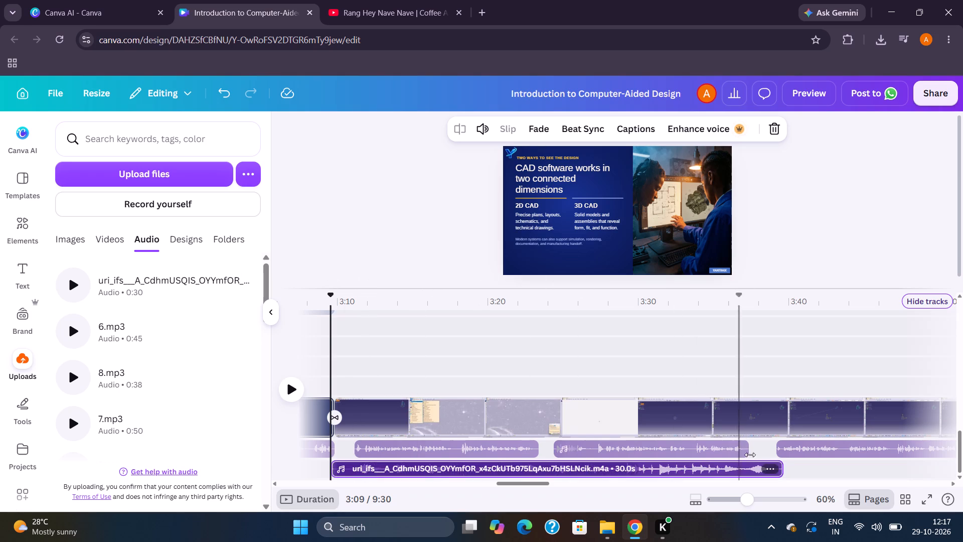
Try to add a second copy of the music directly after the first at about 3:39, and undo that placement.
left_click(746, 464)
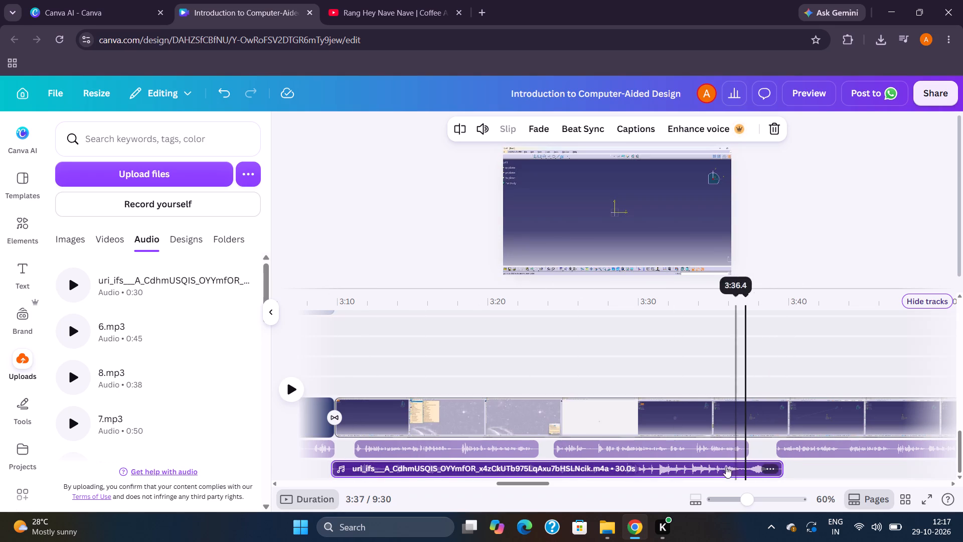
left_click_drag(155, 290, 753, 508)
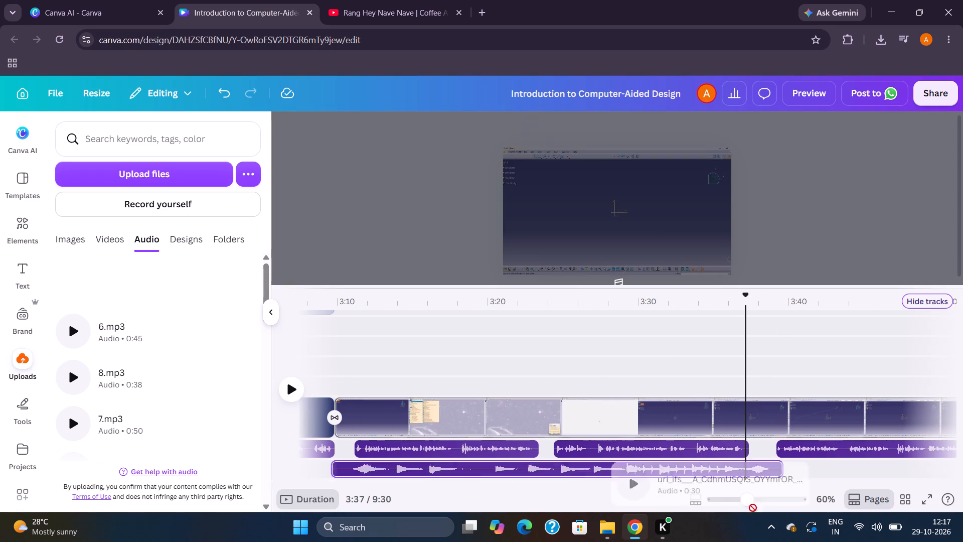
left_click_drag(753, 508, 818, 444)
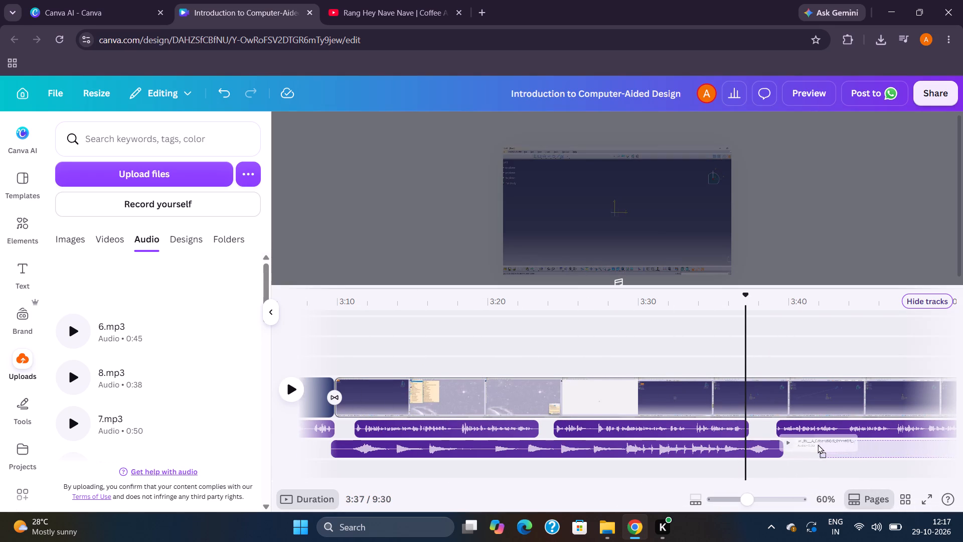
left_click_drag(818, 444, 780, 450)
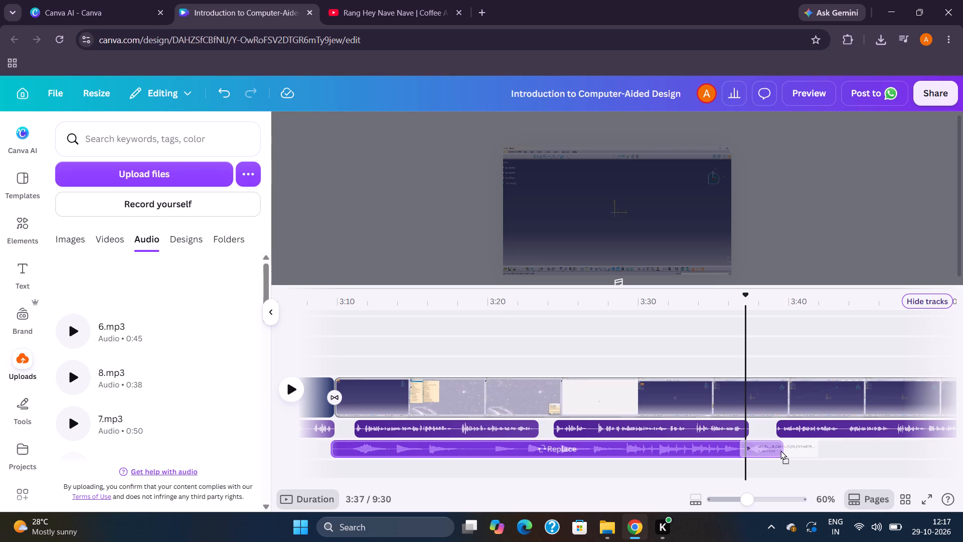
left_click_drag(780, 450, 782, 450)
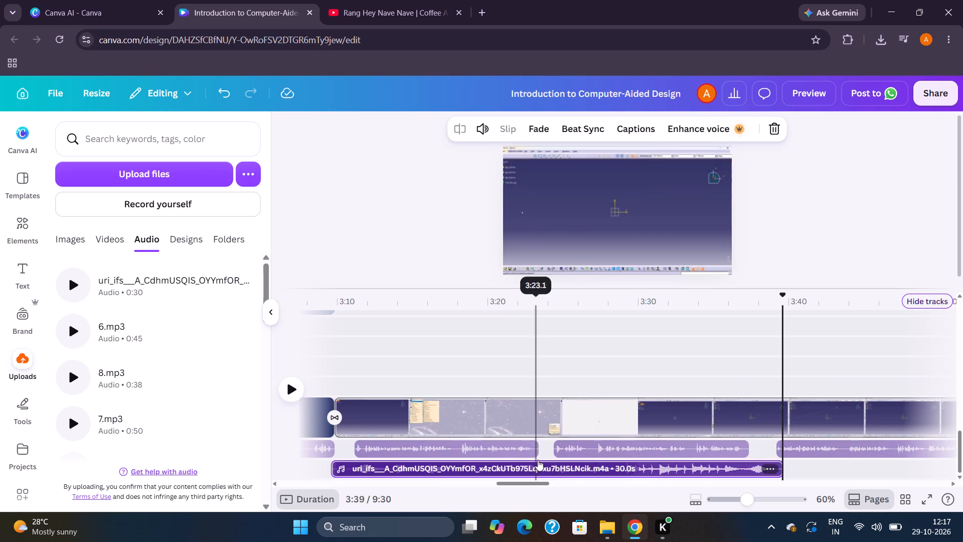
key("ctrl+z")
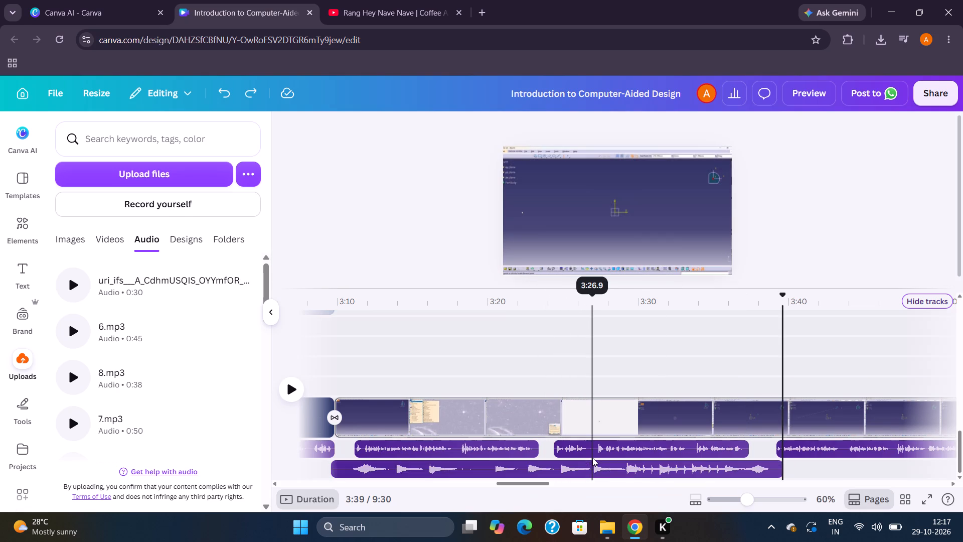
Add a second copy of the music on the same track, starting at about 3:40 after the first clip.
left_click_drag(124, 292, 680, 445)
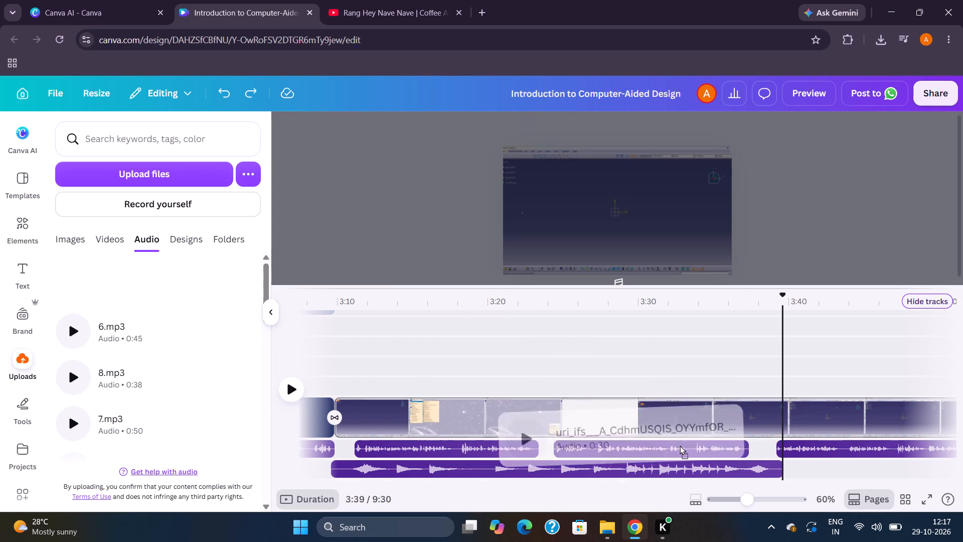
left_click_drag(680, 445, 804, 452)
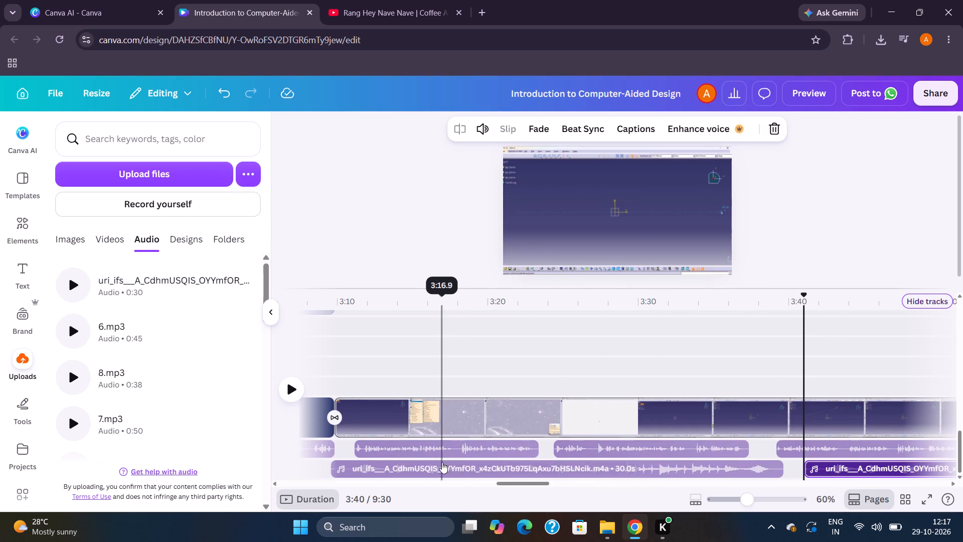
Play the software screen recording section up to about 3:55 and review how the music blends with the narration.
scroll(433, 460, "down", 1)
left_click(338, 463)
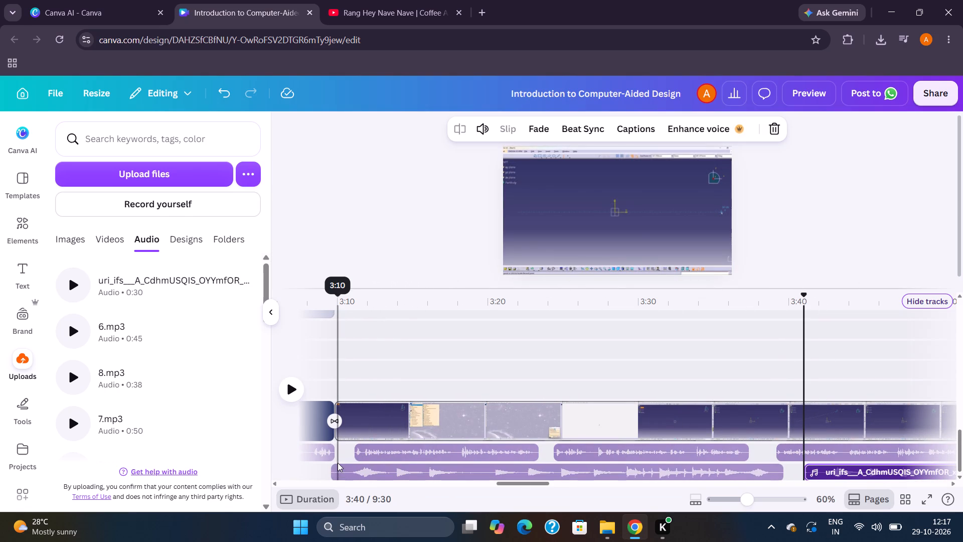
key("space")
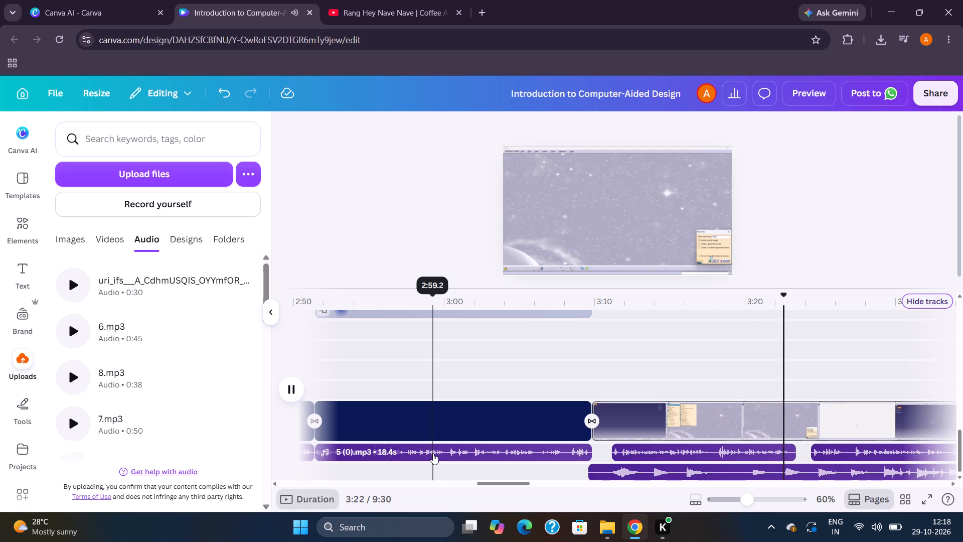
scroll(433, 453, "left", 1)
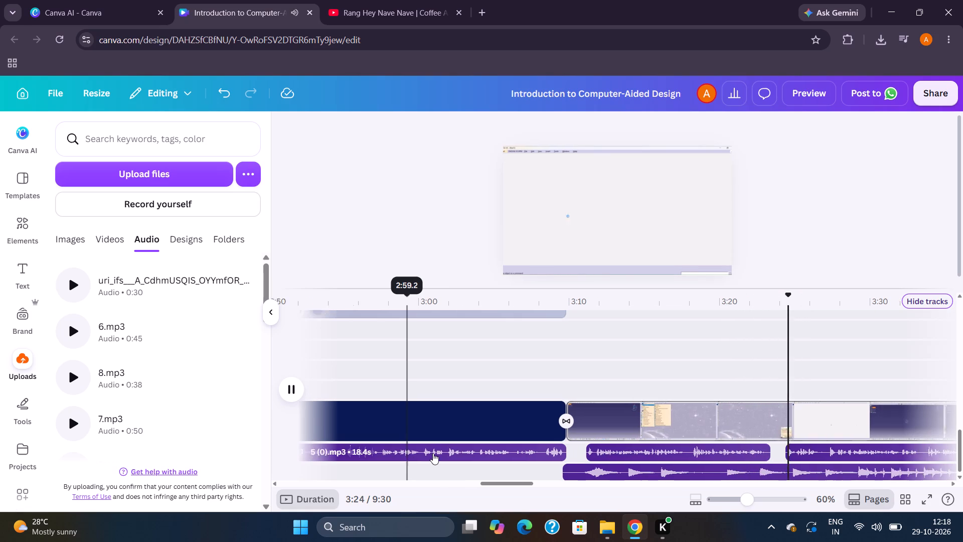
scroll(433, 453, "left", 3)
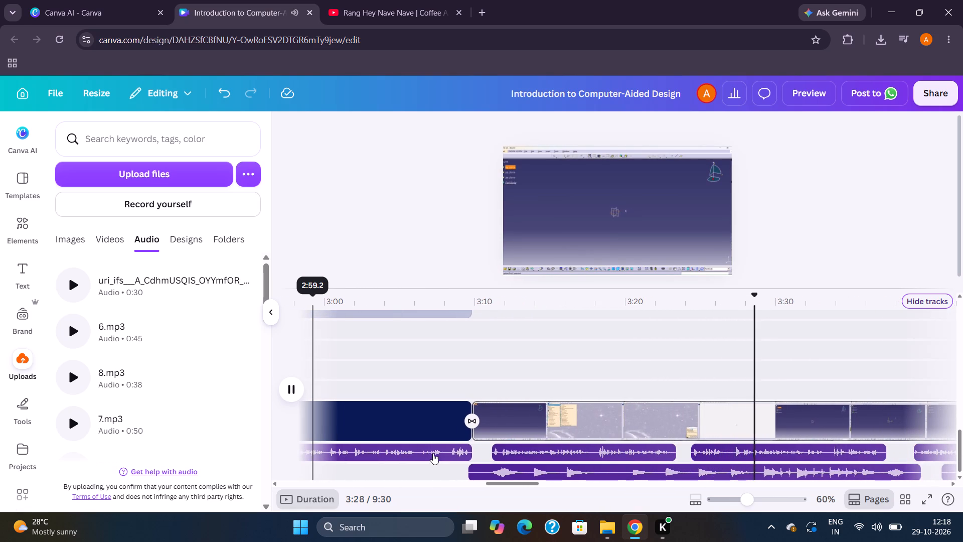
scroll(433, 453, "left", 2)
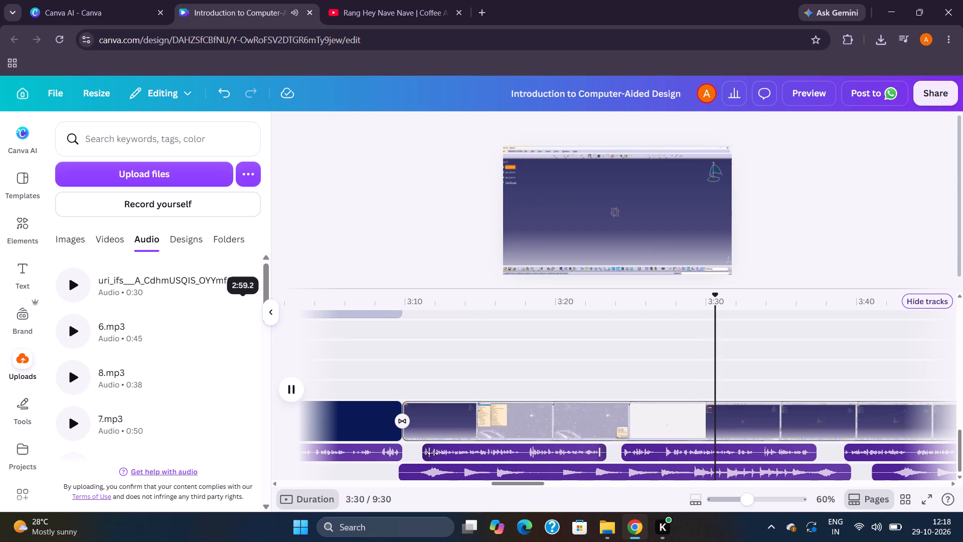
scroll(433, 453, "left", 3)
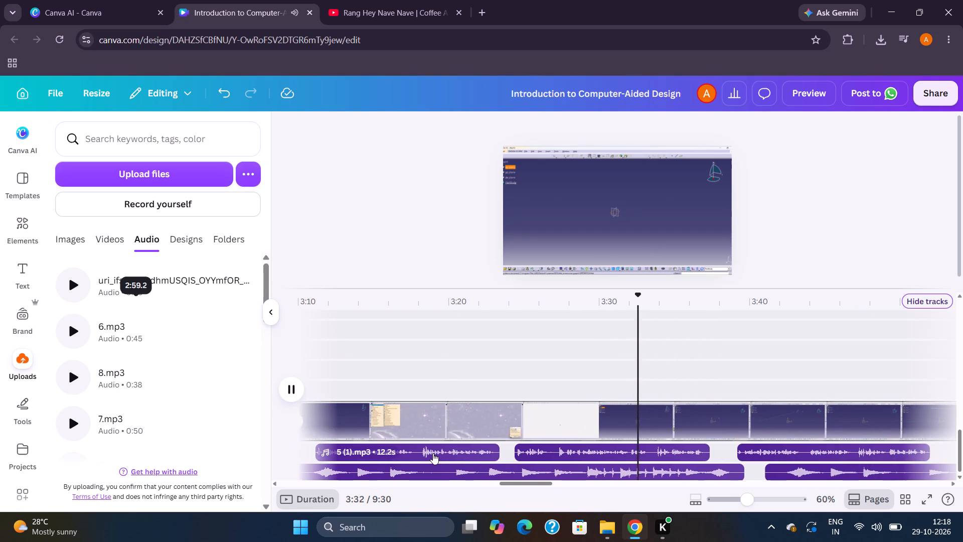
scroll(433, 453, "left", 1)
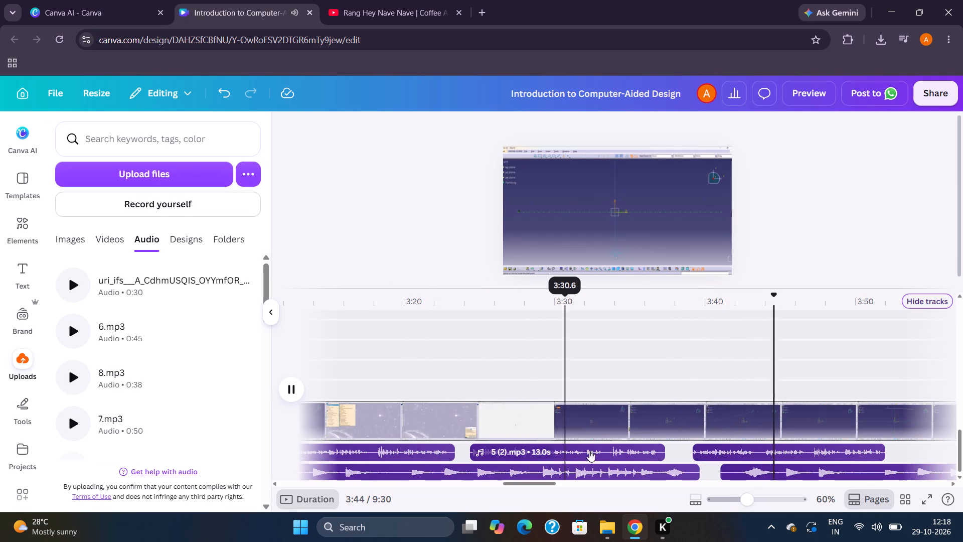
scroll(685, 451, "left", 3)
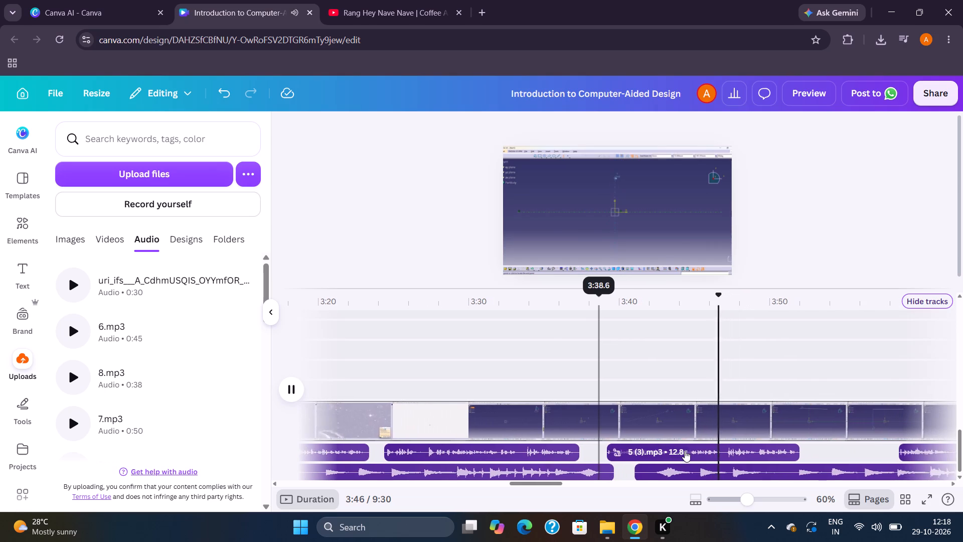
scroll(685, 451, "left", 2)
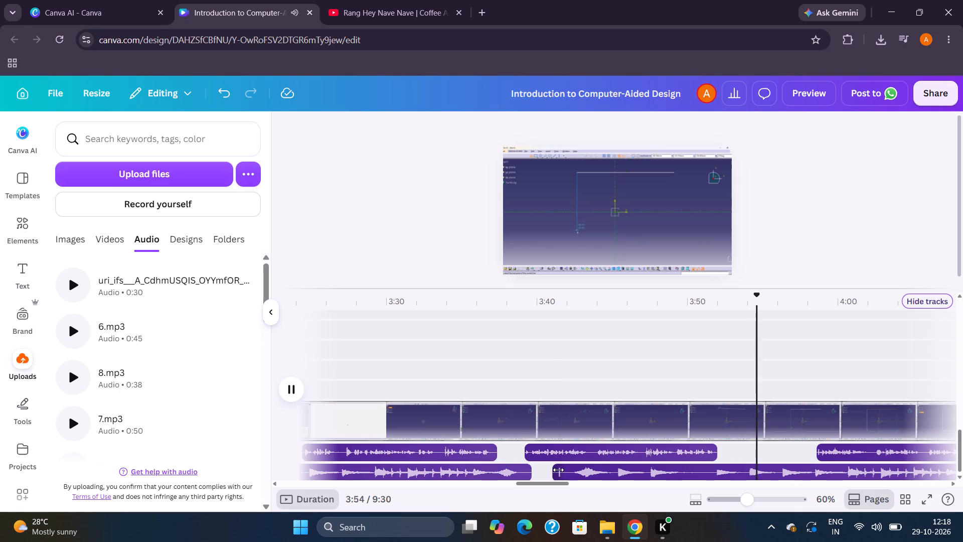
Trim the start of the second music clip to about 3:52, where the 5 (3).mp3 narration ends.
left_click_drag(558, 470, 714, 465)
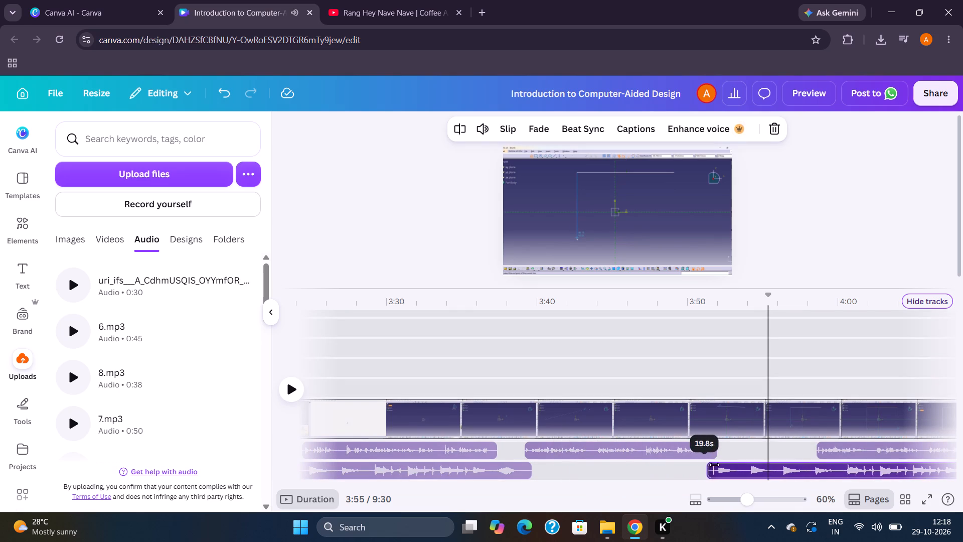
left_click_drag(714, 465, 721, 465)
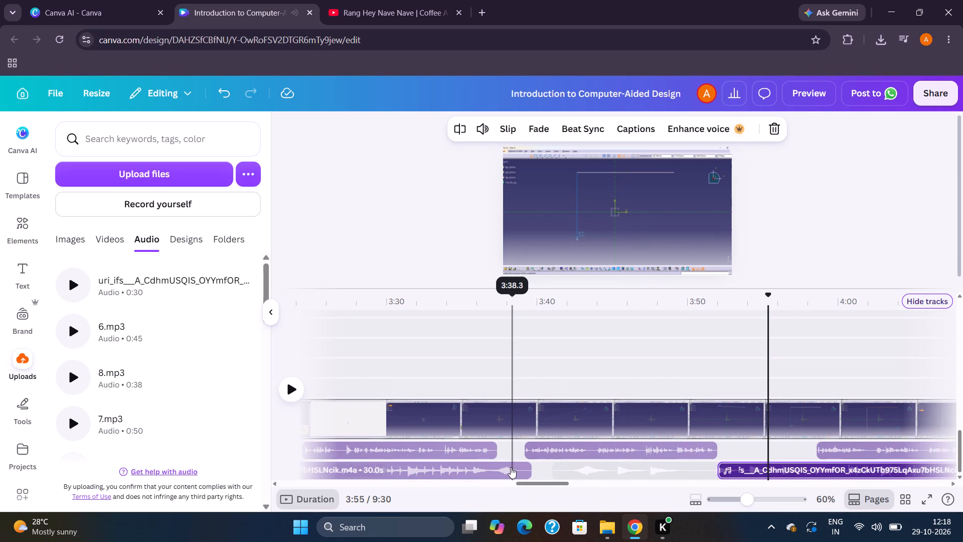
Trim the end of the first music clip to shorten it to 24.3 s, and play the section from 3:32.
left_click(491, 472)
left_click_drag(529, 468, 521, 468)
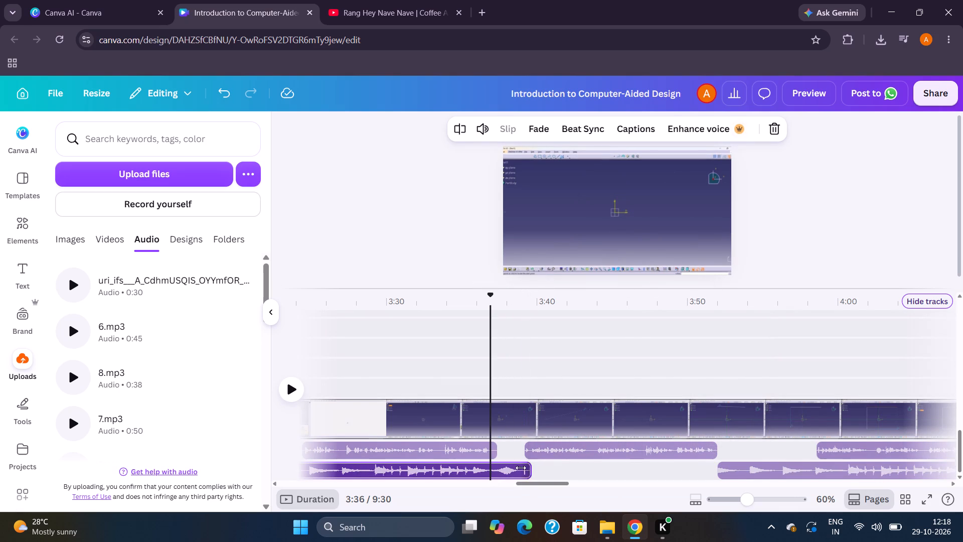
left_click_drag(521, 468, 442, 460)
left_click(417, 468)
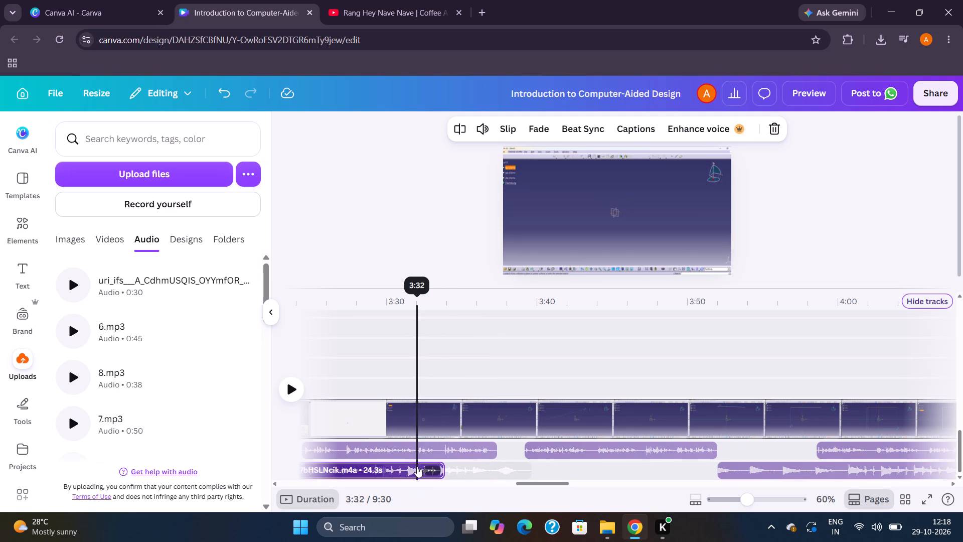
key("space")
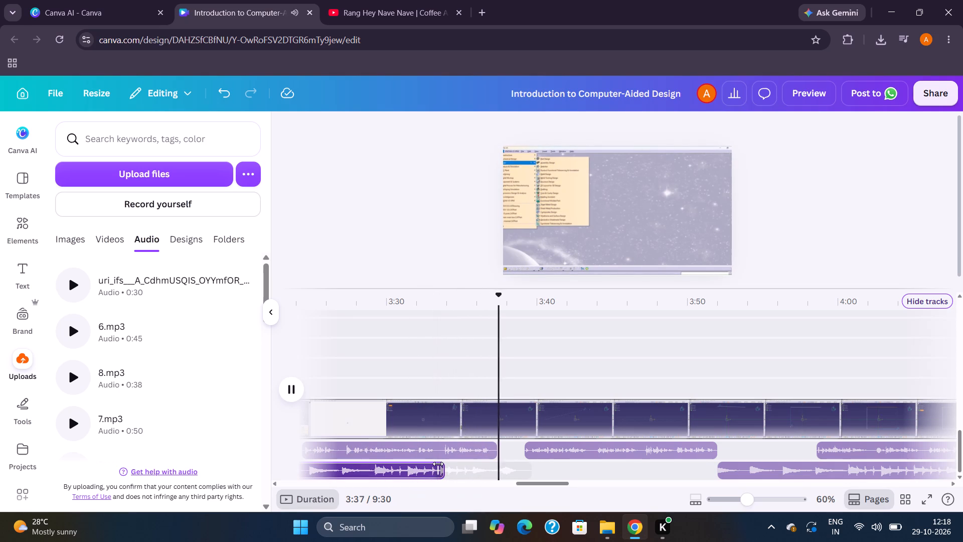
left_click(438, 464)
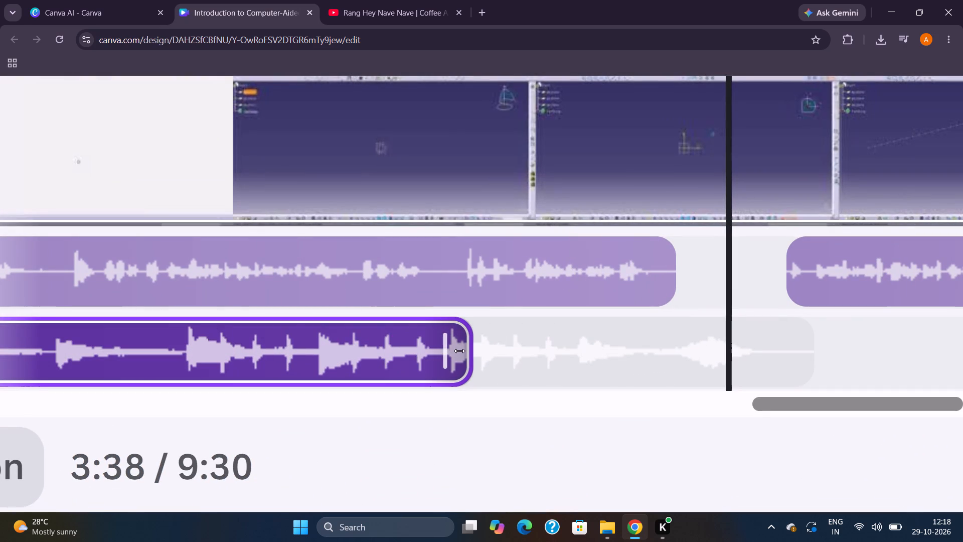
Split the first music clip at about 3:33 and delete the short leftover fragment at its end.
left_click(445, 349)
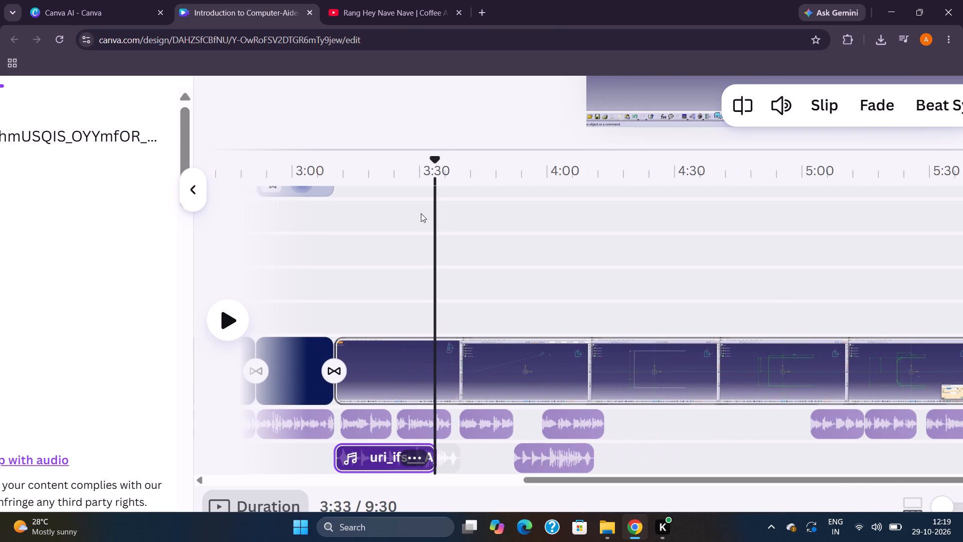
left_click(742, 105)
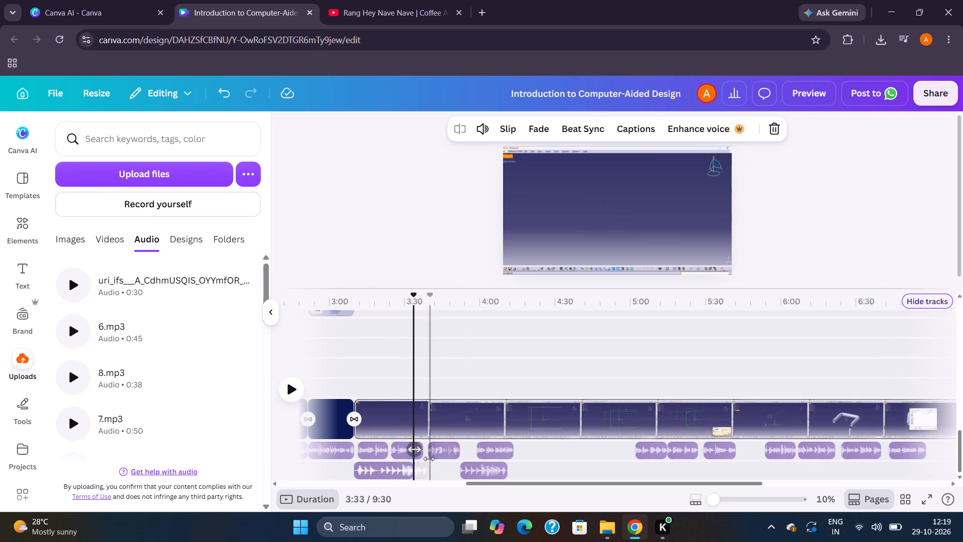
scroll(419, 475, "down", 4)
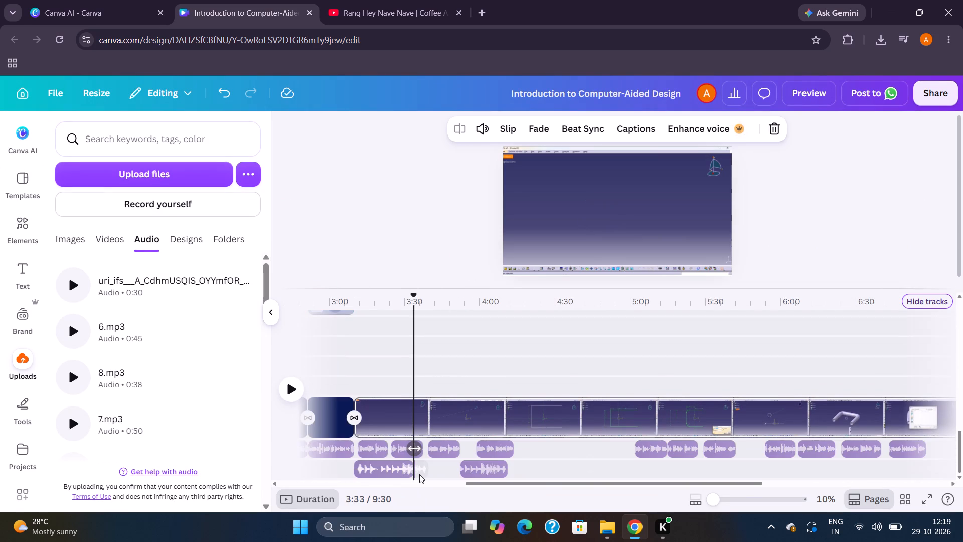
scroll(419, 474, "down", 2)
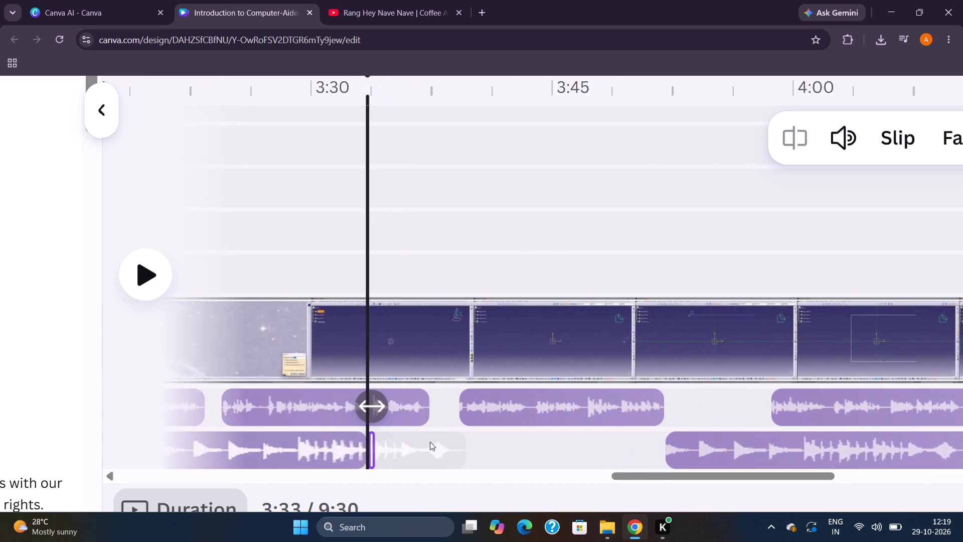
left_click(369, 452)
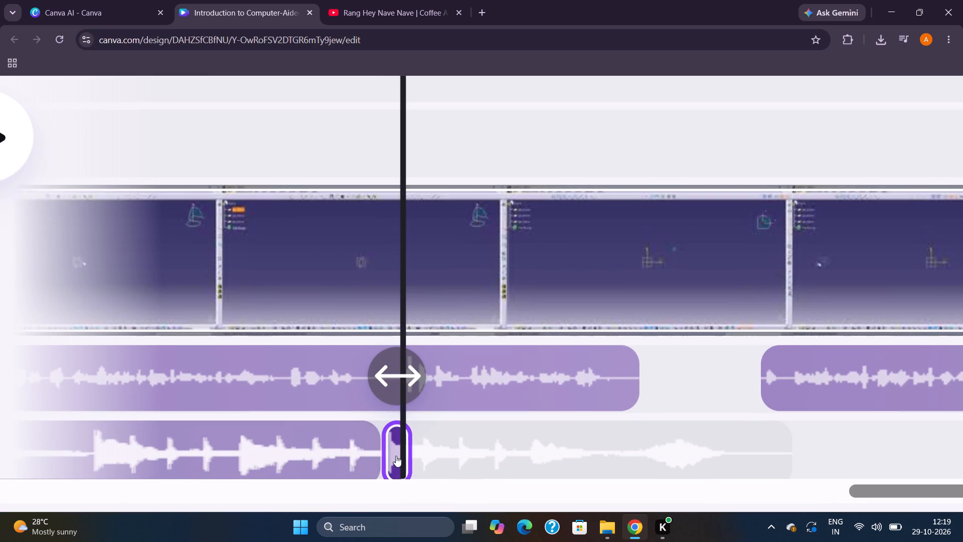
key("Delete")
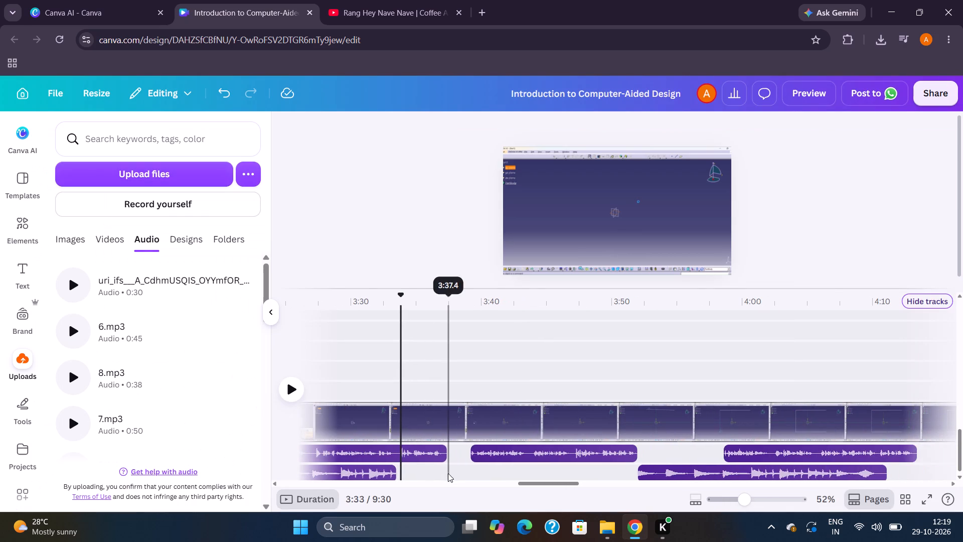
Play the screen recording section from about 3:14 to 3:45 and review how the first music clip ends against the narration.
key("space")
scroll(418, 474, "right", 3)
left_click(344, 473)
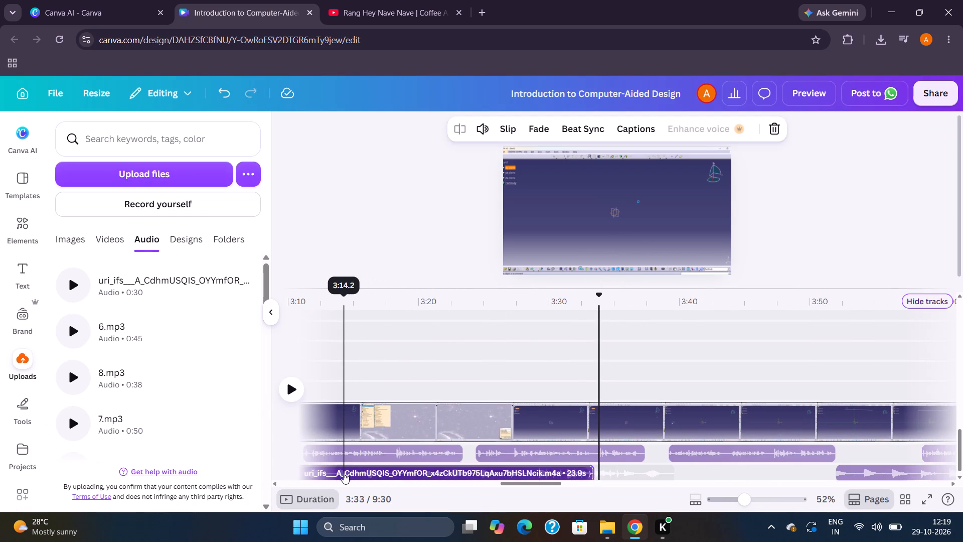
key("space")
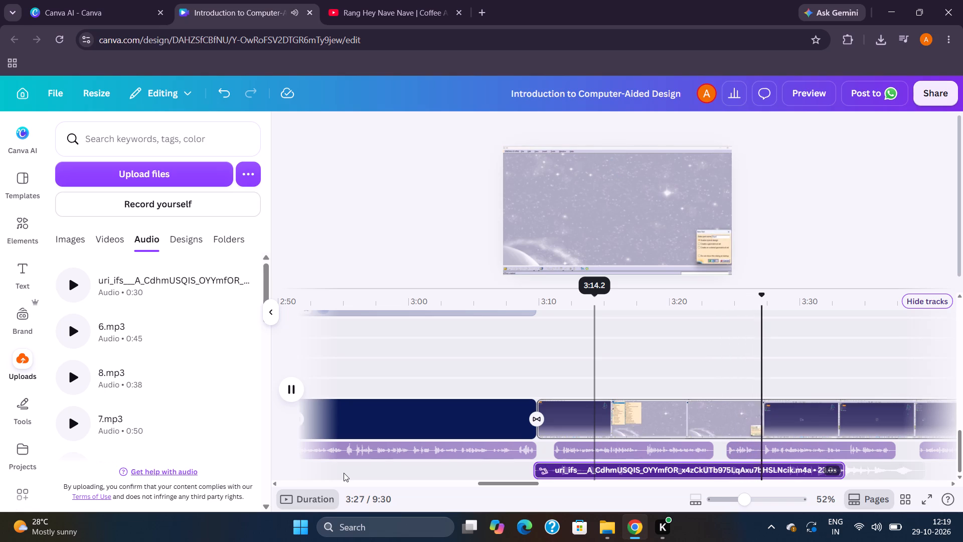
scroll(344, 473, "left", 6)
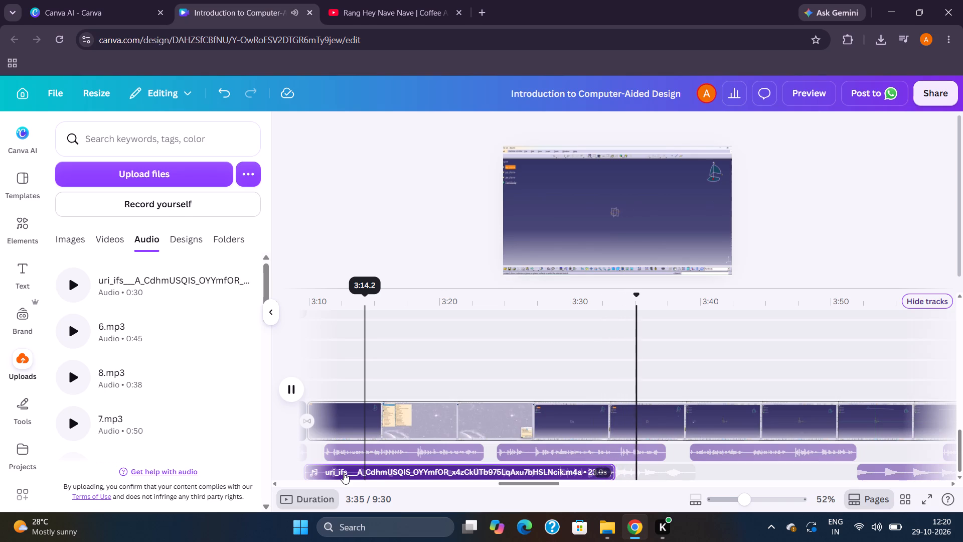
scroll(344, 473, "left", 5)
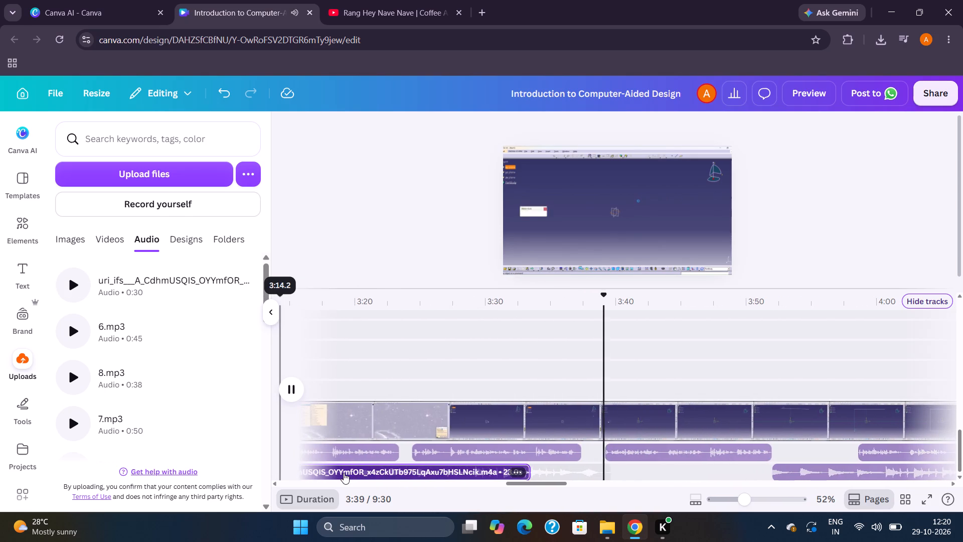
scroll(344, 473, "left", 3)
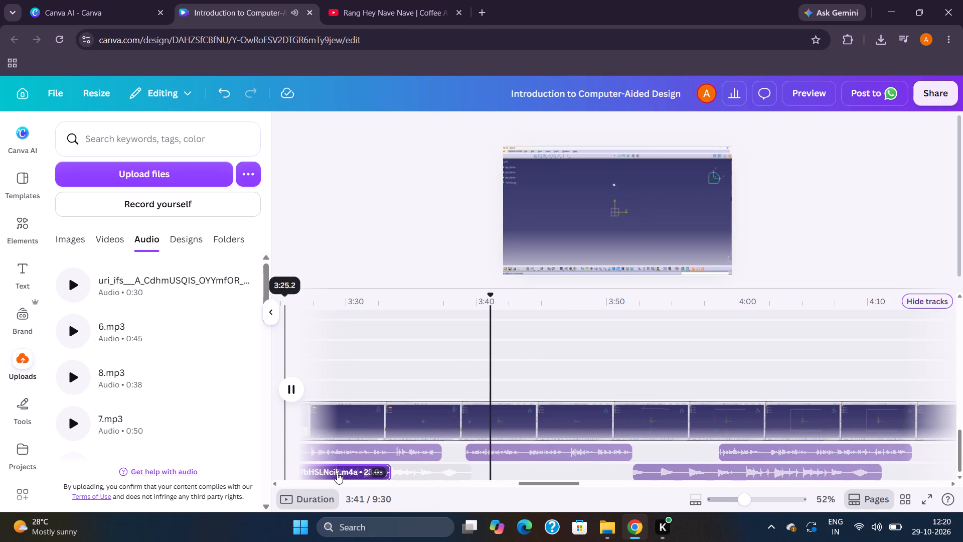
scroll(337, 473, "left", 1)
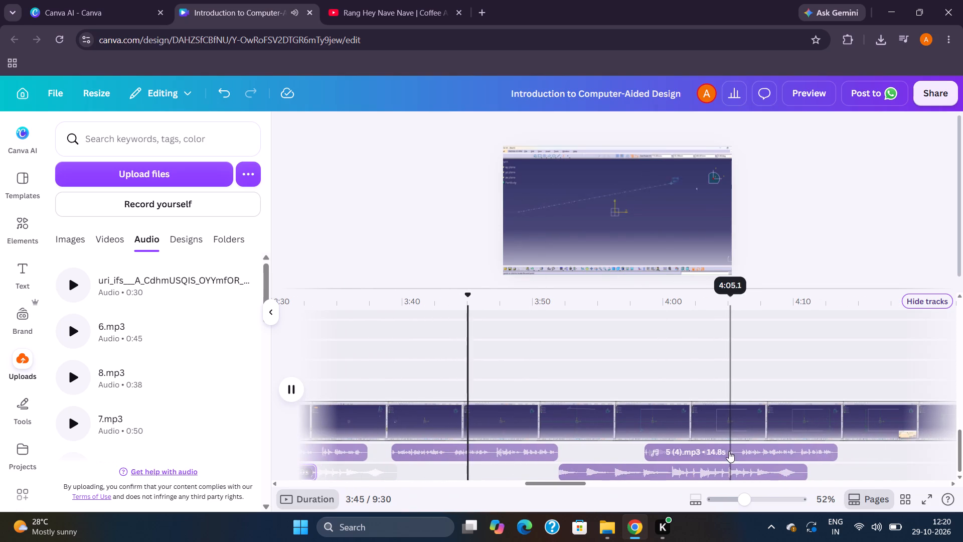
Move the 5 (4).mp3 narration clip so it starts directly where the second music clip ends, at about 4:11.
left_click_drag(729, 452, 834, 451)
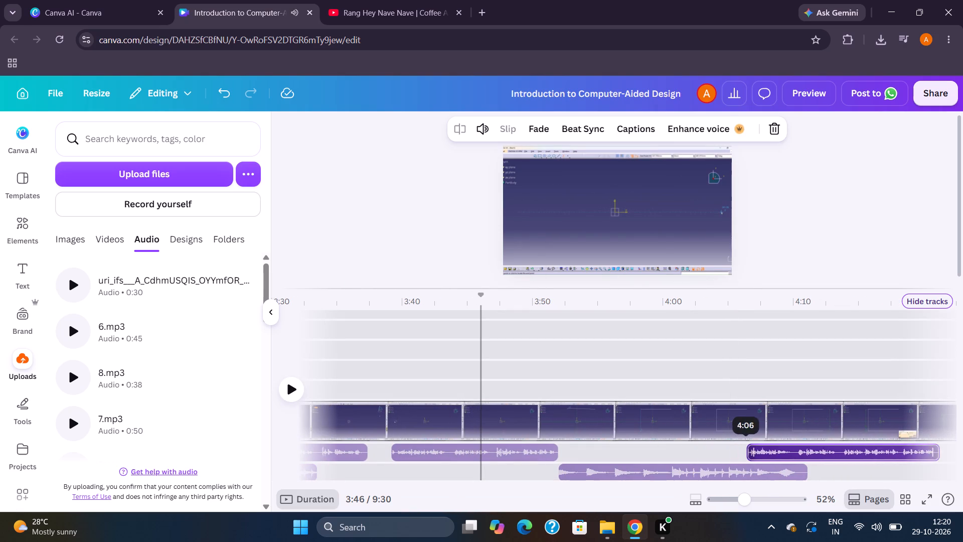
left_click_drag(834, 451, 807, 455)
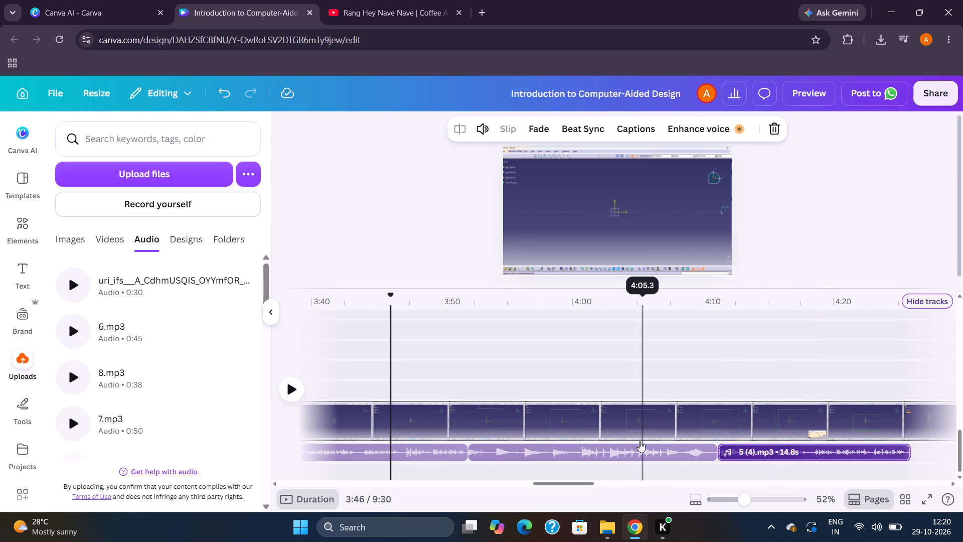
Play the section from 3:46 to about 4:30 and review the second music clip and the 5 (4).mp3 narration in sequence.
left_click(297, 387)
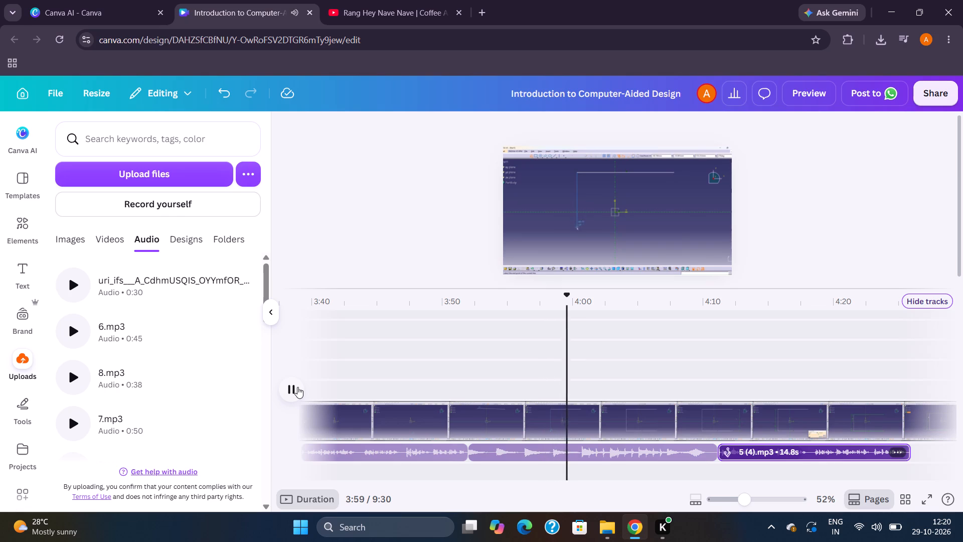
scroll(297, 387, "left", 1)
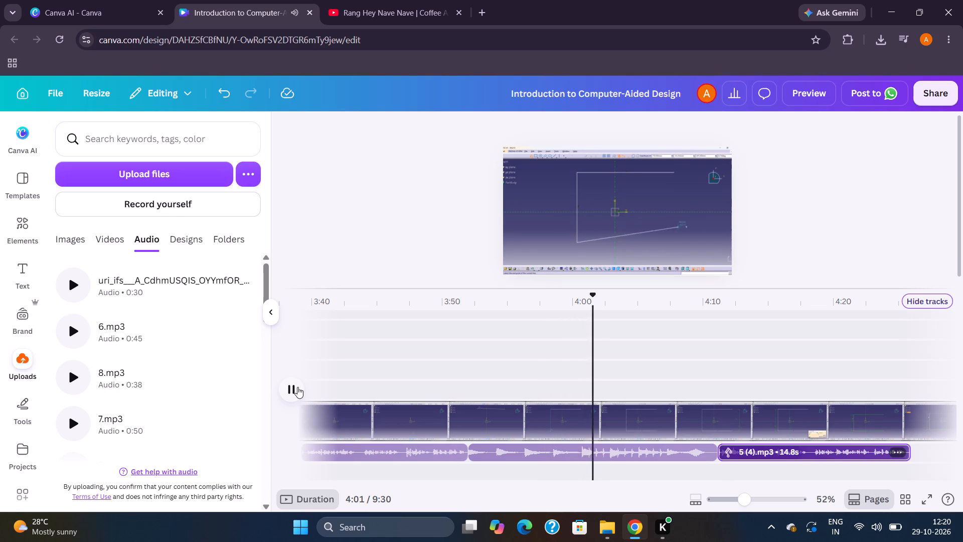
scroll(297, 387, "left", 2)
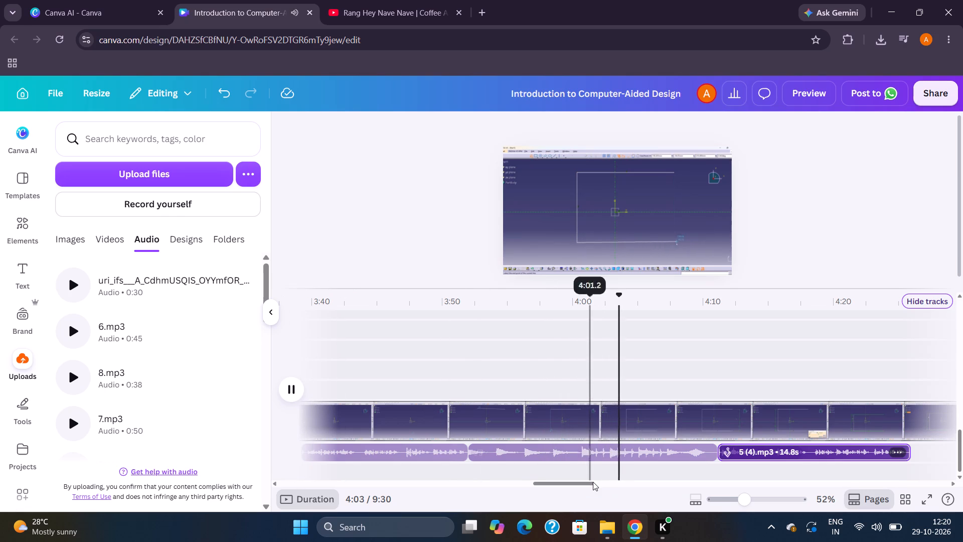
scroll(644, 435, "left", 3)
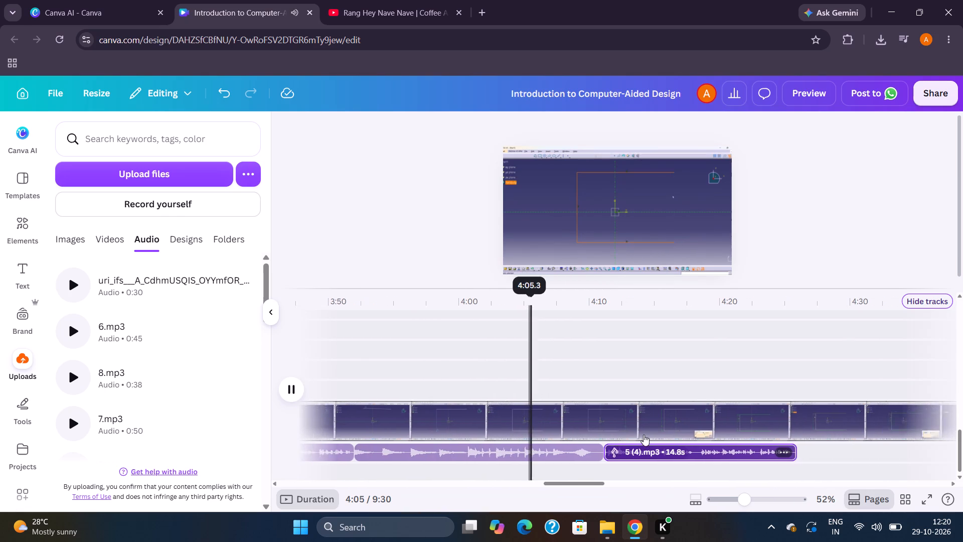
scroll(644, 435, "left", 3)
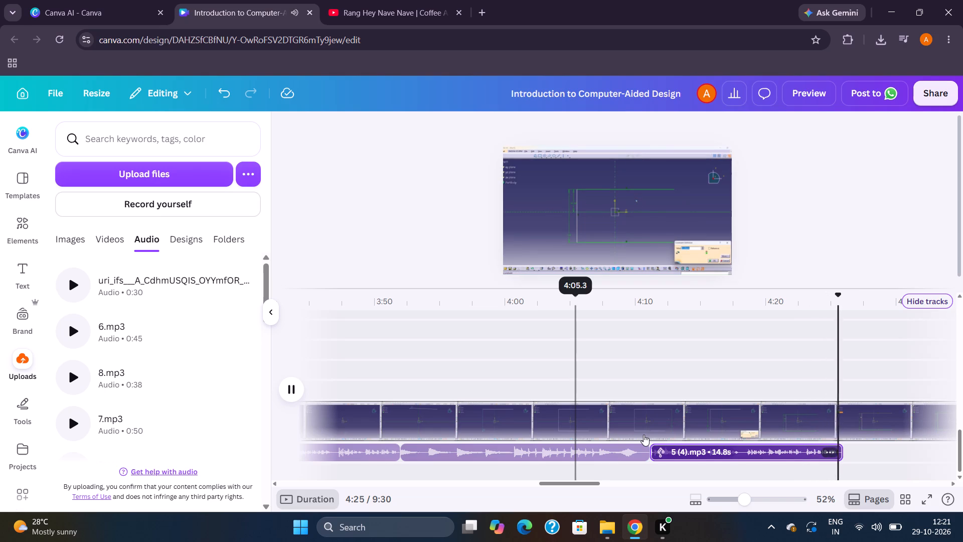
scroll(644, 435, "left", 3)
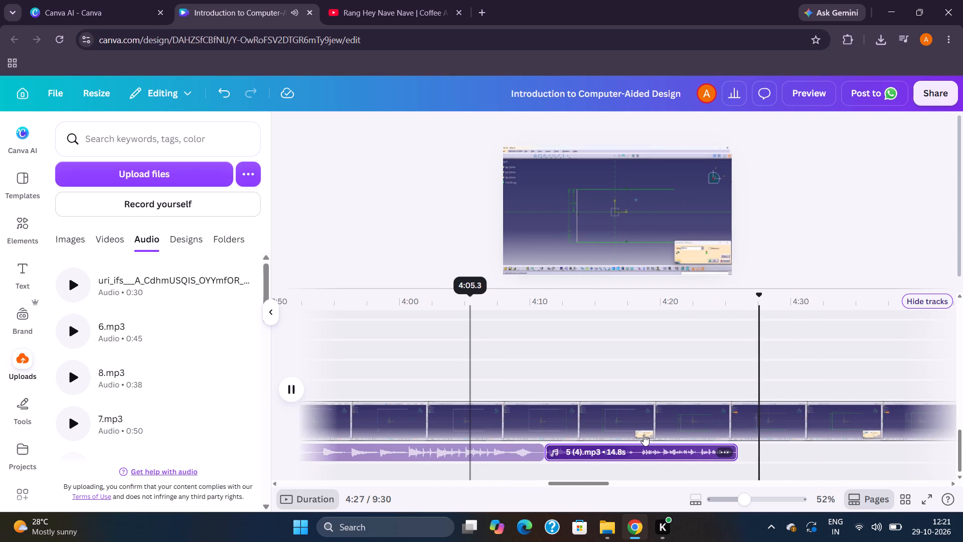
scroll(644, 435, "left", 2)
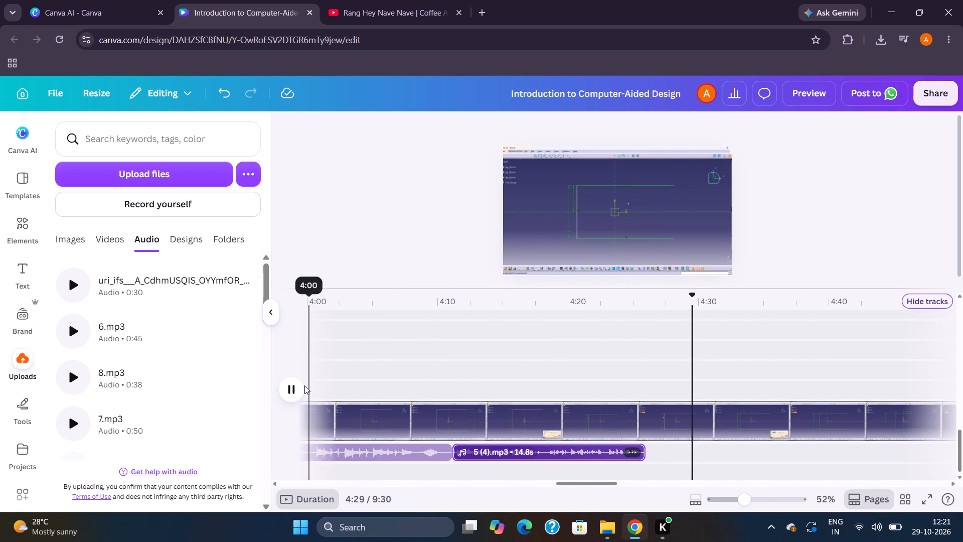
left_click(292, 390)
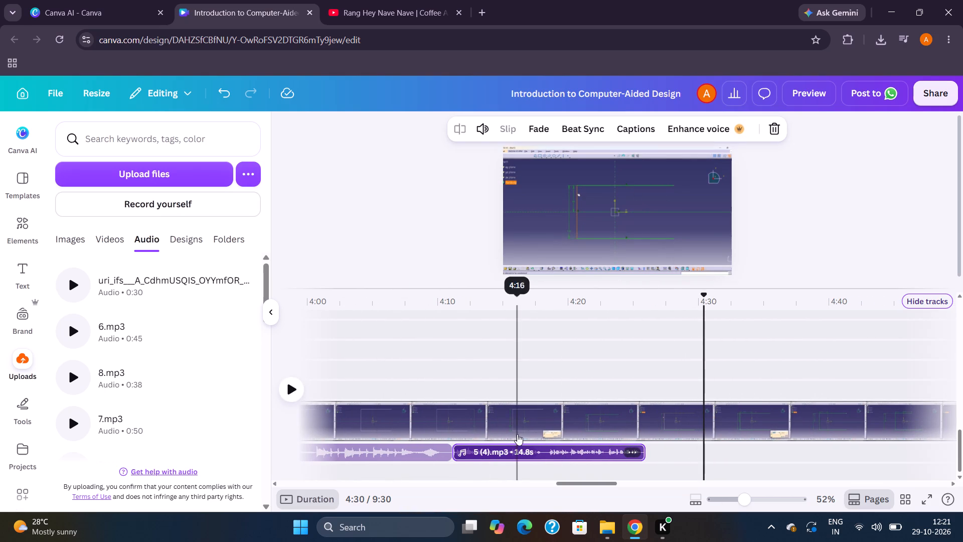
Upload the audio file beginning uri_ifs___A_aC92aPS9Jaehbrf from the Downloads folder.
left_click(111, 183)
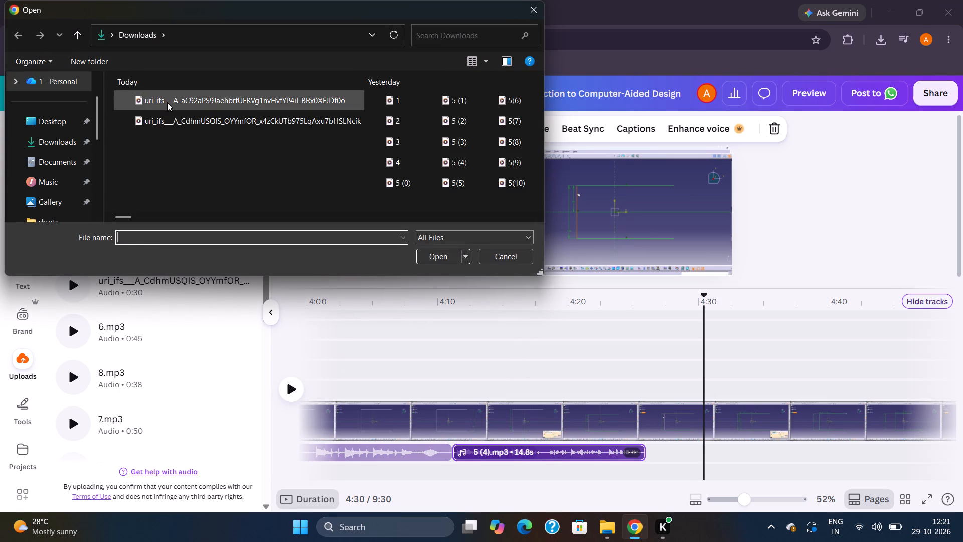
left_click(167, 102)
left_click(426, 260)
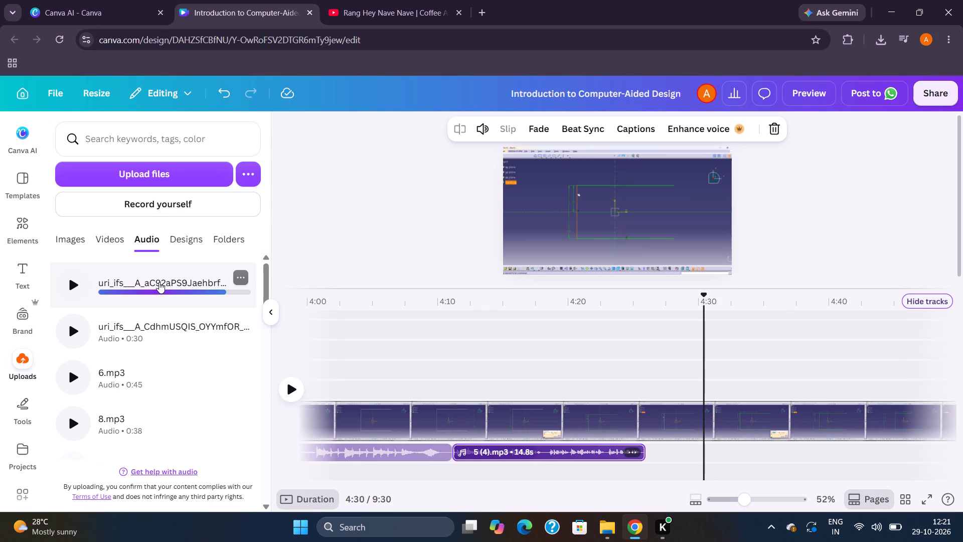
Place the newly uploaded 30-second music on the audio track shortly after the 5 (4).mp3 narration, starting at about 4:26.
left_click_drag(159, 282, 305, 319)
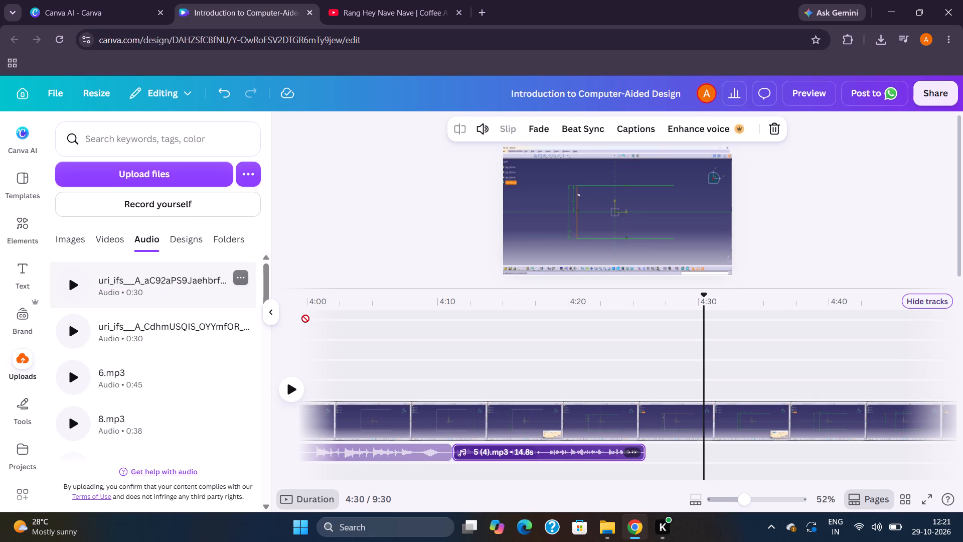
left_click_drag(305, 319, 661, 425)
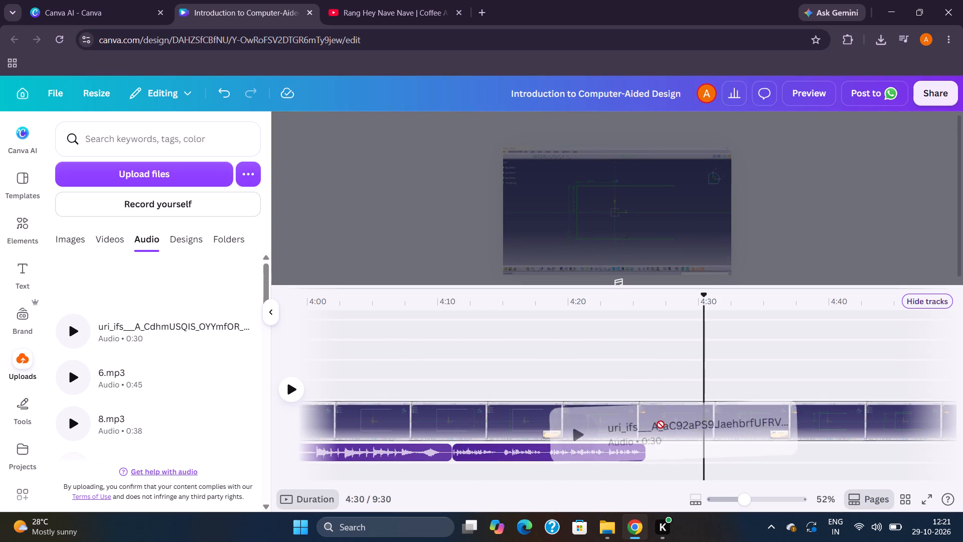
left_click_drag(661, 425, 697, 450)
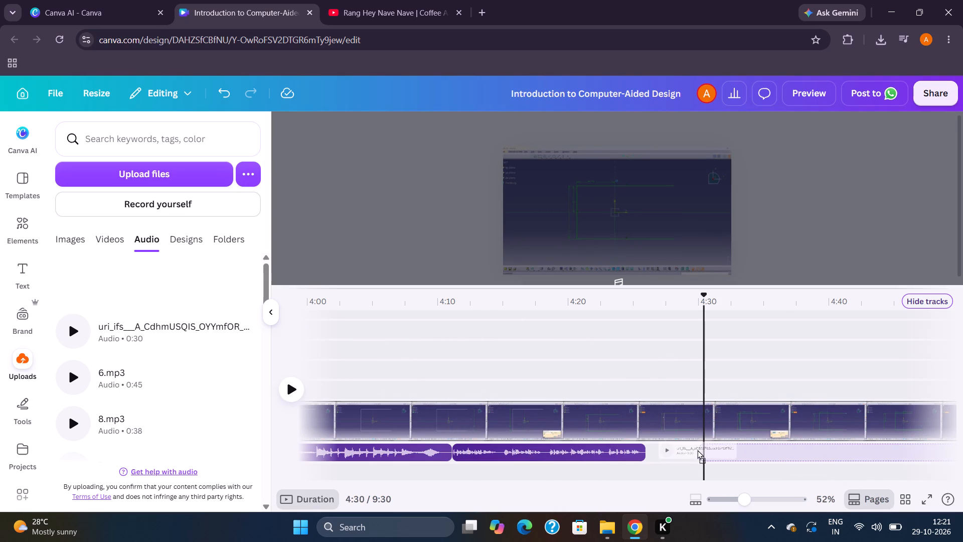
left_click_drag(697, 450, 688, 453)
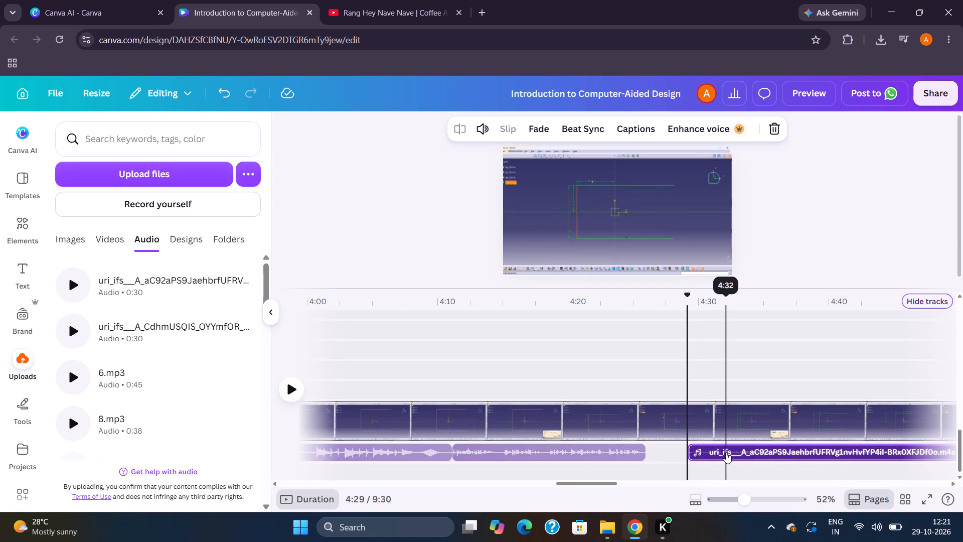
left_click_drag(726, 452, 691, 459)
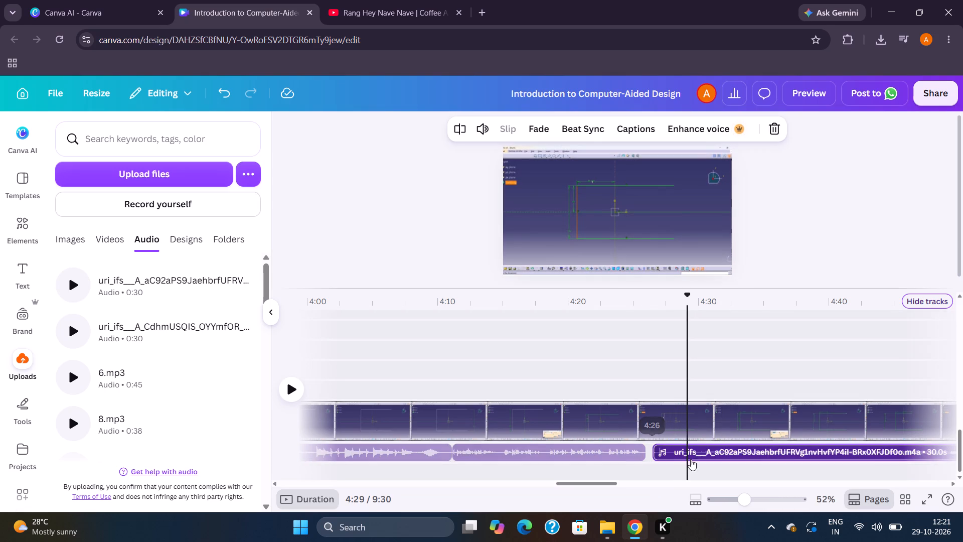
Play the section from 4:26 to about 4:48 and review how the new music clip fits the screen recording.
left_click(653, 469)
key("space")
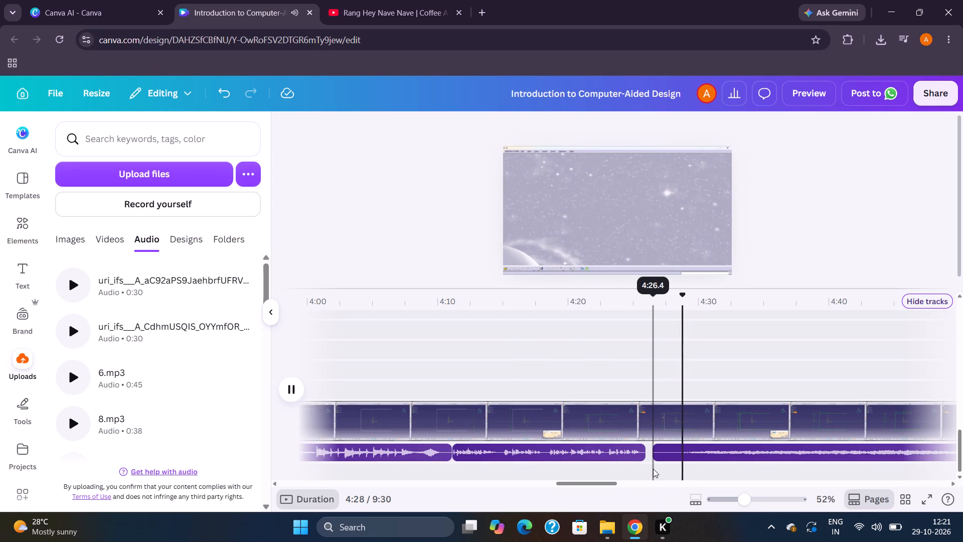
scroll(653, 469, "left", 5)
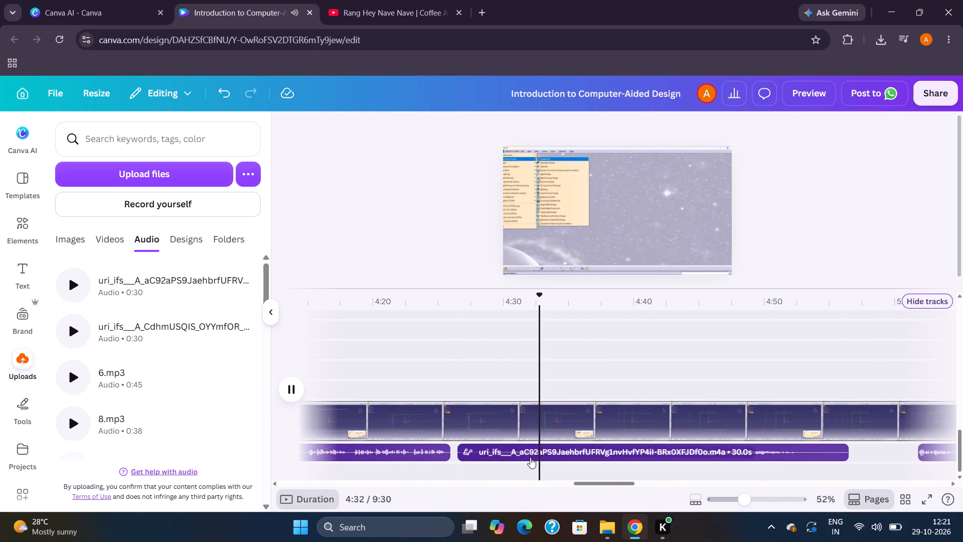
scroll(647, 465, "left", 2)
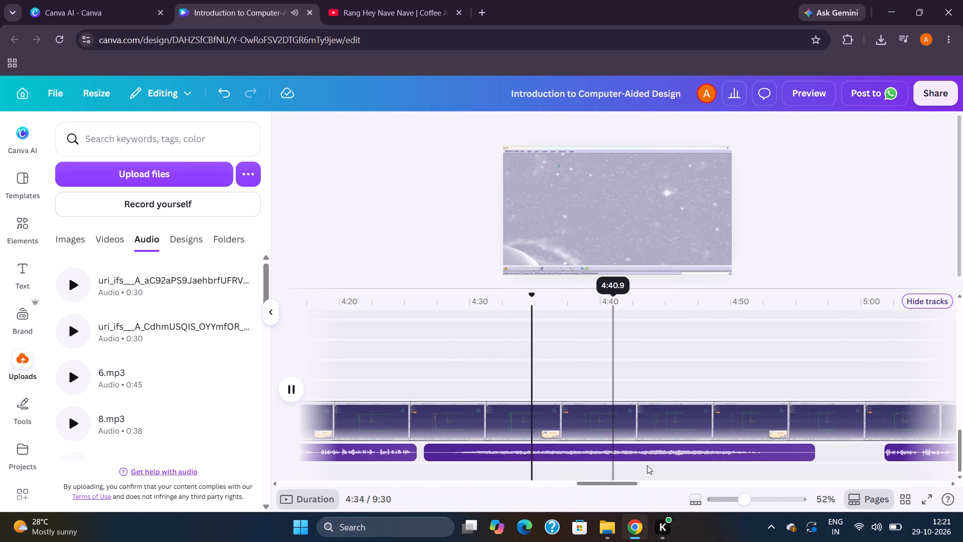
scroll(647, 465, "left", 1)
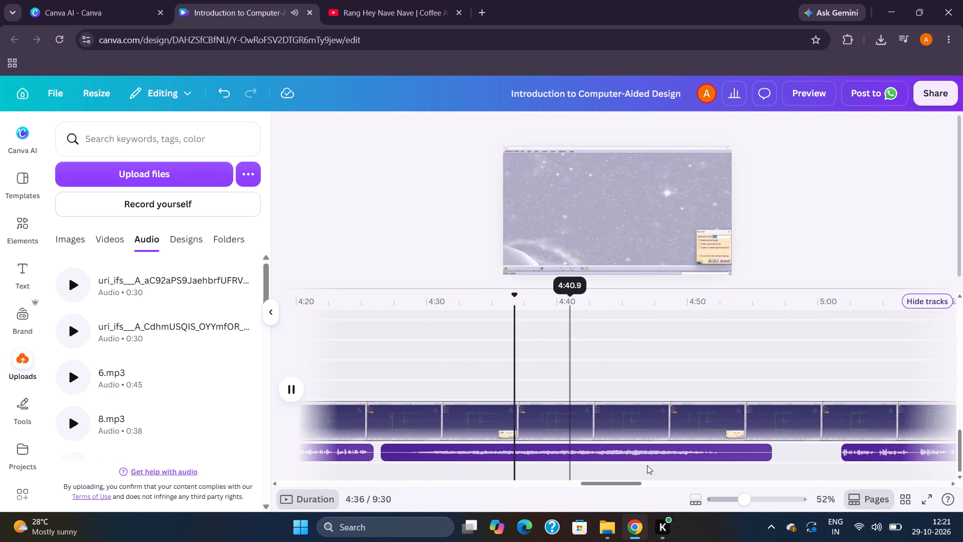
scroll(647, 465, "left", 1)
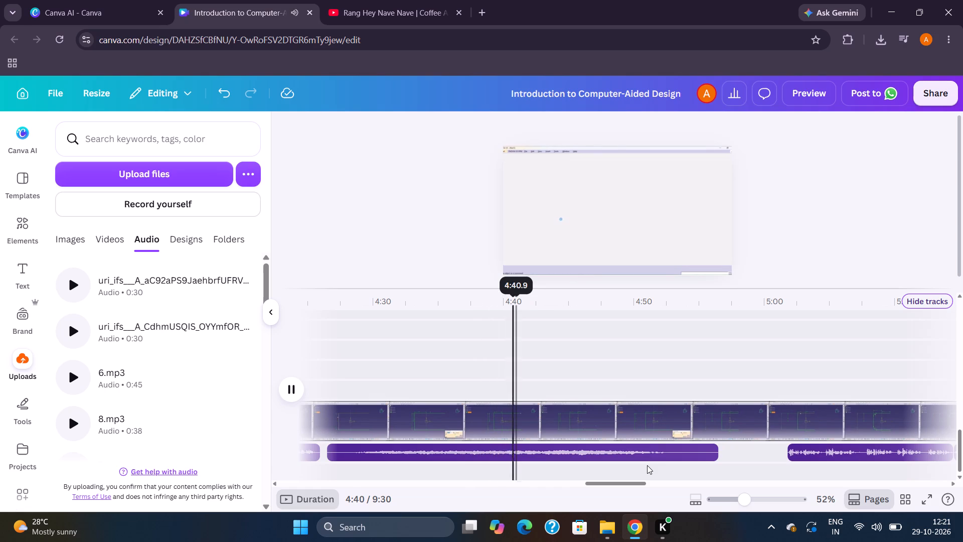
scroll(647, 465, "left", 1)
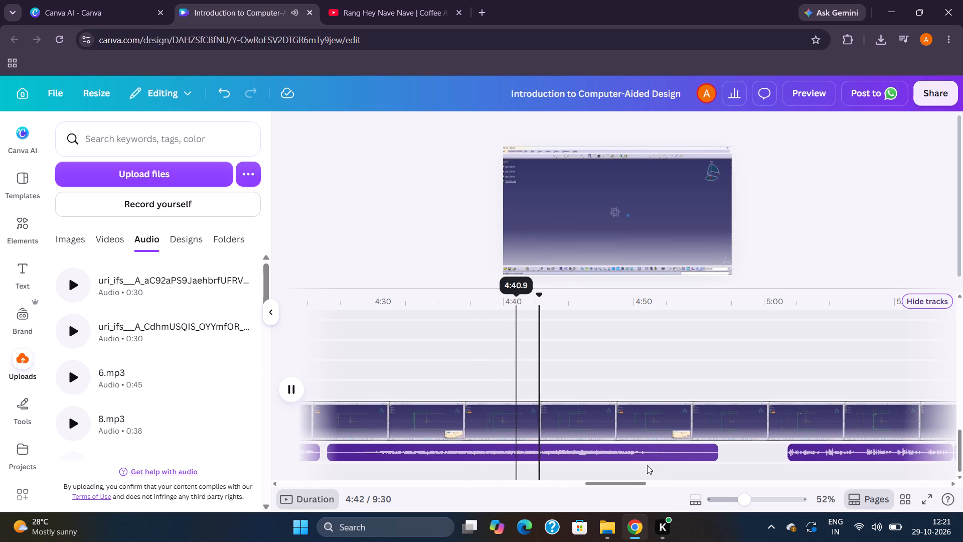
scroll(647, 465, "left", 1)
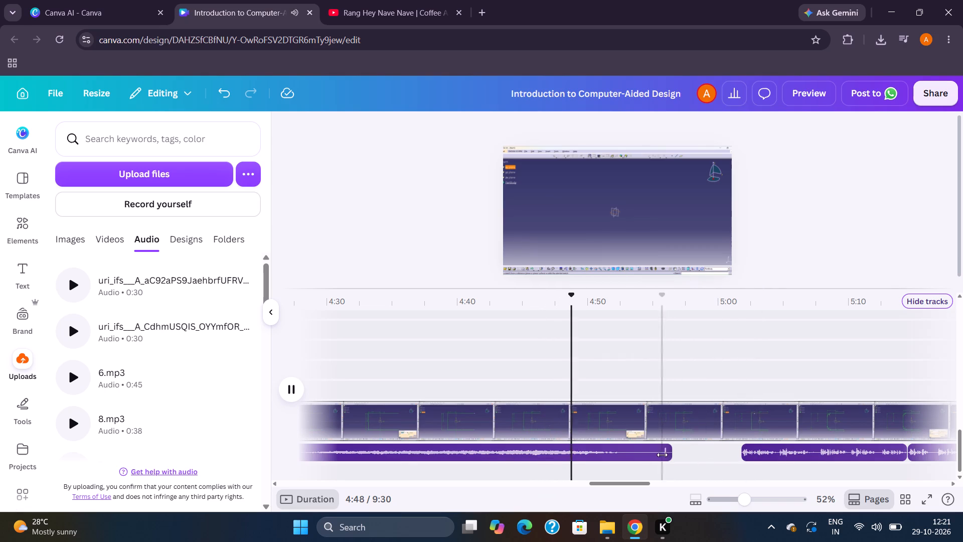
Shift the new 30-second music clip to span about 4:29 to 4:59, closer to the following narration clip.
left_click_drag(665, 454, 713, 449)
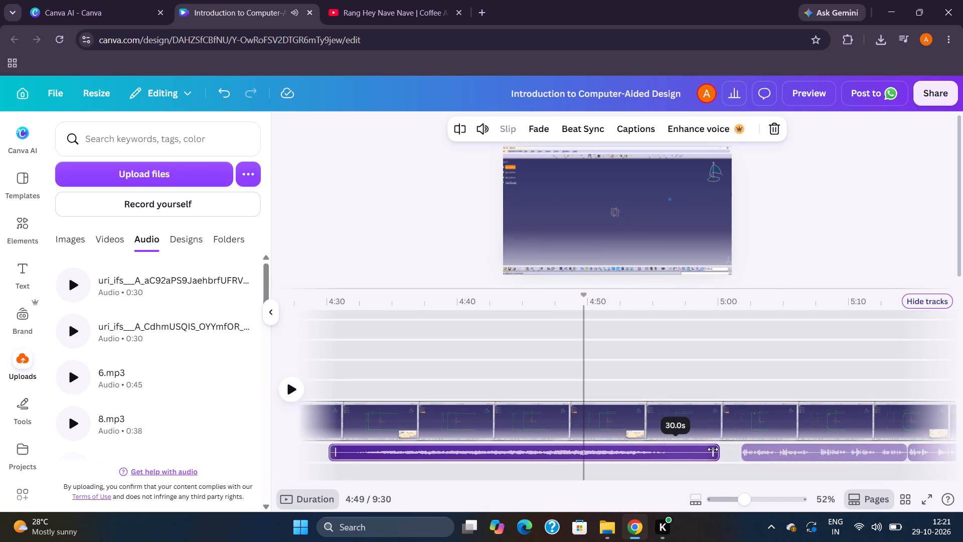
left_click_drag(713, 449, 701, 451)
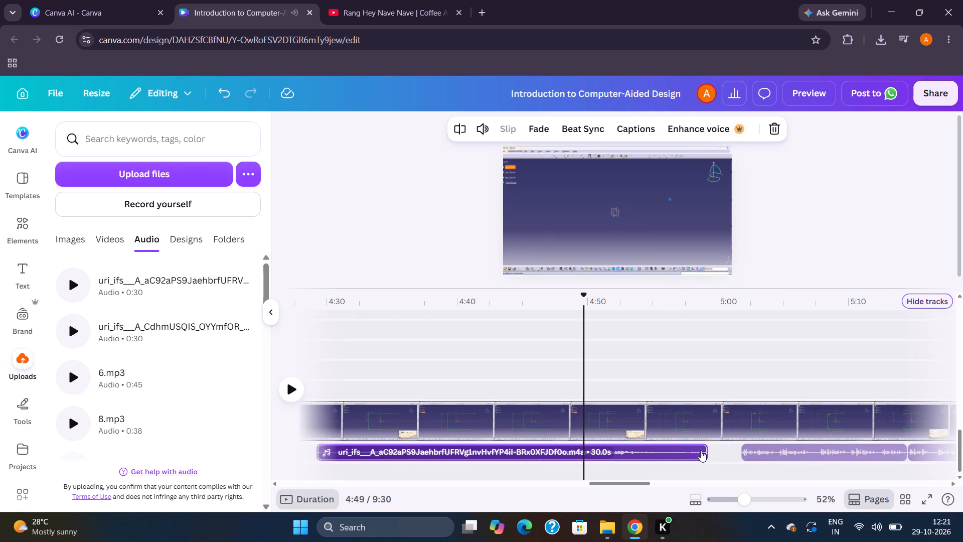
Play the section from about 4:50 to 5:20 and review the music's ending against the following narration clips.
left_click(701, 451)
key("space")
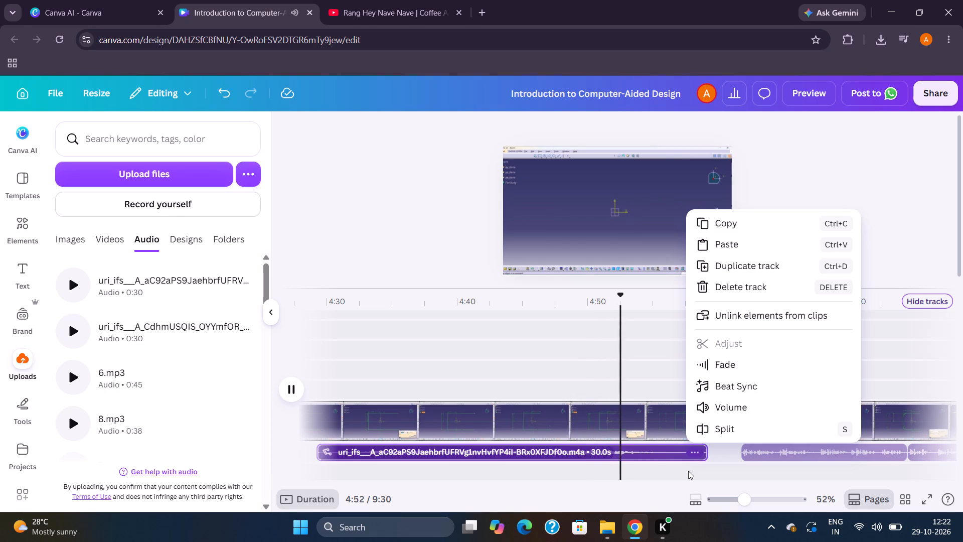
left_click(688, 471)
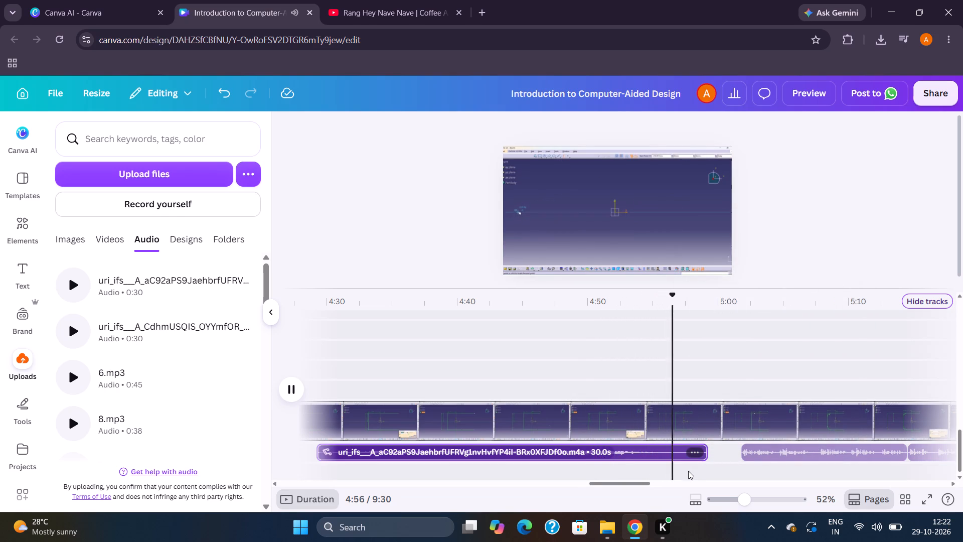
scroll(688, 471, "left", 4)
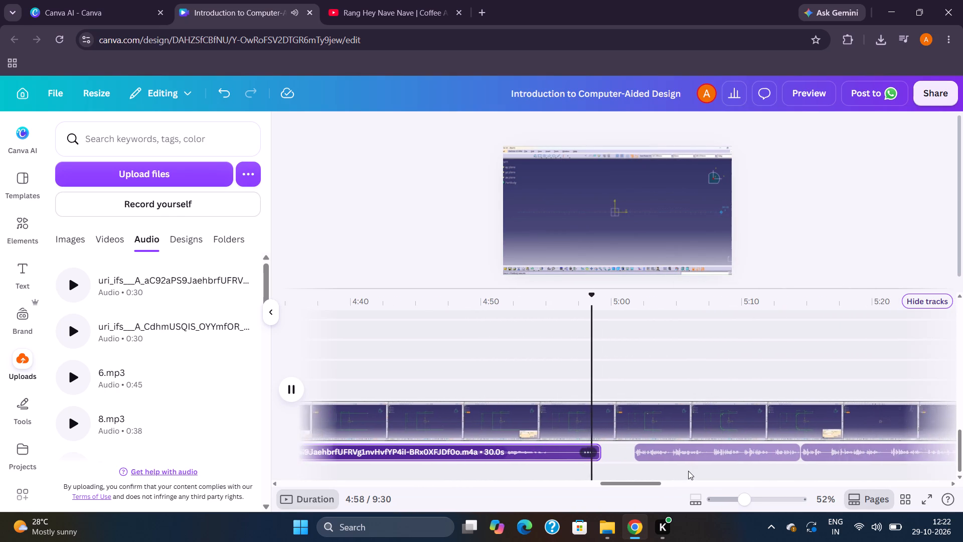
scroll(688, 471, "left", 1)
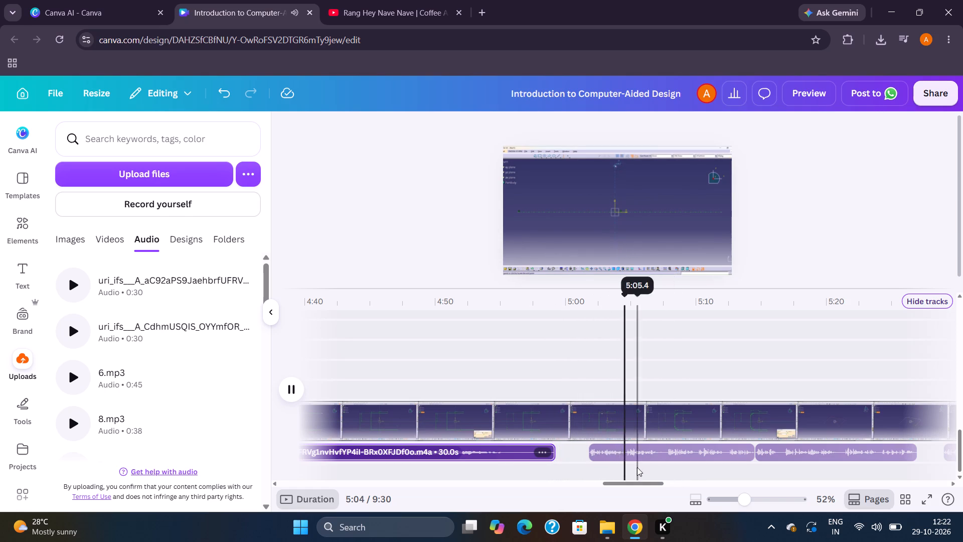
scroll(682, 440, "left", 2)
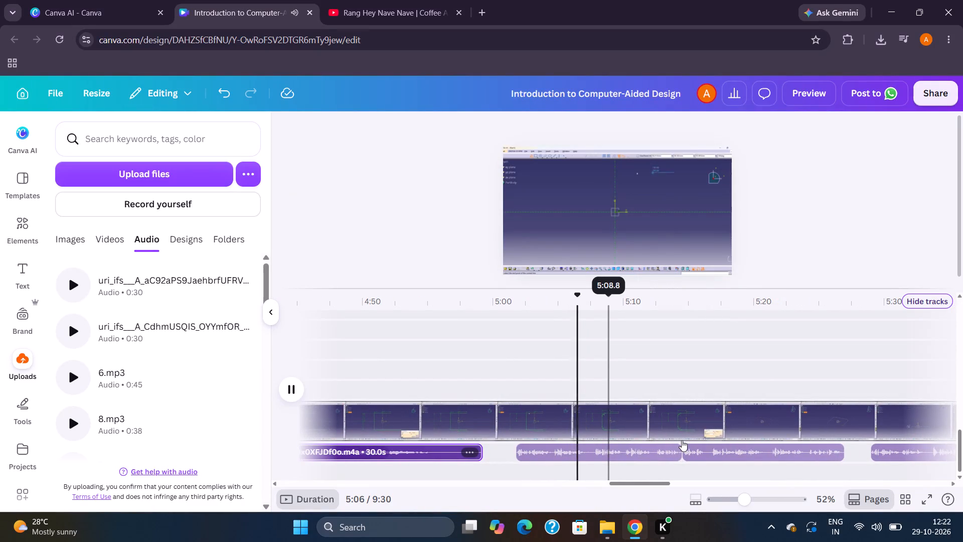
scroll(682, 440, "left", 2)
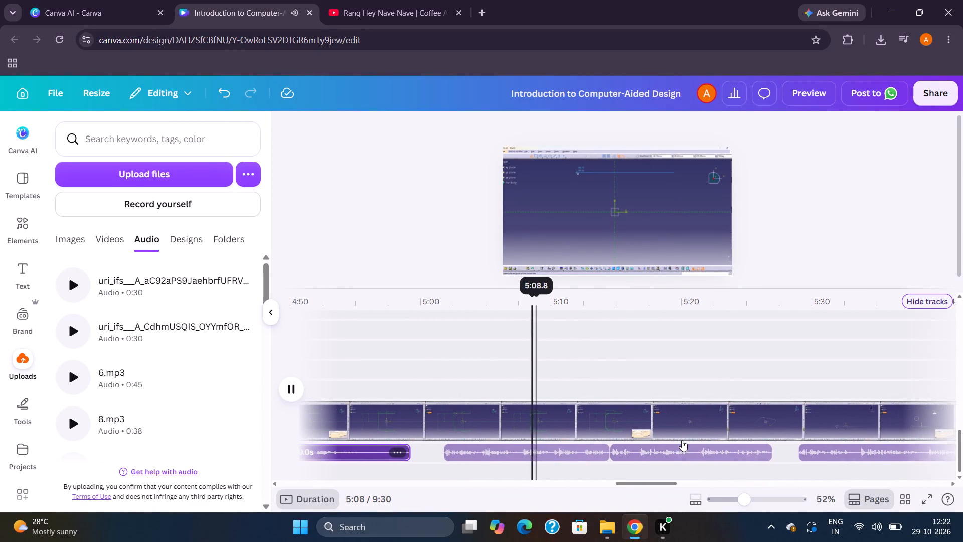
scroll(682, 440, "left", 1)
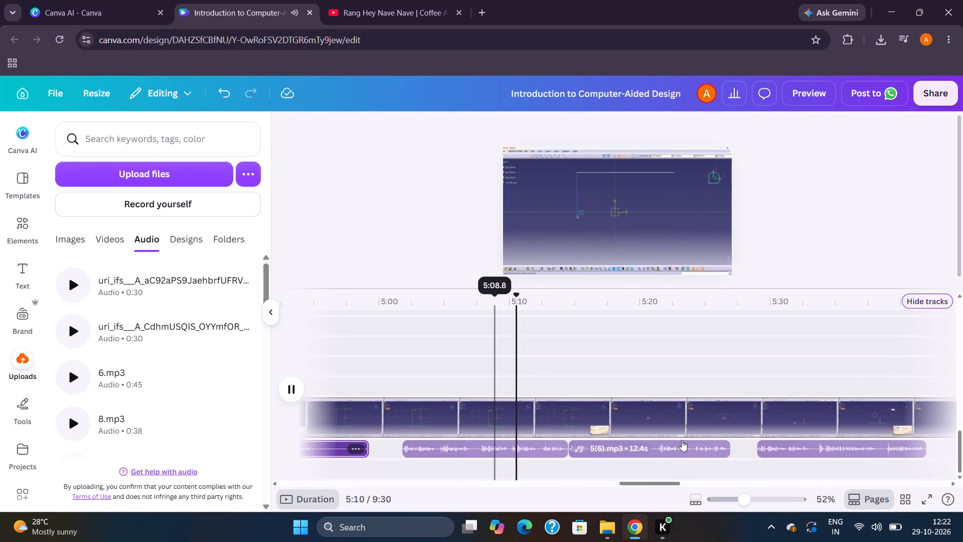
scroll(682, 440, "left", 3)
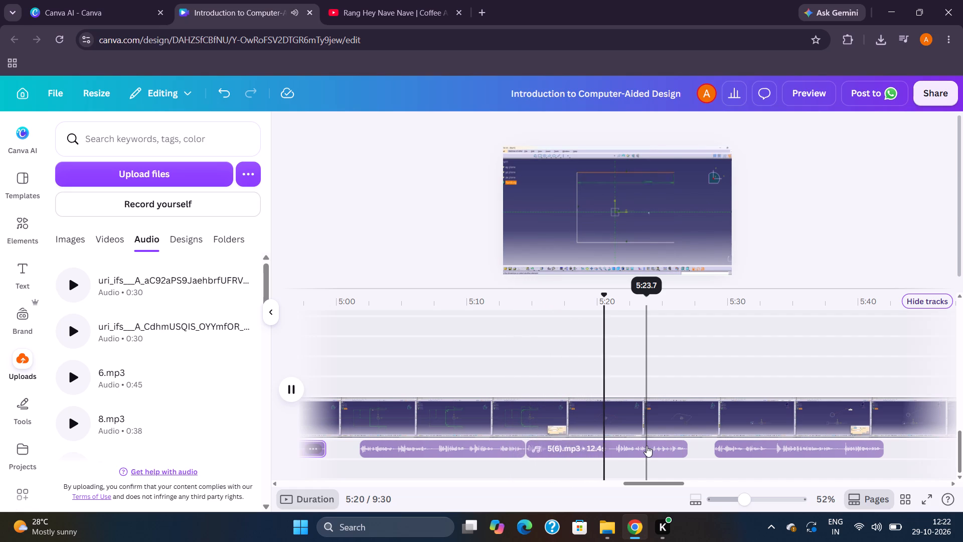
Shift the 5(6).mp3 narration slightly later to start at about 5:15, leaving a short gap after the preceding clip.
left_click_drag(576, 453, 582, 452)
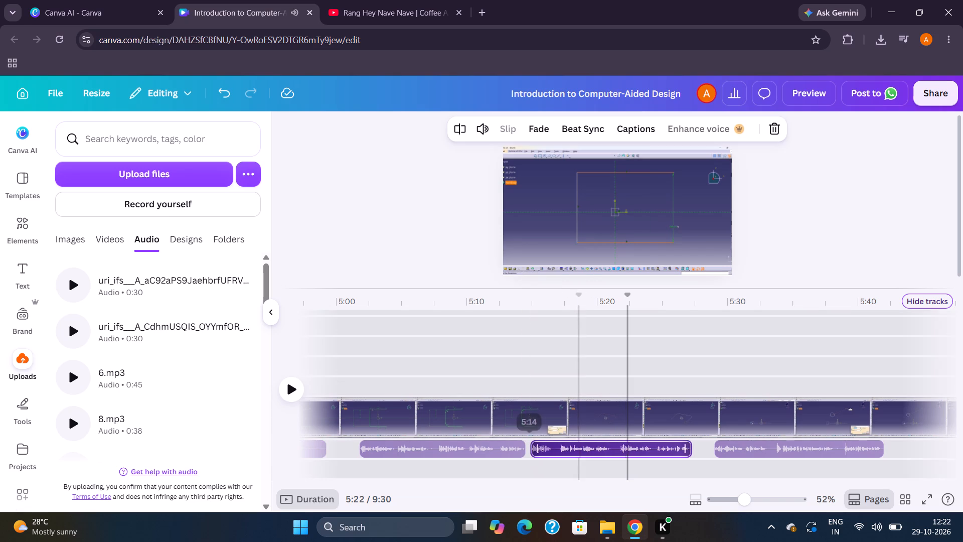
left_click_drag(582, 452, 590, 452)
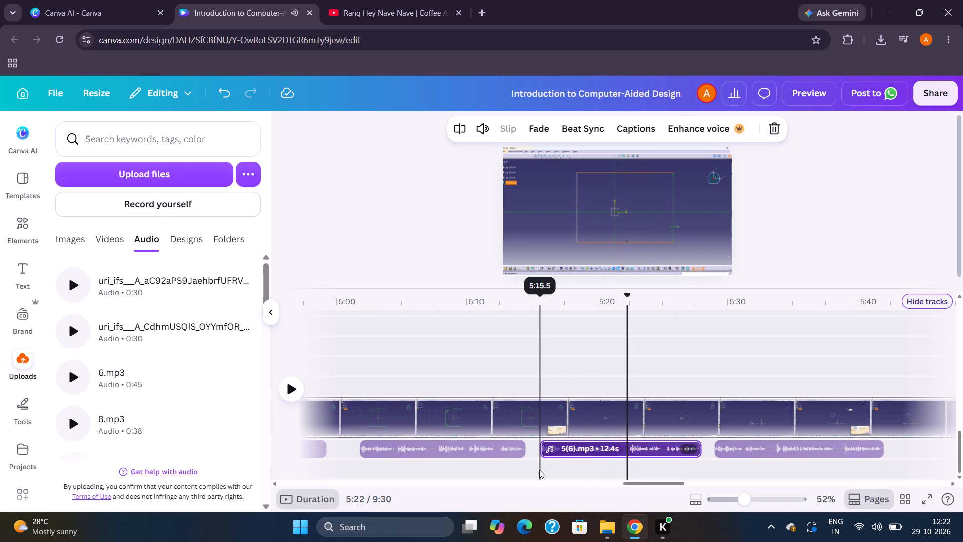
Play from about 5:15 to 5:42 and review the shifted 5(6).mp3 and the following 5(7).mp3 narration against the recording.
left_click(539, 470)
key("space")
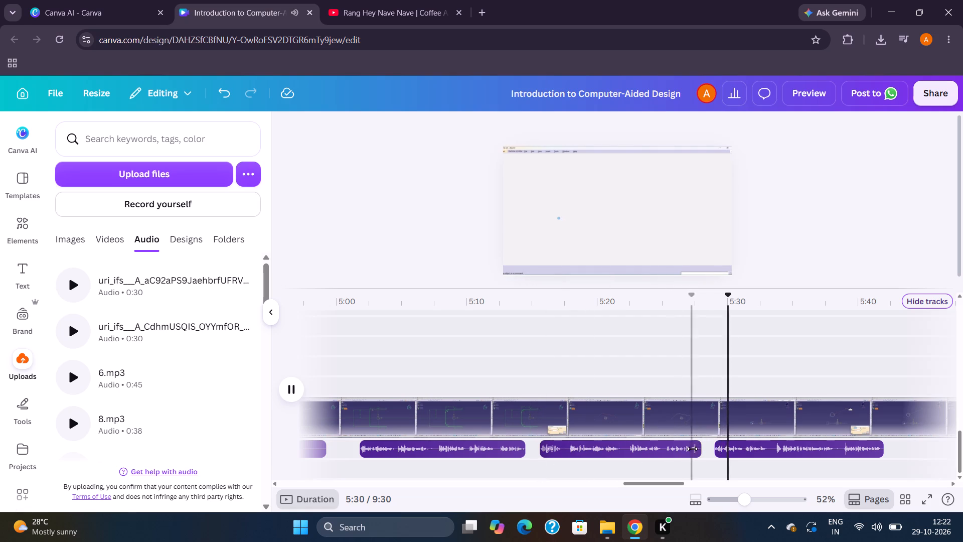
scroll(692, 449, "left", 7)
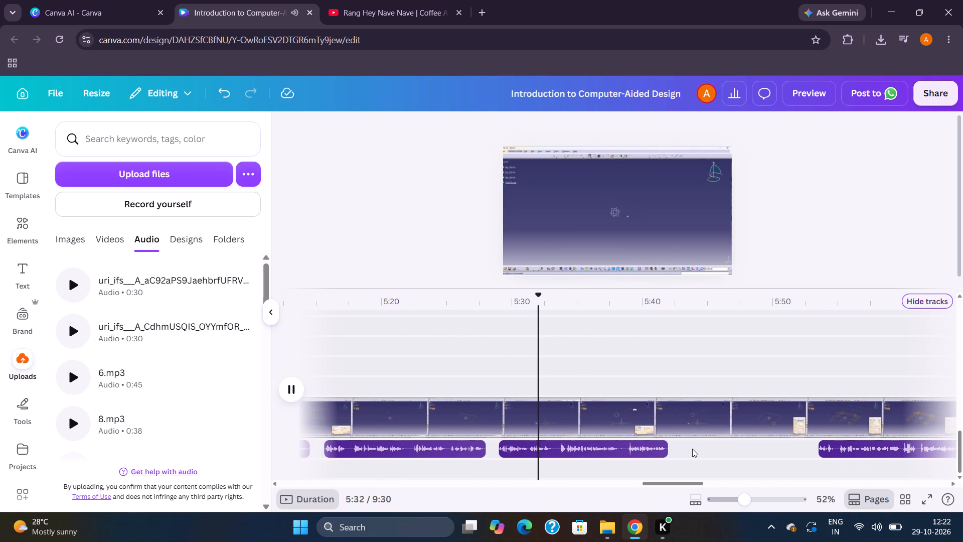
scroll(692, 449, "left", 7)
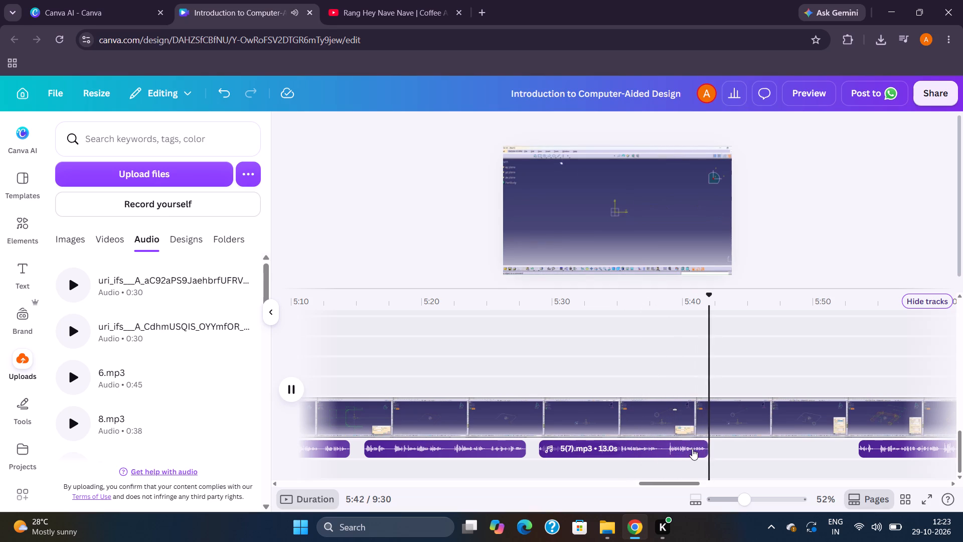
key("space")
scroll(692, 449, "down", 1)
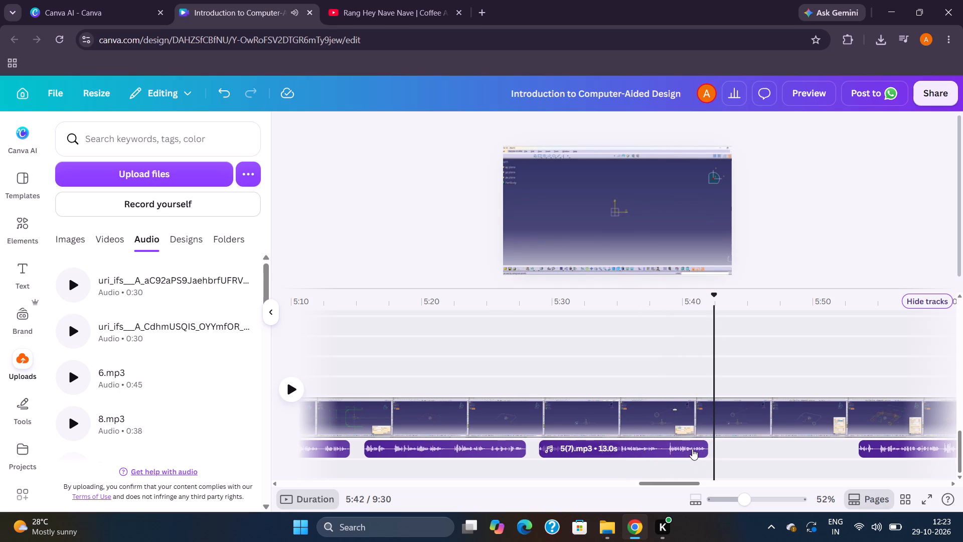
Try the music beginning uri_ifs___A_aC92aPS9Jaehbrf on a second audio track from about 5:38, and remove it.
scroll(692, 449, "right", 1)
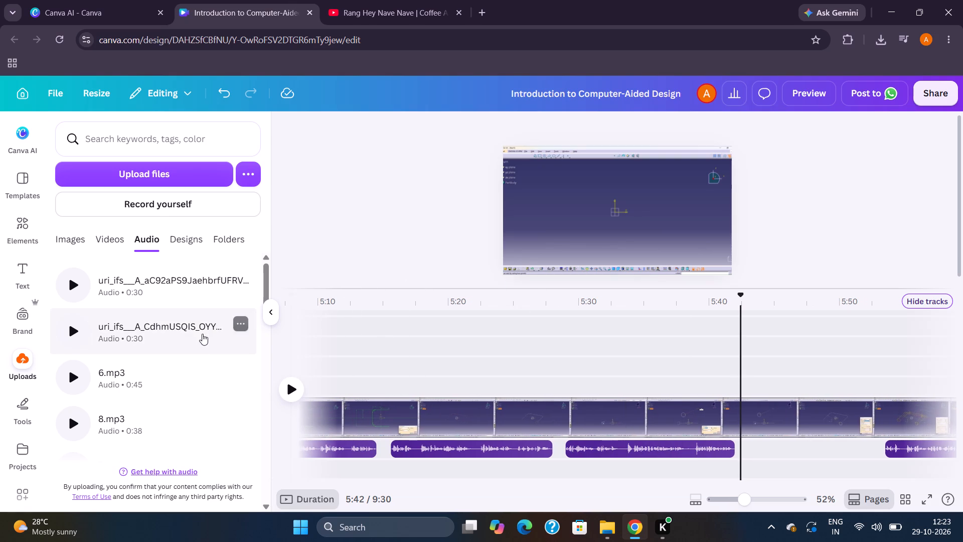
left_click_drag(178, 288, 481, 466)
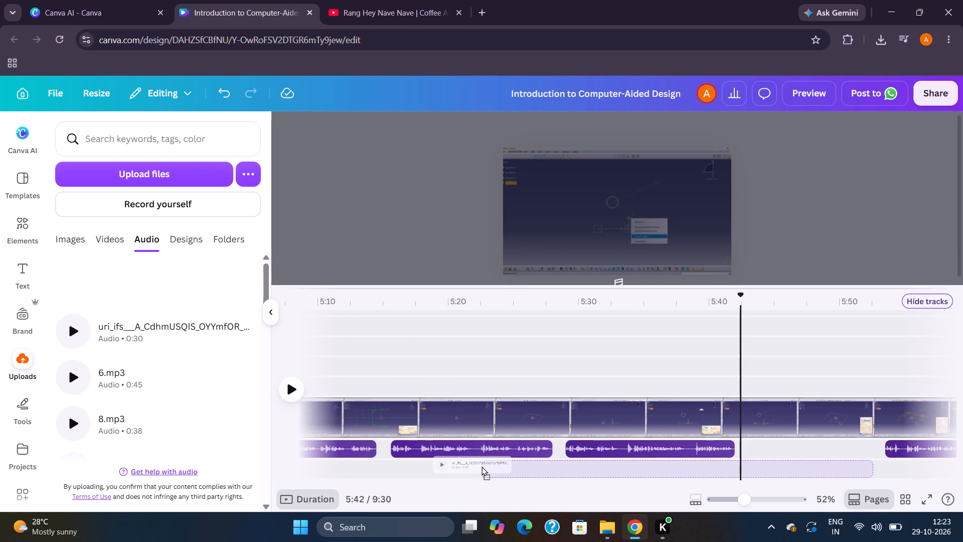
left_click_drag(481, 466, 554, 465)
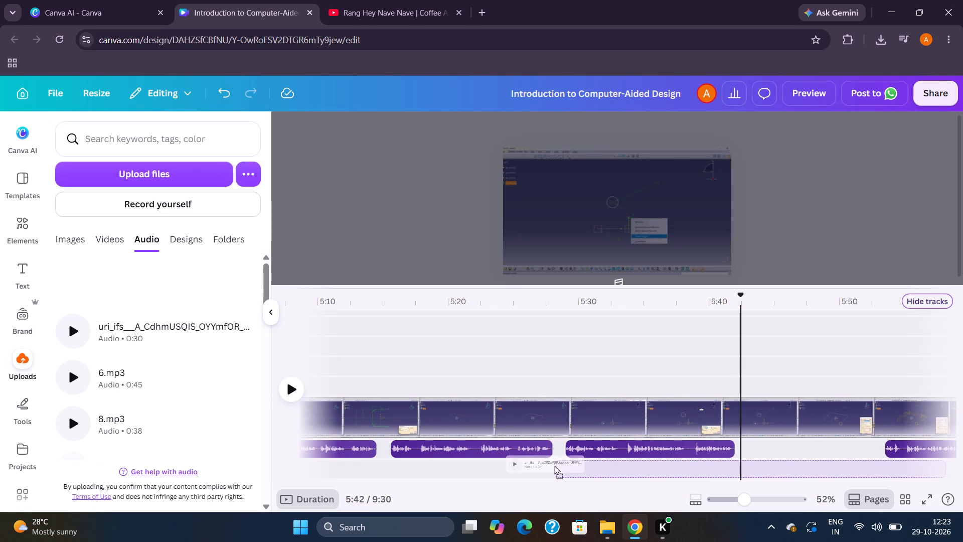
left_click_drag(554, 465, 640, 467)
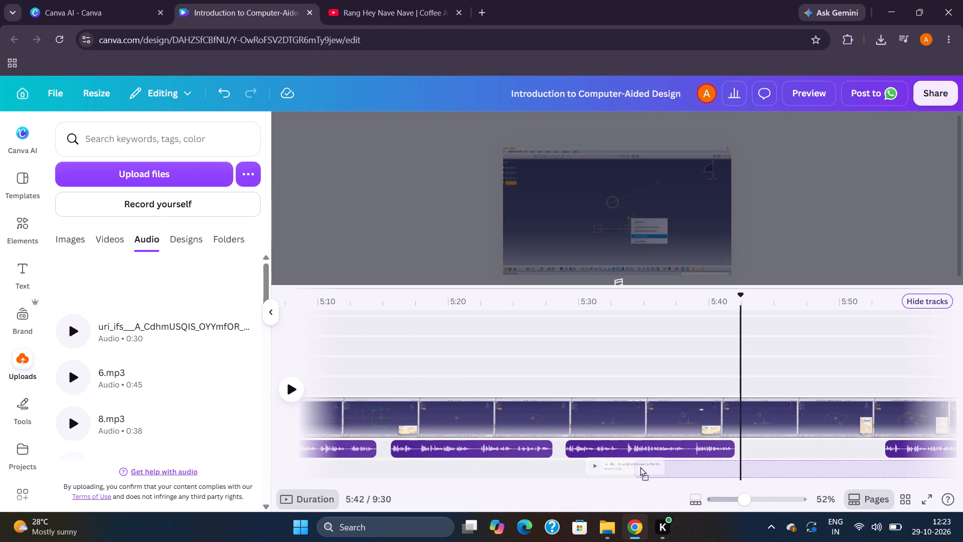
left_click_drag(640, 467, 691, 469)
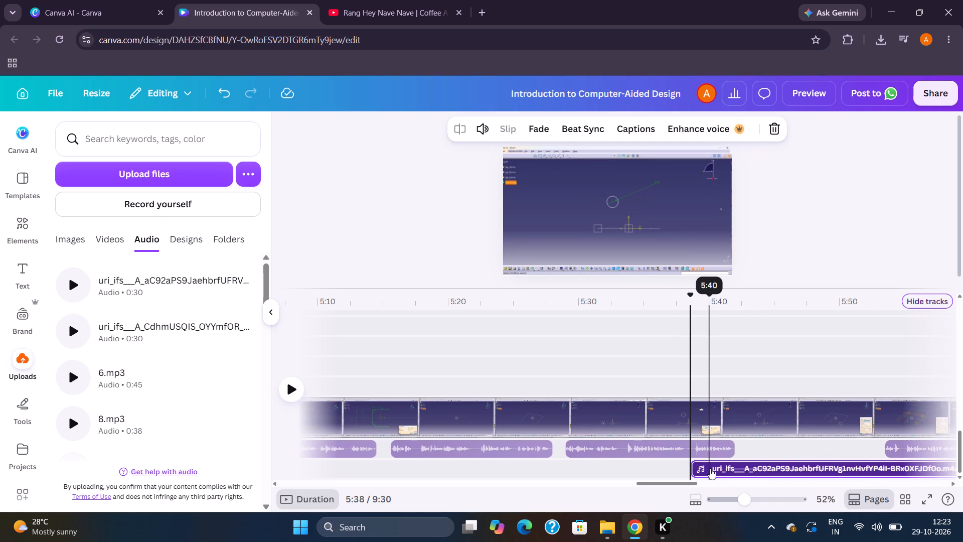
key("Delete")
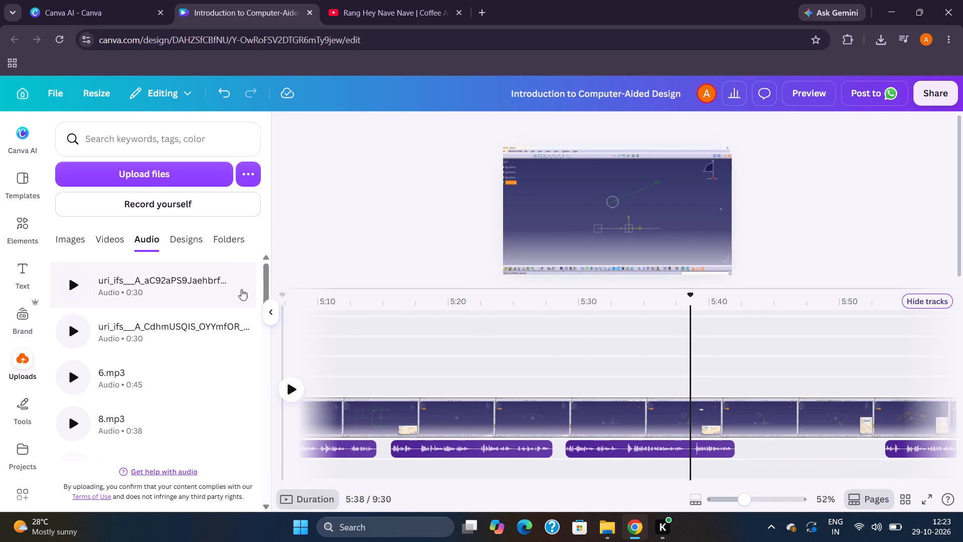
Place the 30-second music beginning uri_ifs___A_CdhmUSQIS on a second audio track from about 5:38, overlapping the end of 5(7).mp3.
left_click_drag(173, 317, 732, 452)
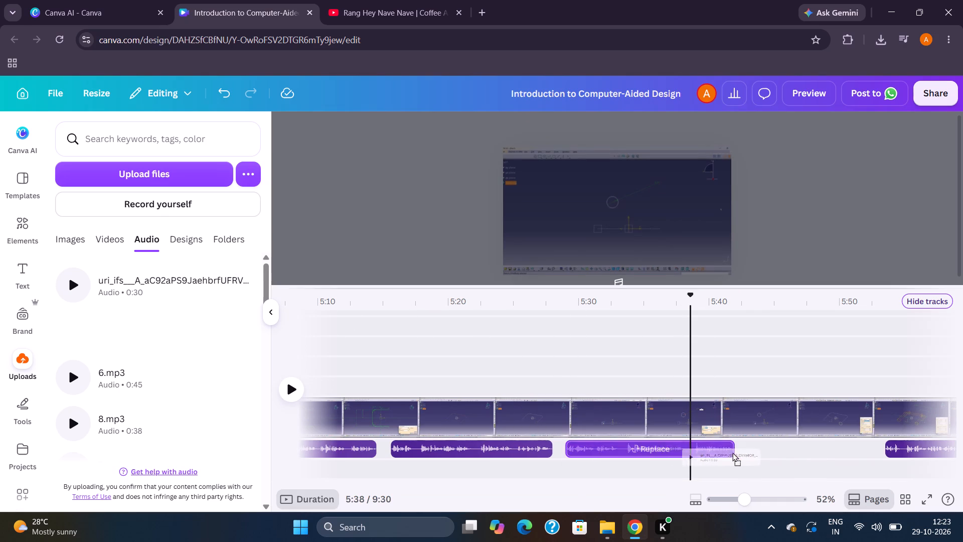
left_click_drag(732, 452, 711, 468)
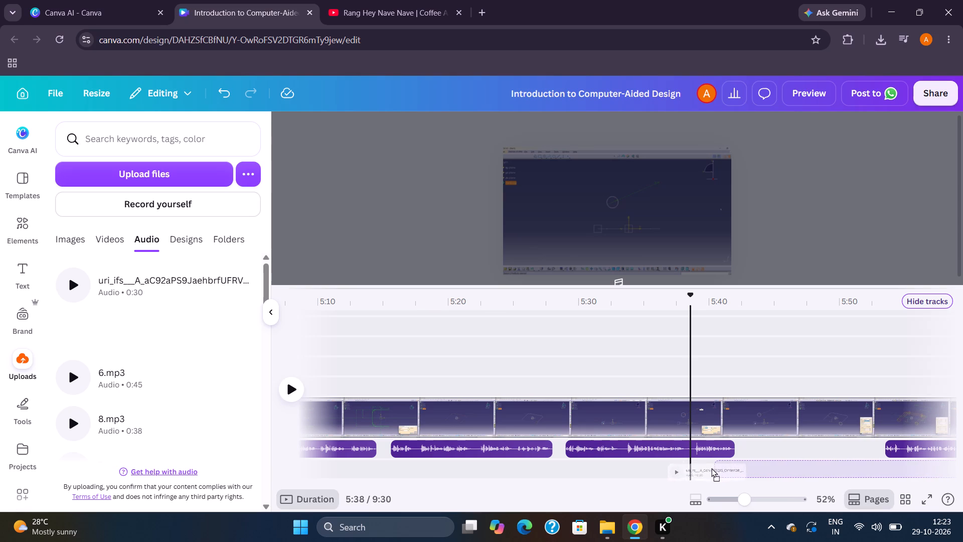
left_click_drag(711, 468, 692, 468)
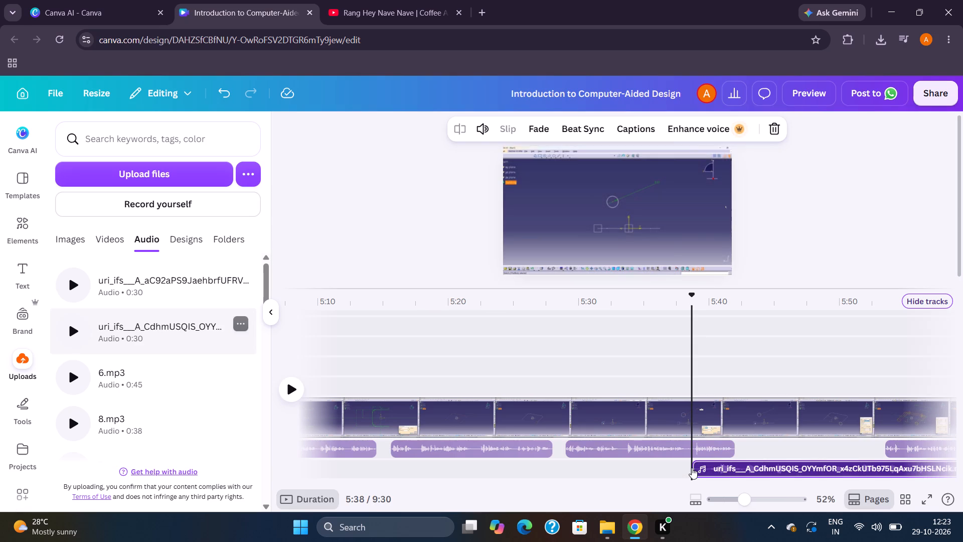
Play from 5:38 to about 6:24 and review how the added music fits with the surrounding narration and recording.
key("space")
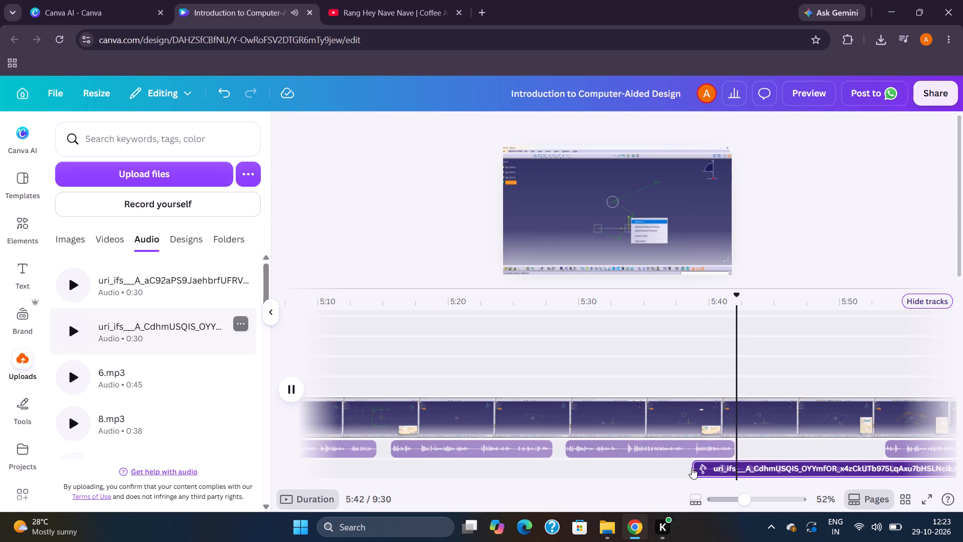
scroll(692, 468, "left", 2)
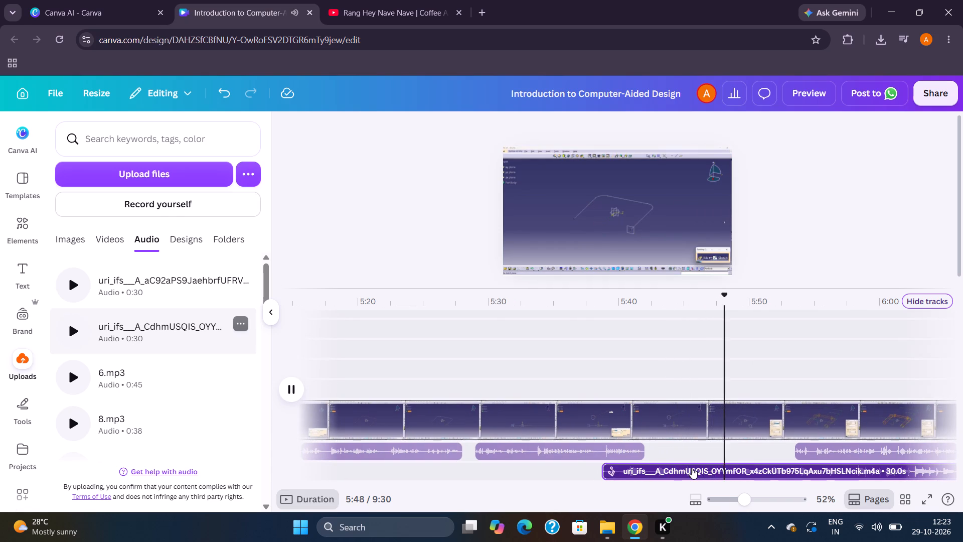
scroll(692, 468, "left", 2)
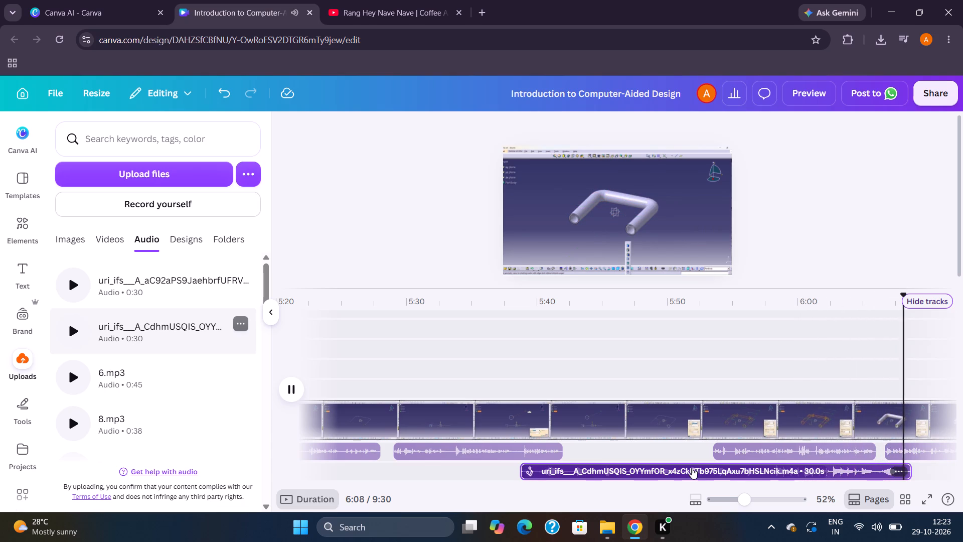
scroll(692, 468, "left", 2)
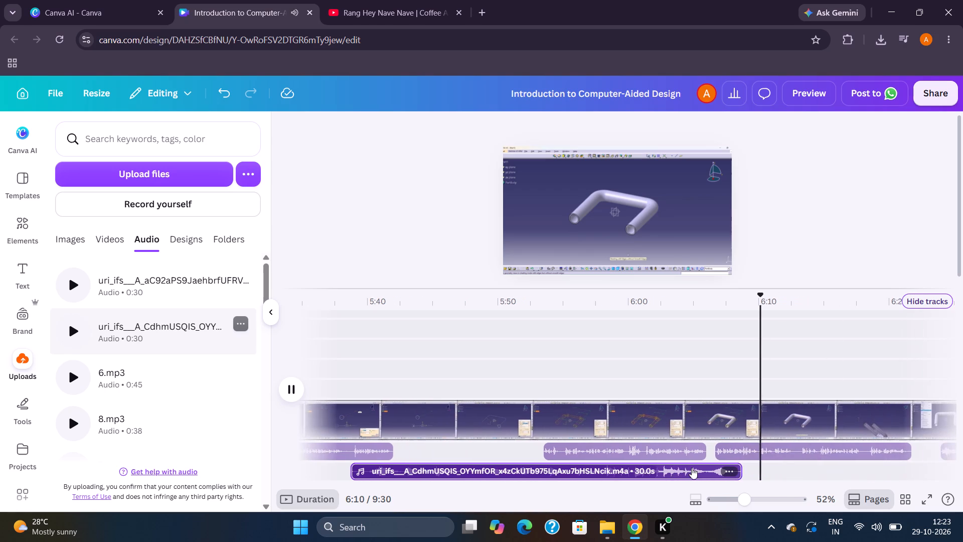
scroll(692, 468, "left", 4)
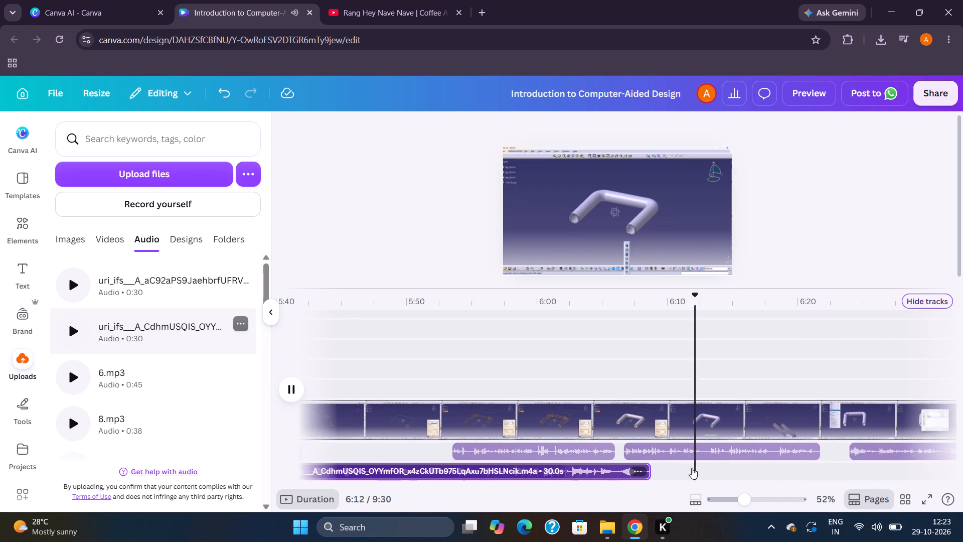
scroll(692, 468, "left", 1)
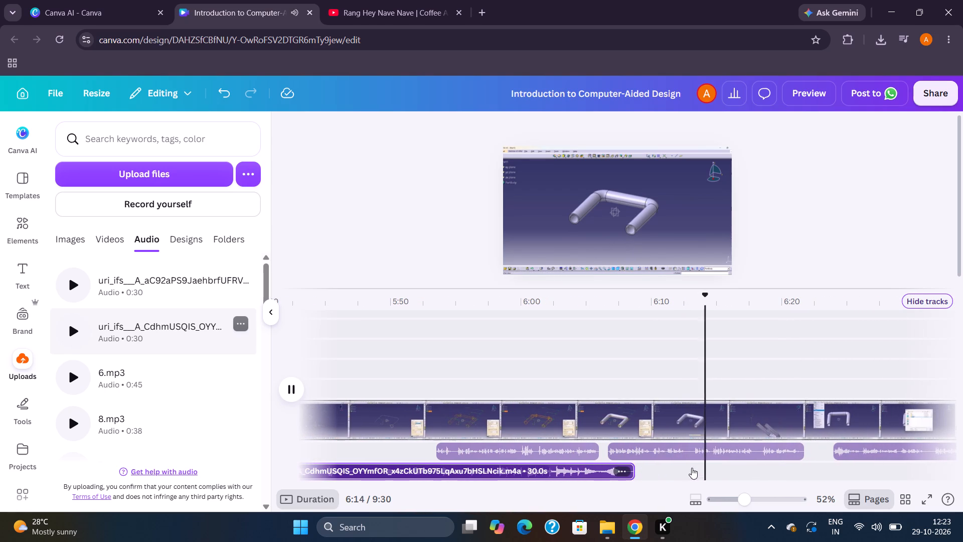
scroll(692, 468, "left", 1)
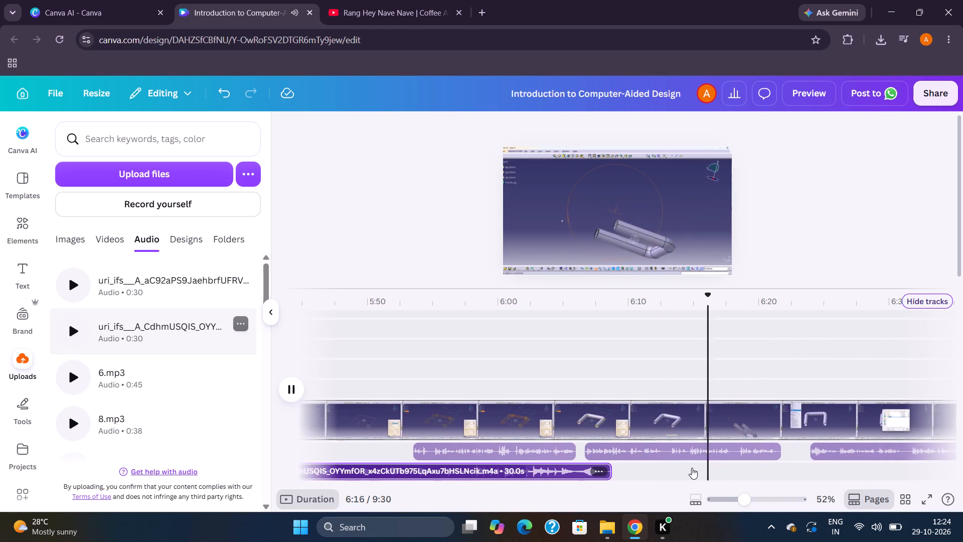
scroll(692, 468, "left", 1)
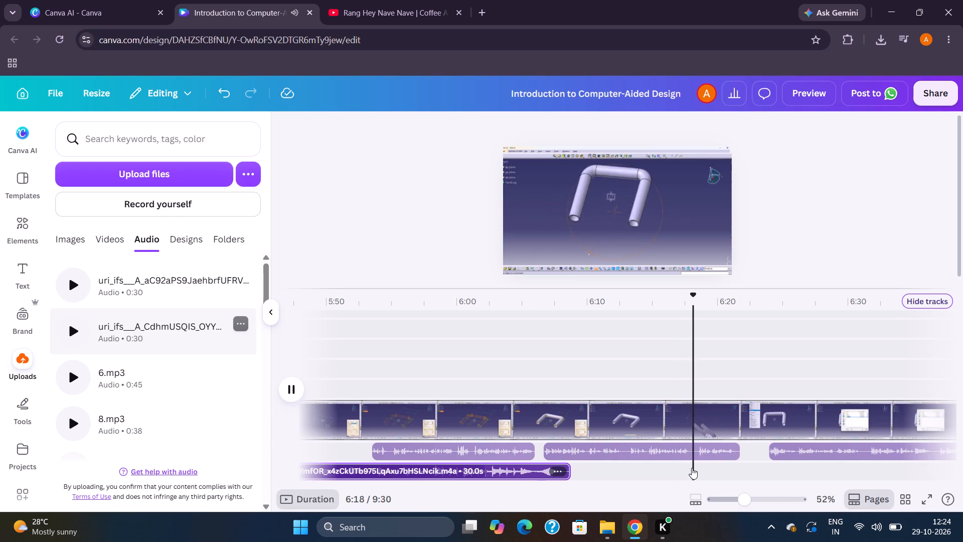
scroll(692, 468, "left", 3)
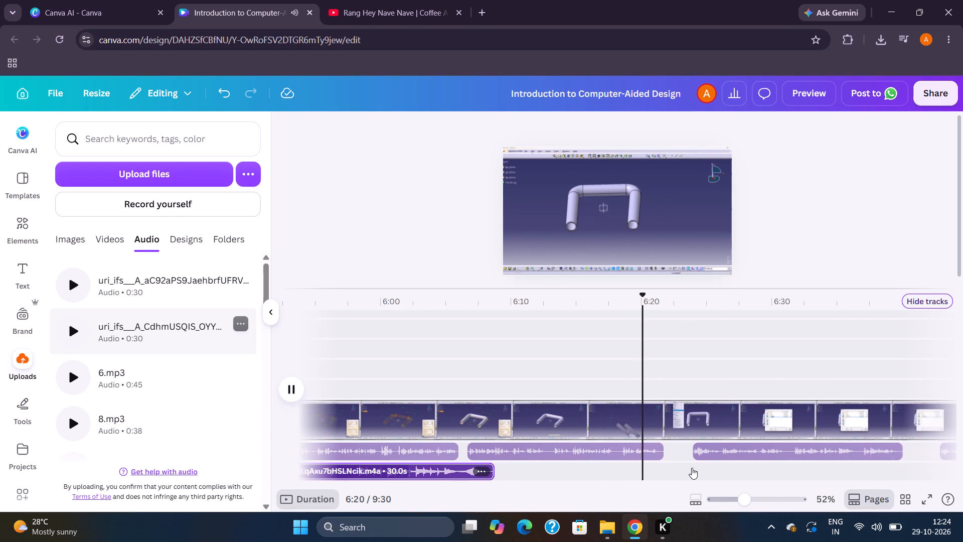
scroll(692, 468, "left", 1)
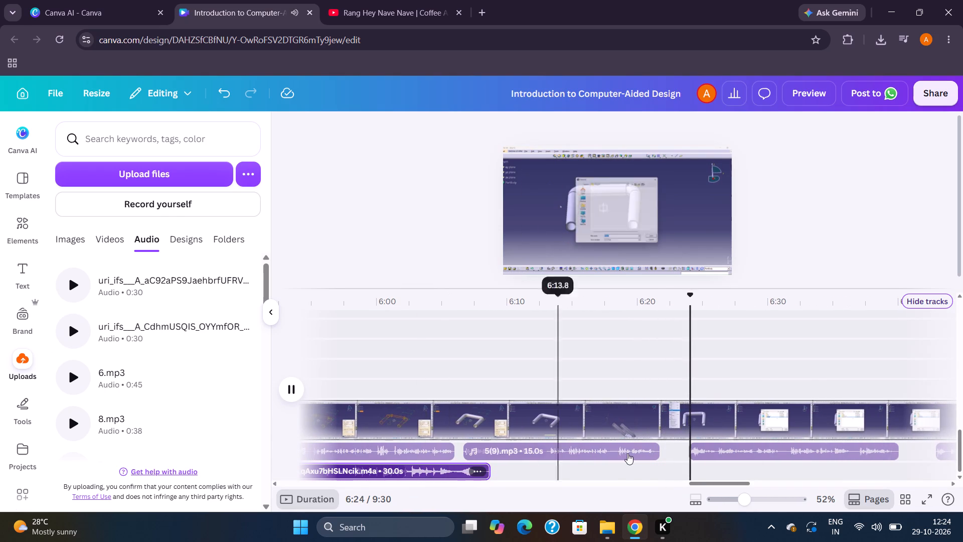
Add the music beginning uri_ifs___A_CdhmUSQIS again at about 6:21, near the end of the 5(9).mp3 narration.
left_click(652, 471)
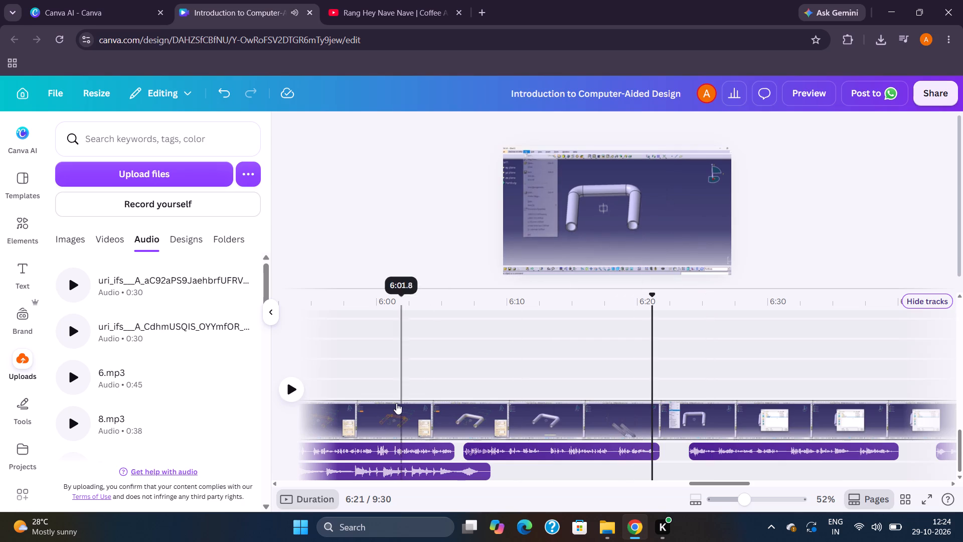
left_click(133, 327)
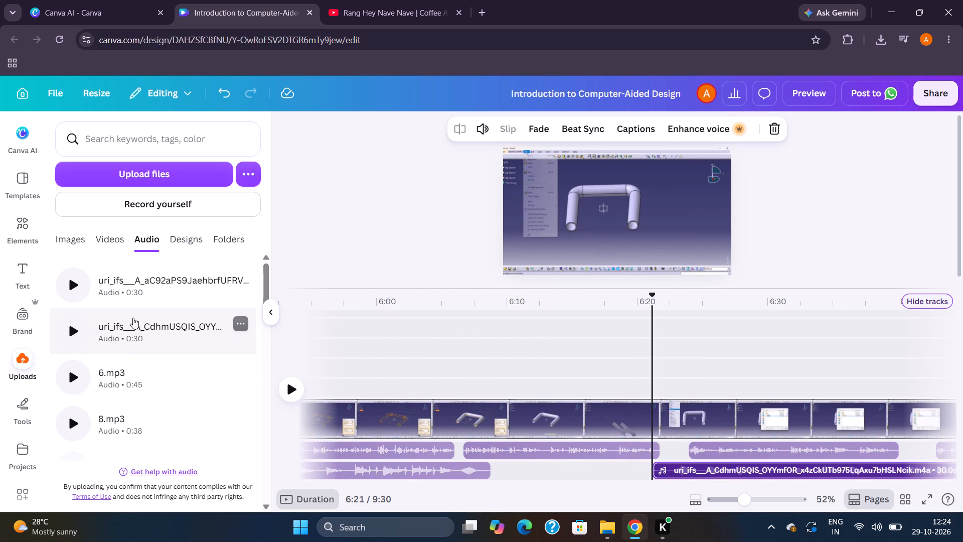
Play from 6:21 to about 6:57 and review how the added music fits under the narration clips.
left_click(298, 387)
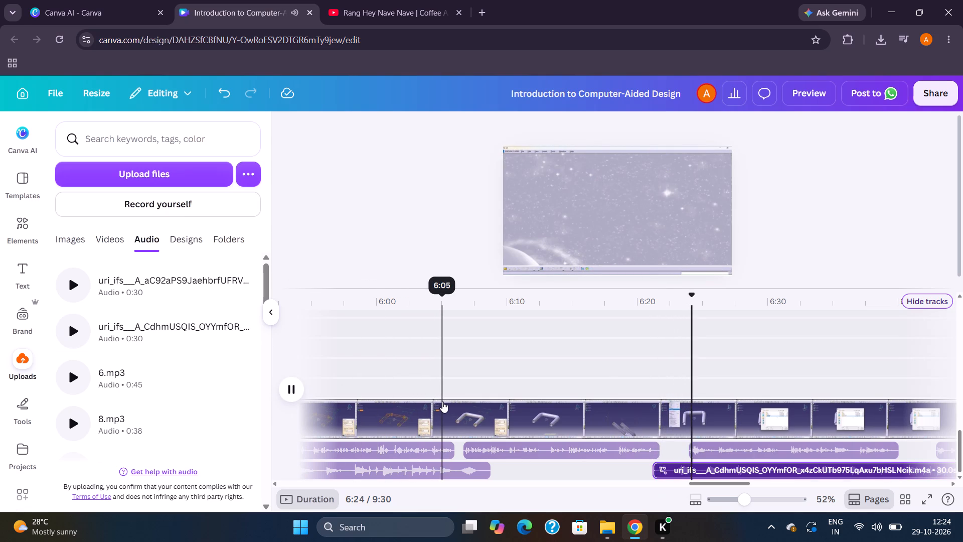
scroll(442, 401, "left", 1)
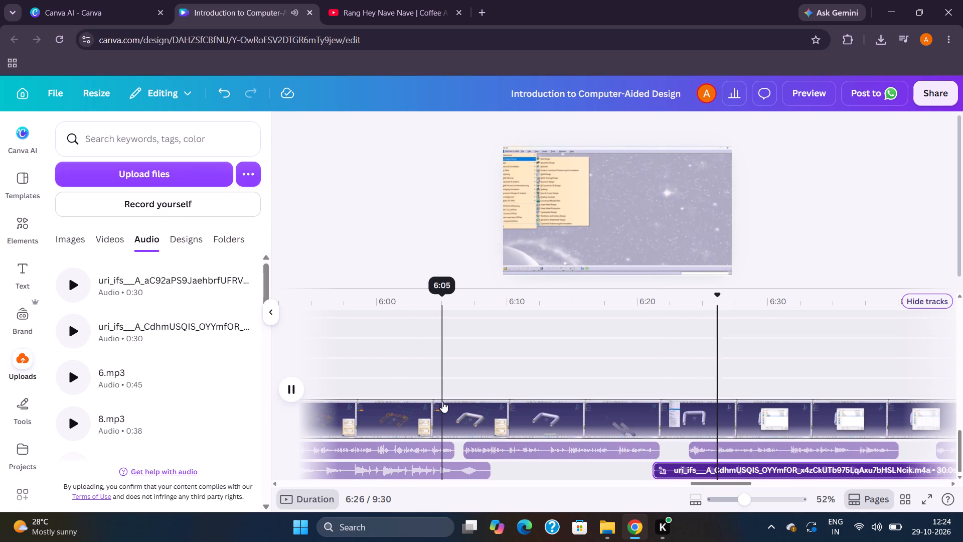
scroll(442, 401, "left", 6)
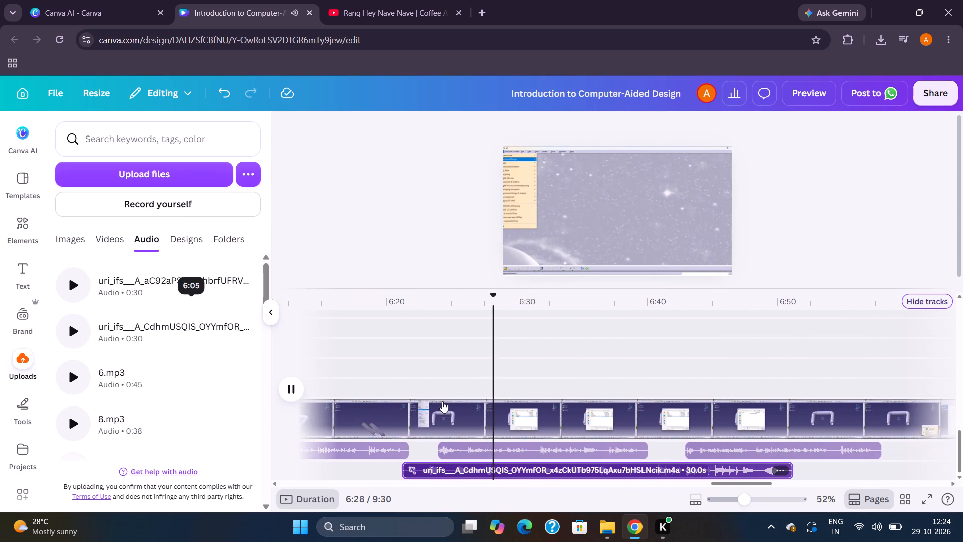
scroll(442, 401, "left", 2)
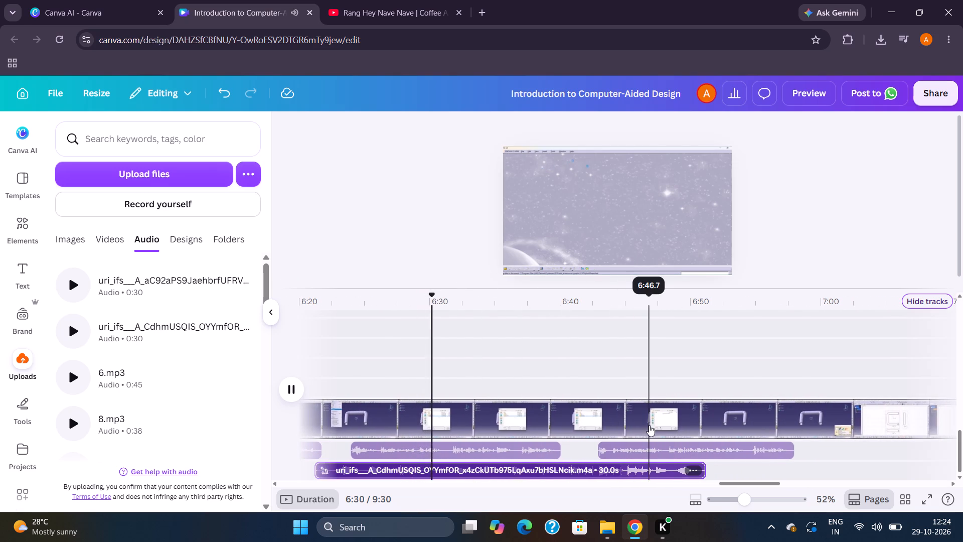
scroll(649, 425, "left", 3)
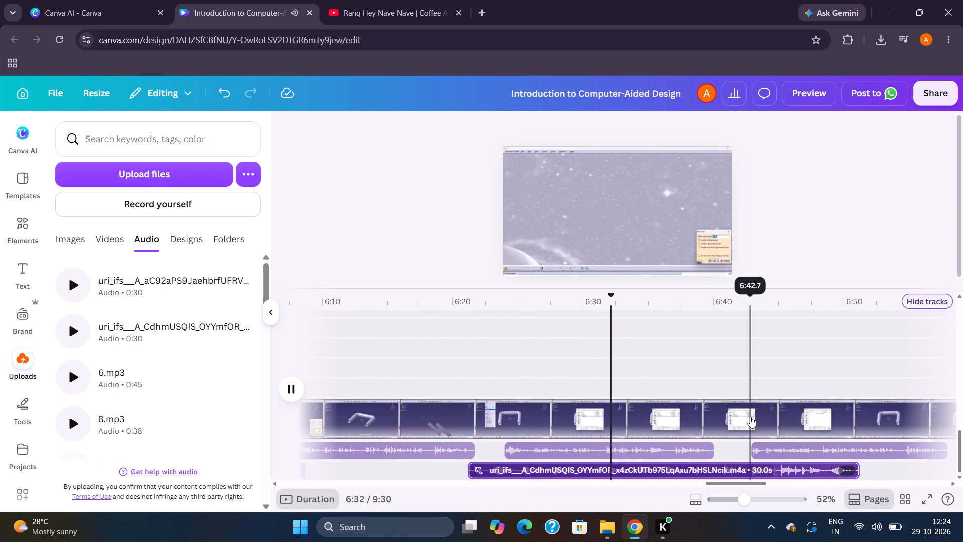
scroll(750, 417, "left", 6)
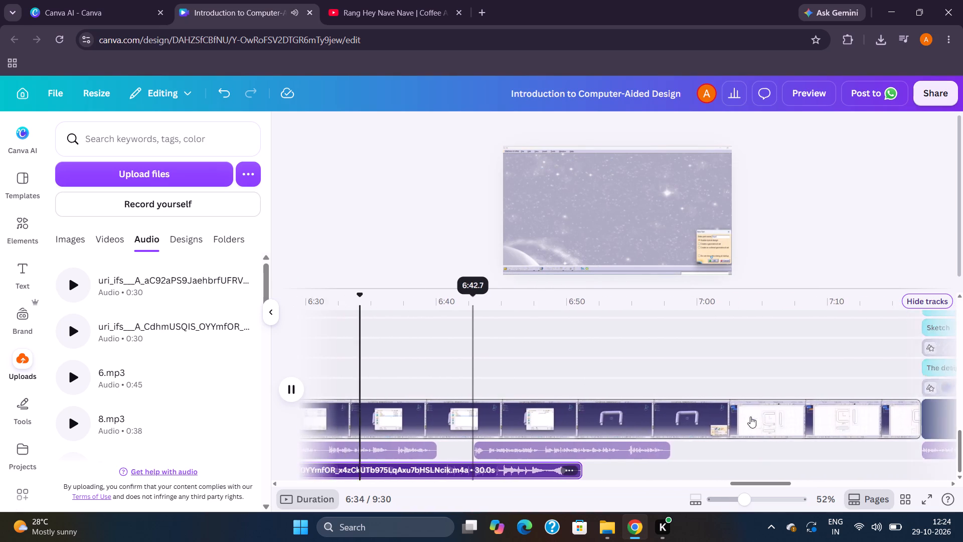
scroll(750, 417, "left", 6)
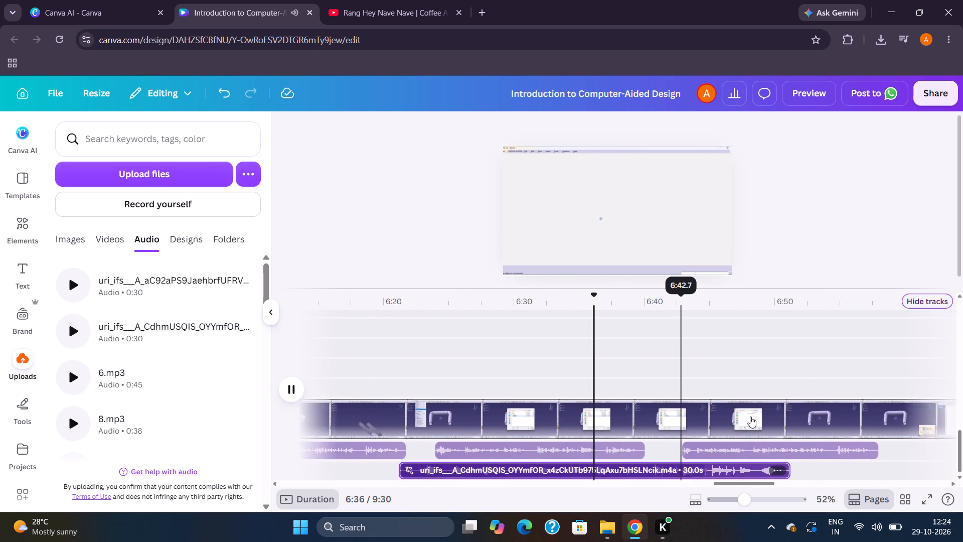
scroll(750, 417, "left", 1)
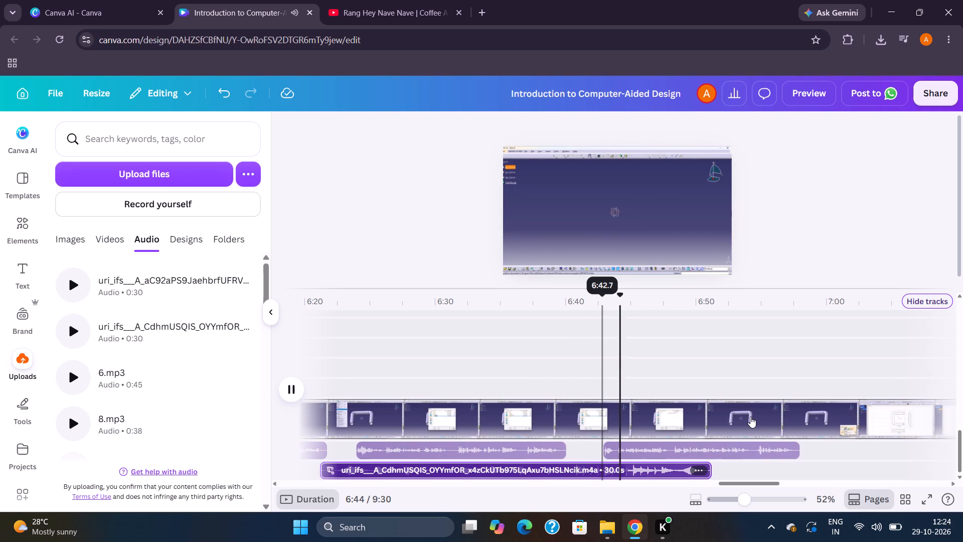
scroll(750, 417, "left", 4)
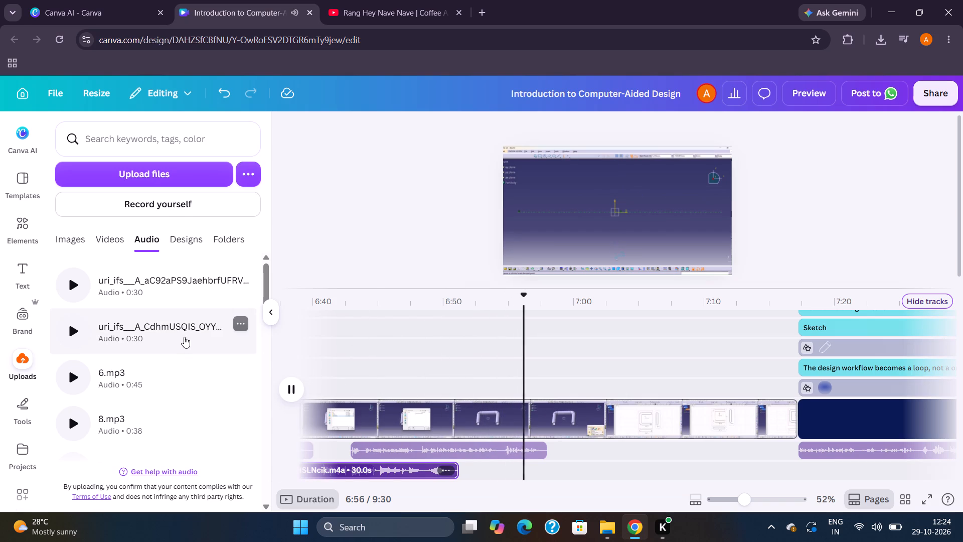
Add the music beginning uri_ifs___A_CdhmUSQIS again on the second audio track at about 6:53, shortly after the previous music clip.
left_click_drag(184, 337, 511, 426)
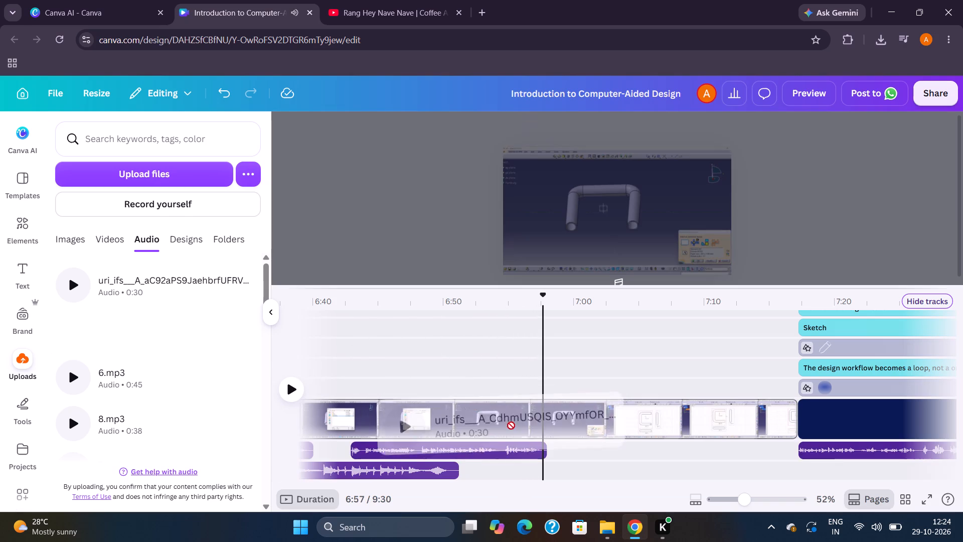
left_click_drag(511, 426, 550, 447)
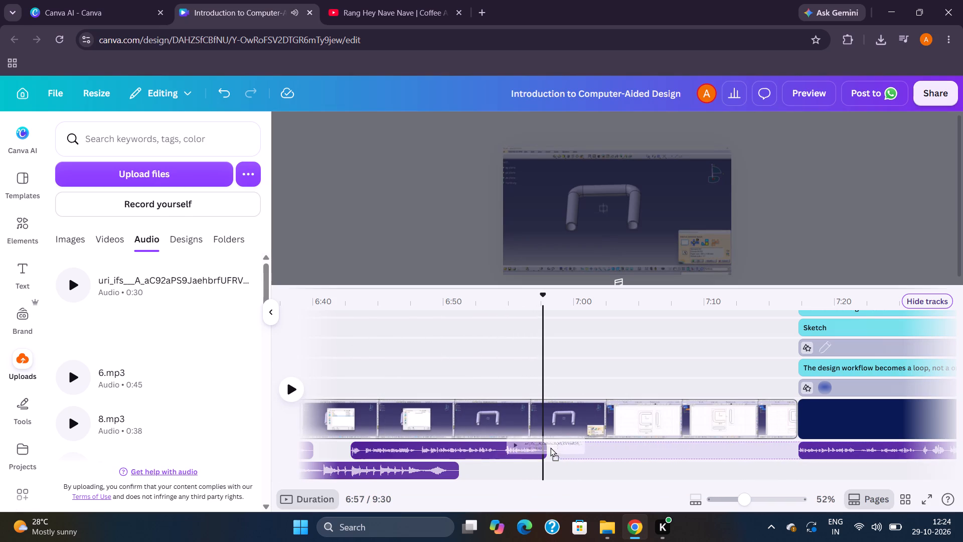
left_click_drag(550, 447, 546, 475)
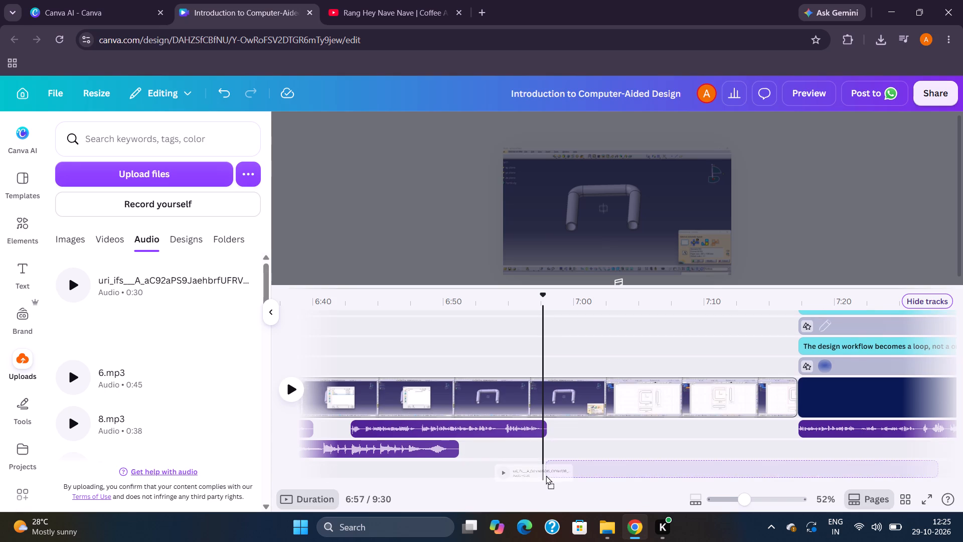
left_click_drag(546, 475, 489, 453)
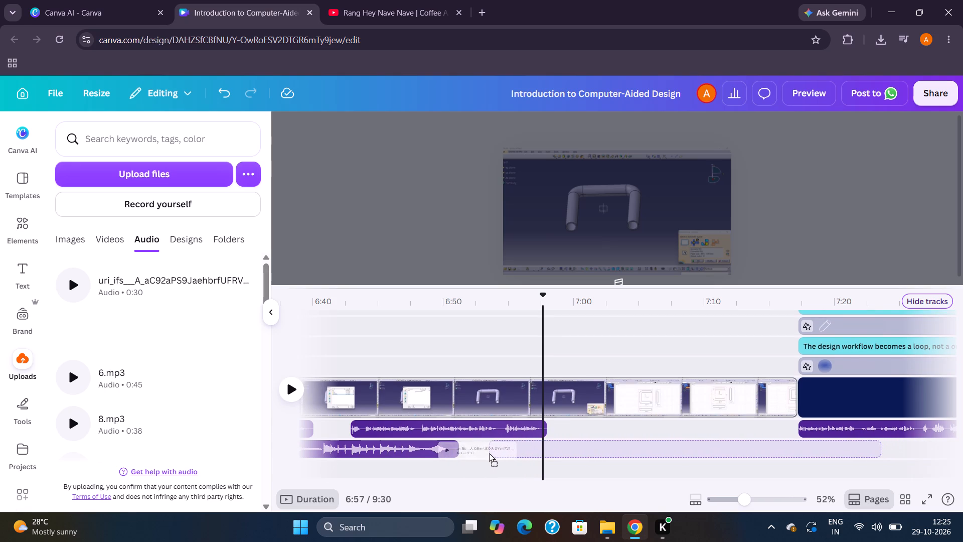
left_click_drag(489, 453, 485, 453)
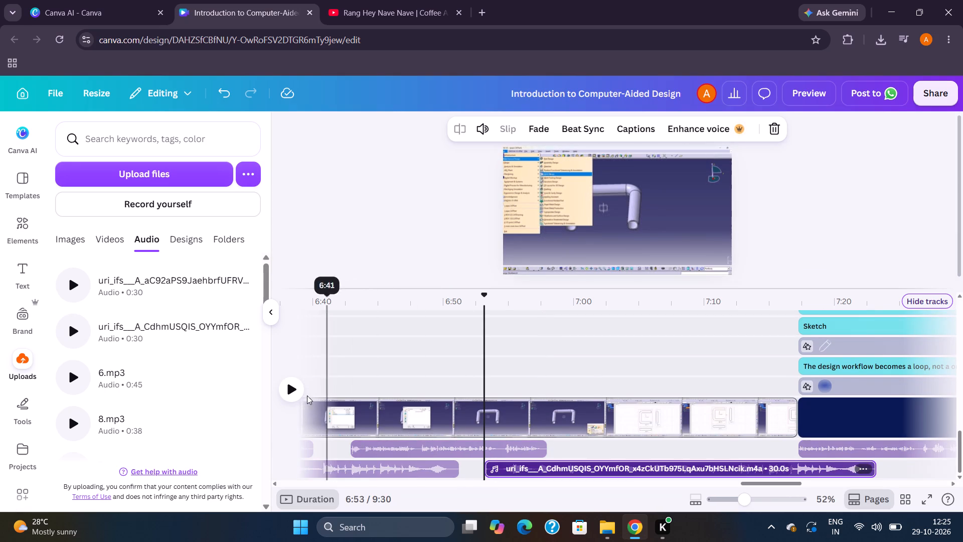
Play from 6:53 to about 7:12 and review the new music against the end of the recording.
left_click(291, 388)
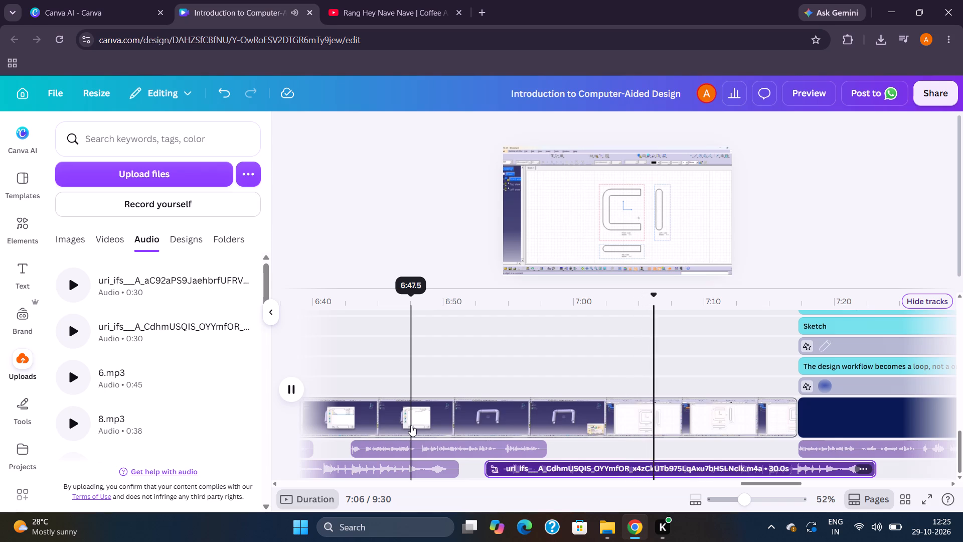
scroll(411, 425, "left", 4)
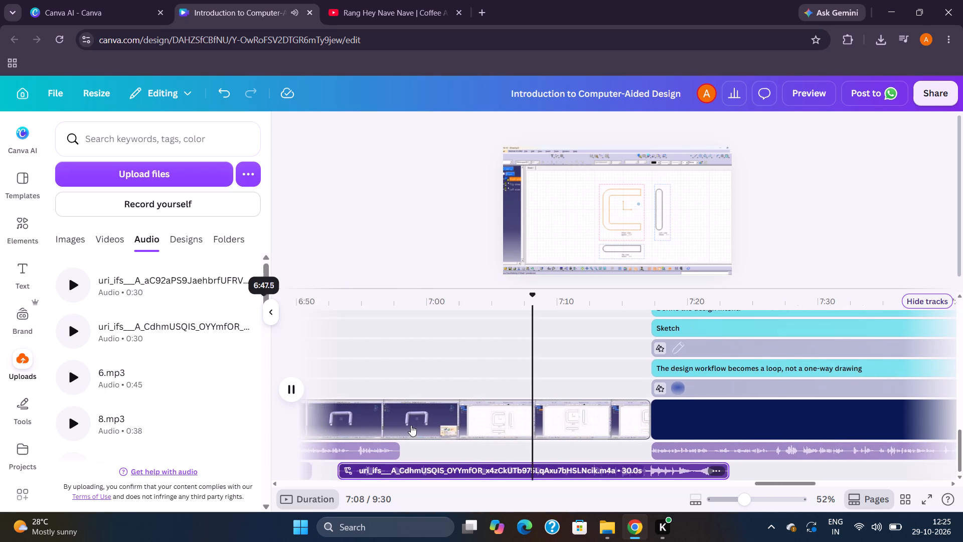
scroll(411, 425, "left", 1)
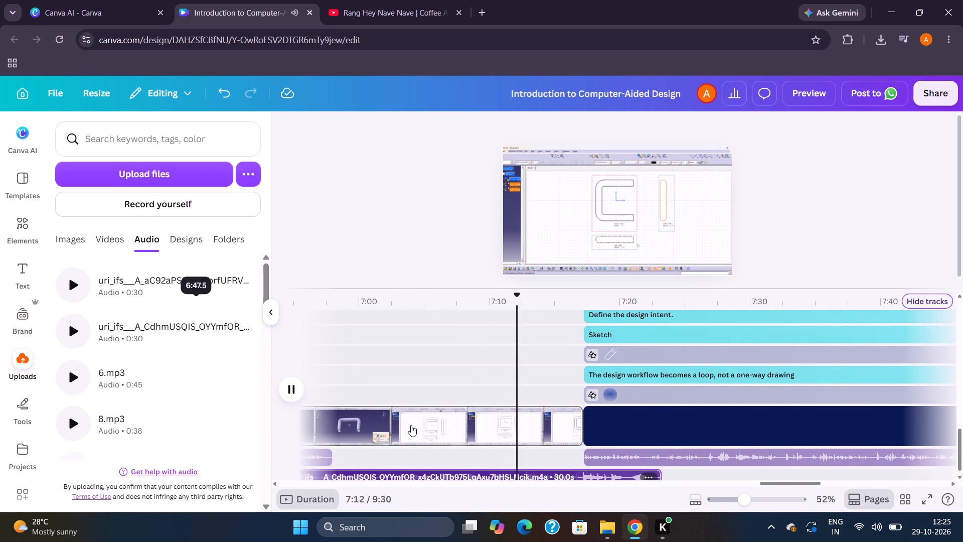
Move the newest music clip earlier to about 6:51 so it starts directly where the previous music ends.
scroll(411, 425, "right", 4)
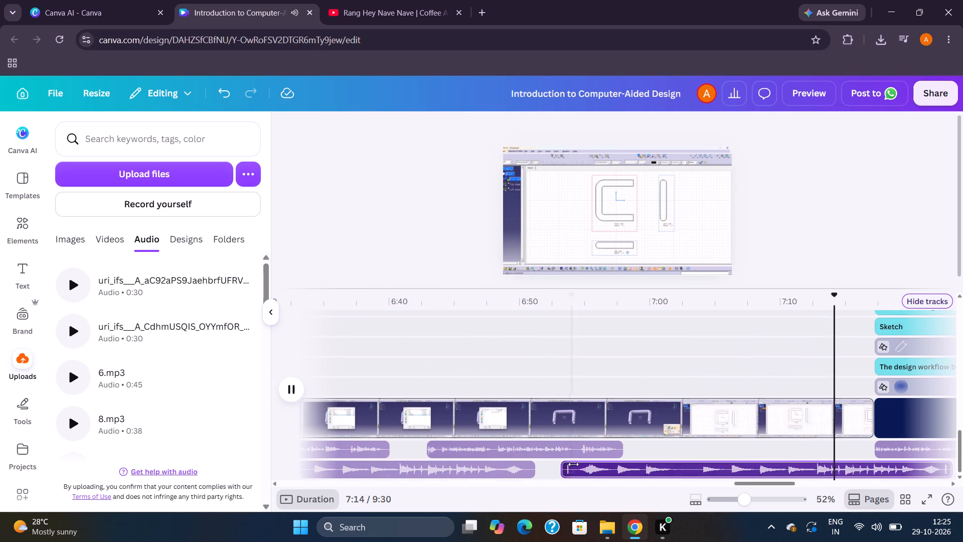
left_click_drag(580, 471, 560, 471)
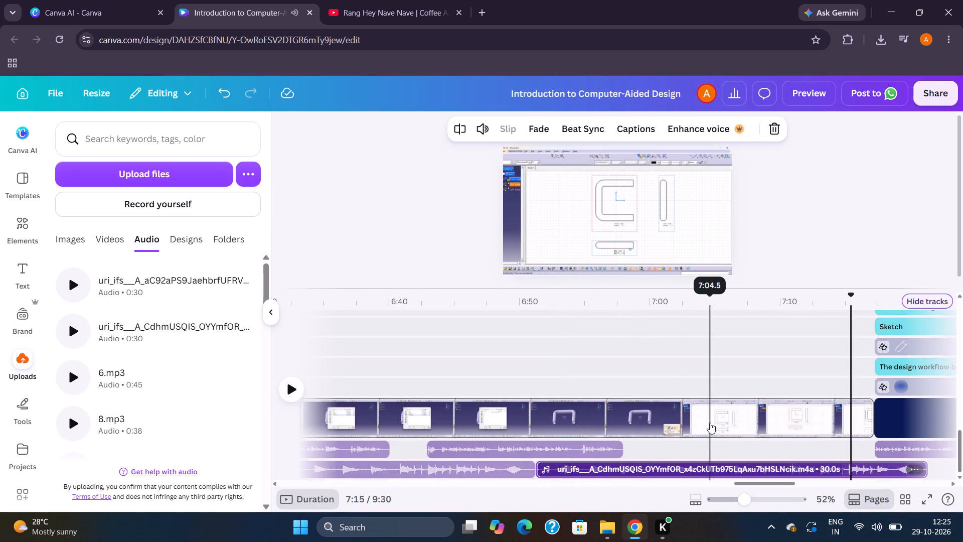
Play from 7:15 to about 7:29 and review the music's transition into the design workflow slide narration.
key("space")
scroll(710, 423, "left", 4)
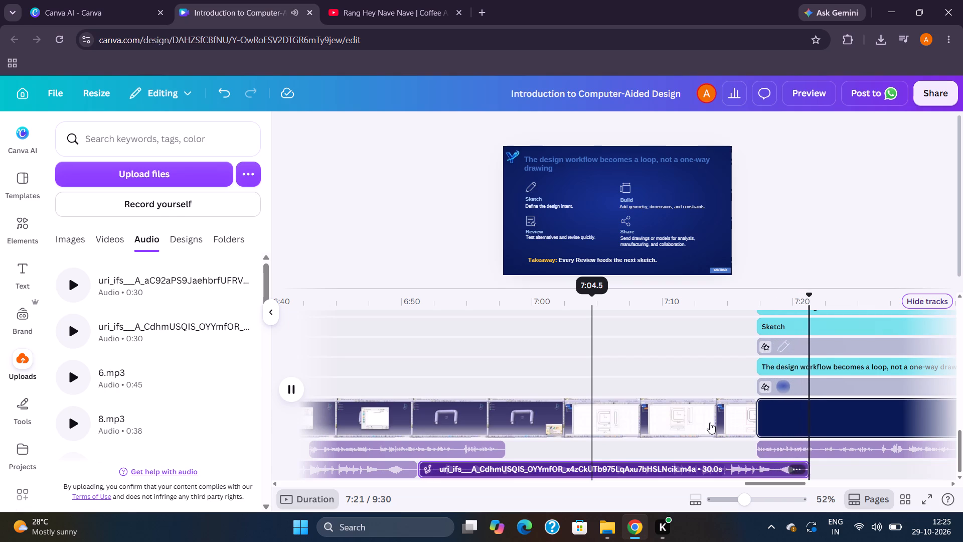
scroll(710, 423, "left", 6)
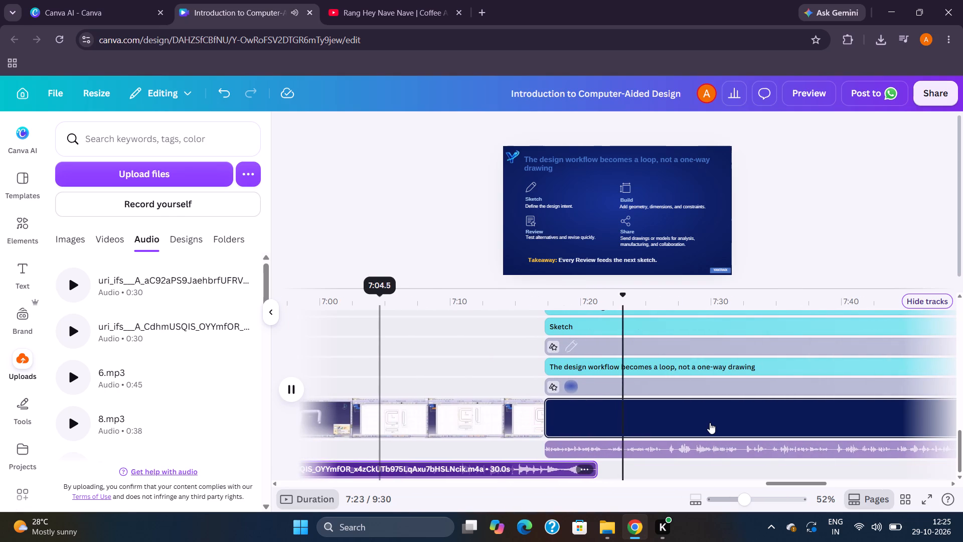
scroll(710, 423, "left", 6)
scroll(710, 423, "down", 3)
scroll(710, 423, "left", 5)
scroll(710, 423, "right", 4)
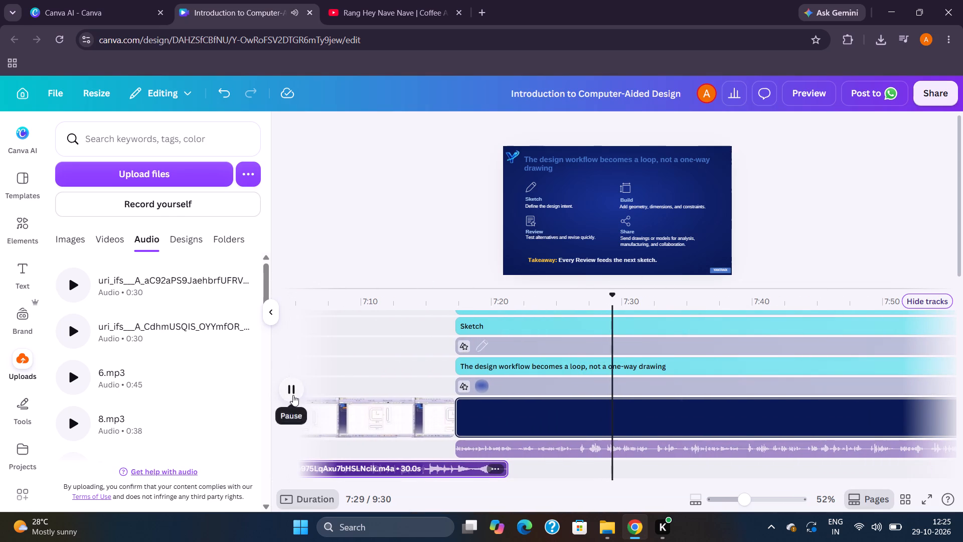
left_click(293, 395)
Move the music clip that starts at 6:21 earlier to about 6:19, overlapping the end of the narration above it.
scroll(447, 416, "right", 9)
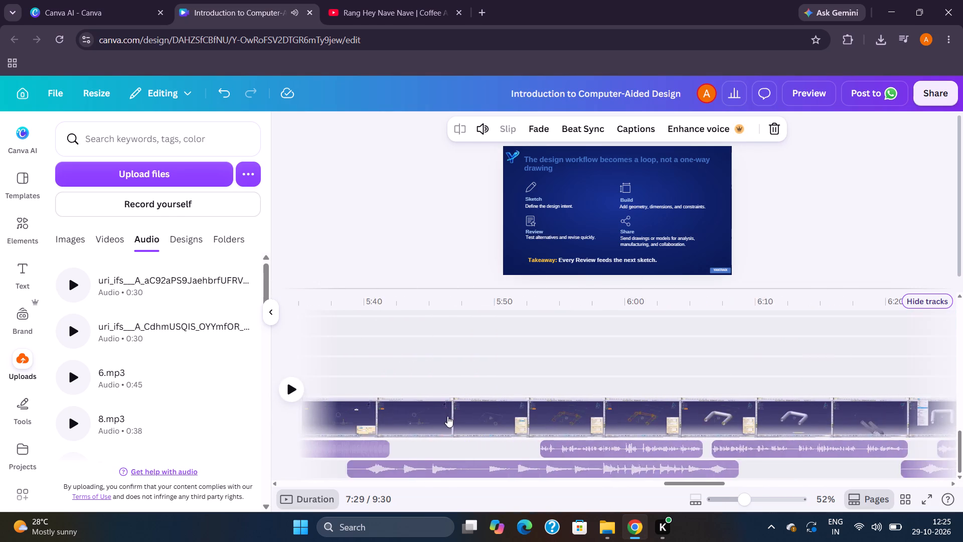
scroll(447, 416, "left", 4)
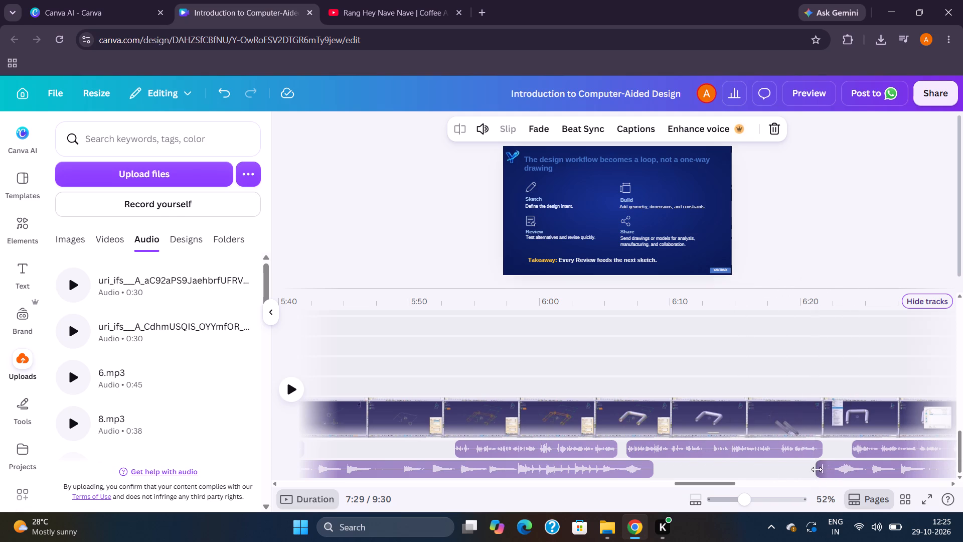
left_click_drag(817, 470, 792, 470)
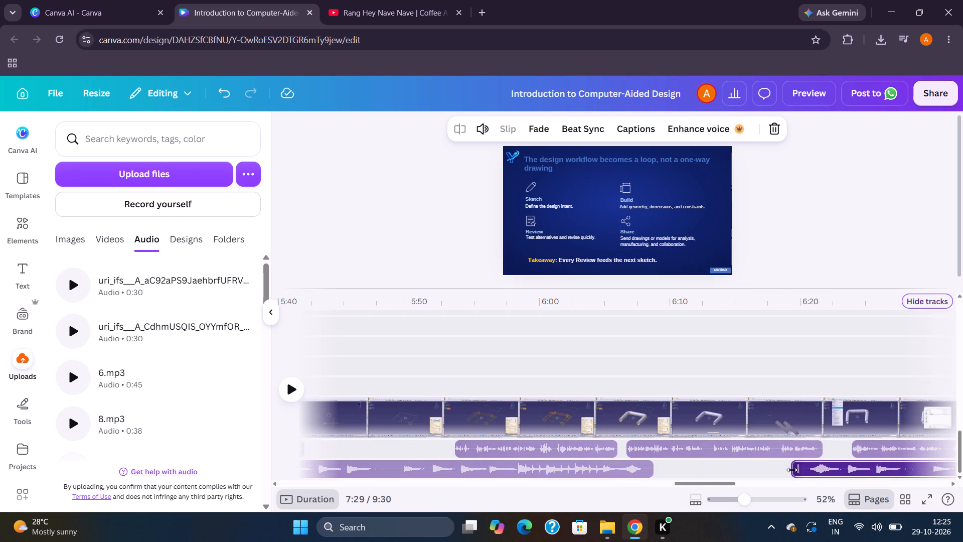
Add the music beginning uri_ifs___A_CdhmUSQIS on the second audio track at about 3:34, near the end of the 5 (2).mp3 narration.
scroll(792, 470, "left", 6)
scroll(792, 470, "right", 2)
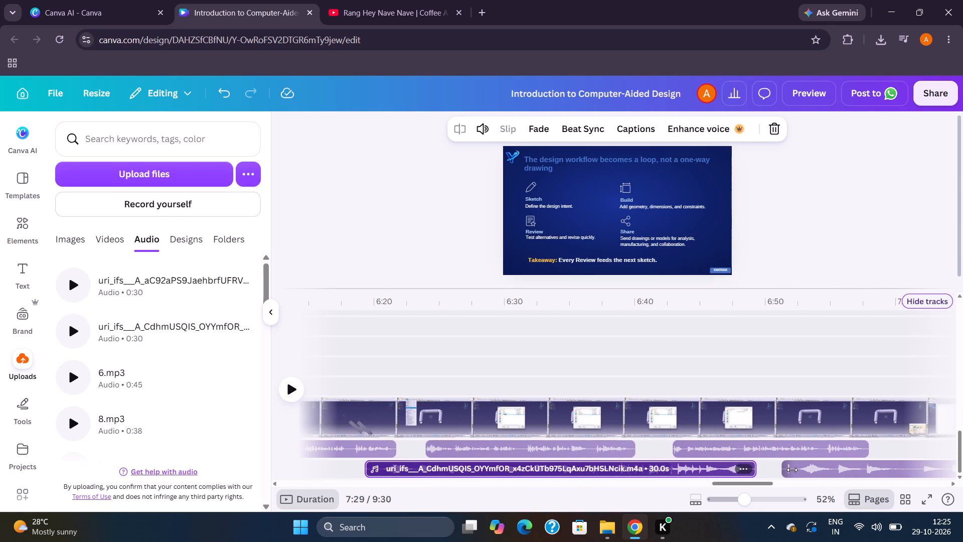
scroll(792, 470, "right", 3)
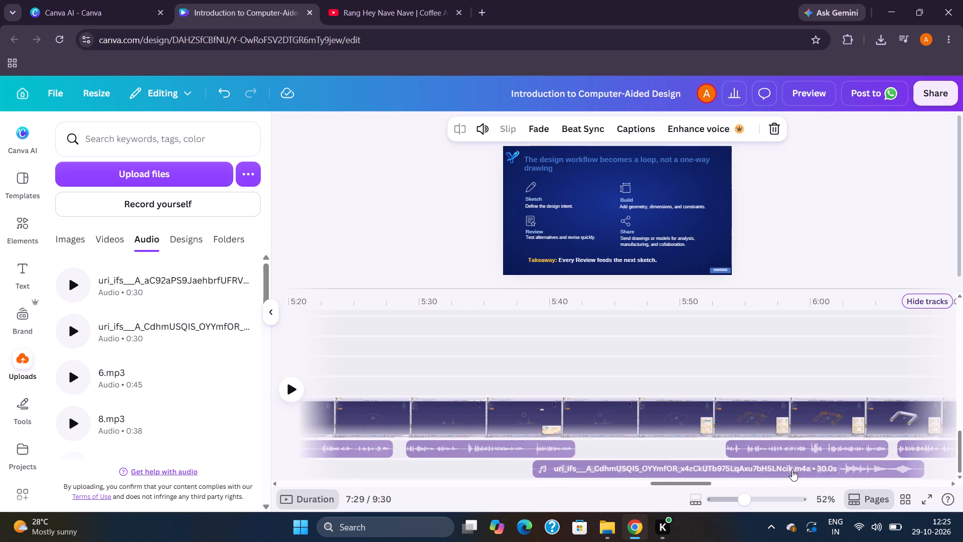
scroll(792, 470, "right", 5)
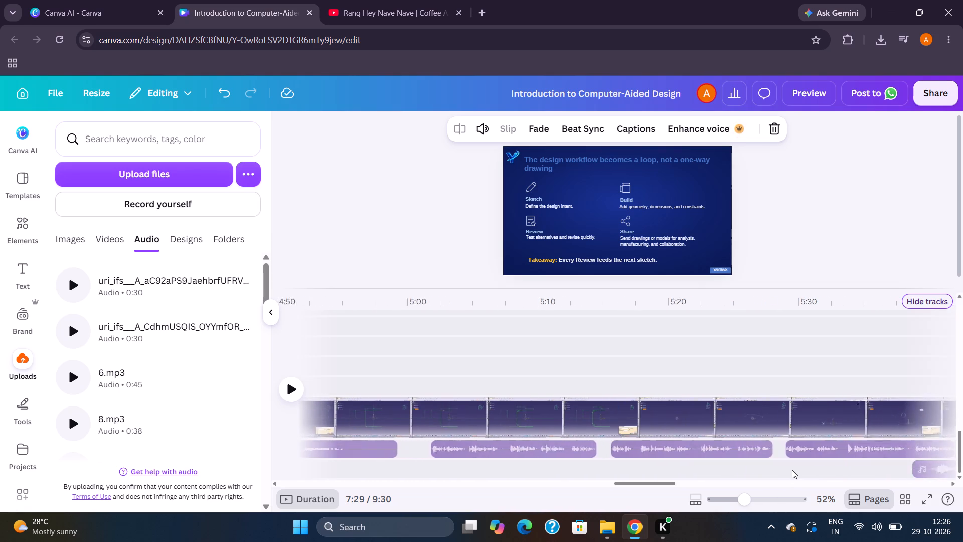
scroll(792, 470, "right", 3)
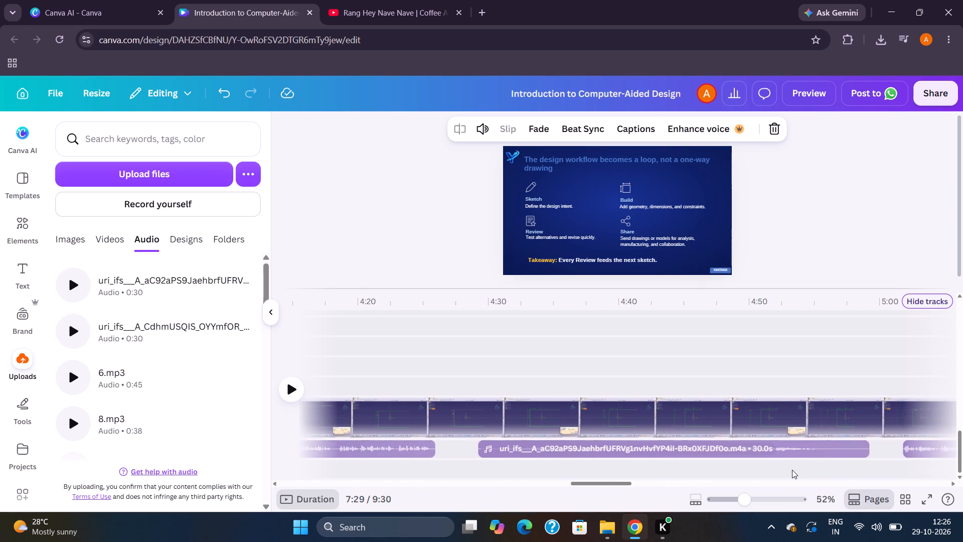
scroll(792, 470, "right", 6)
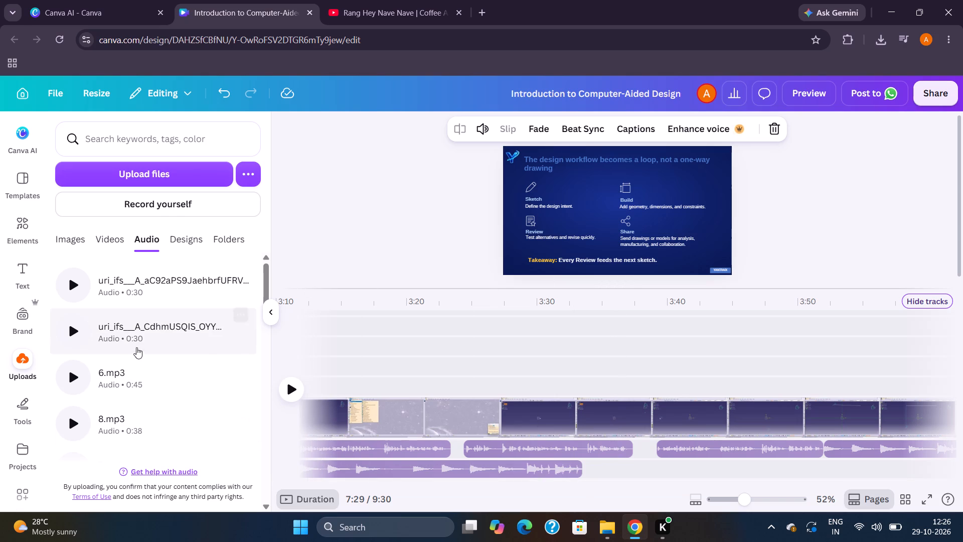
left_click(617, 446)
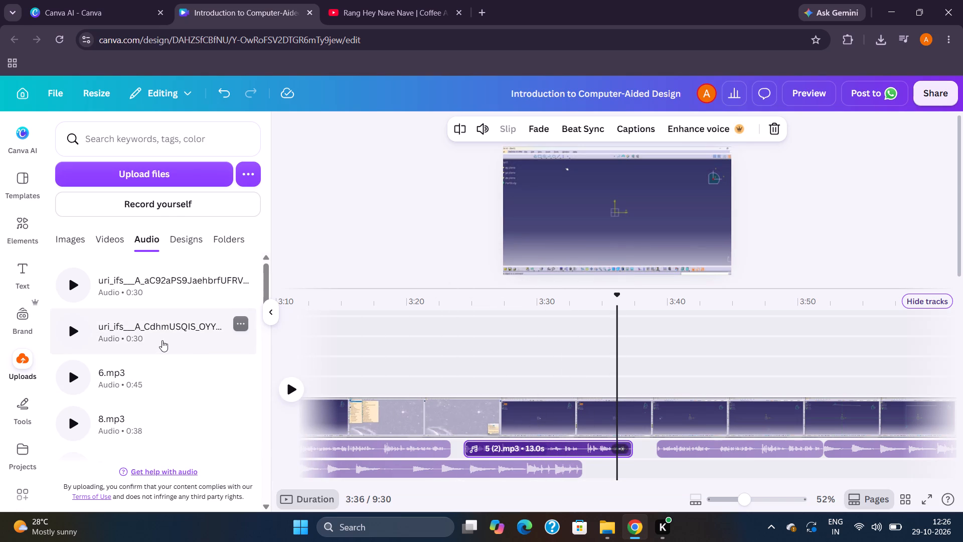
left_click_drag(162, 340, 602, 461)
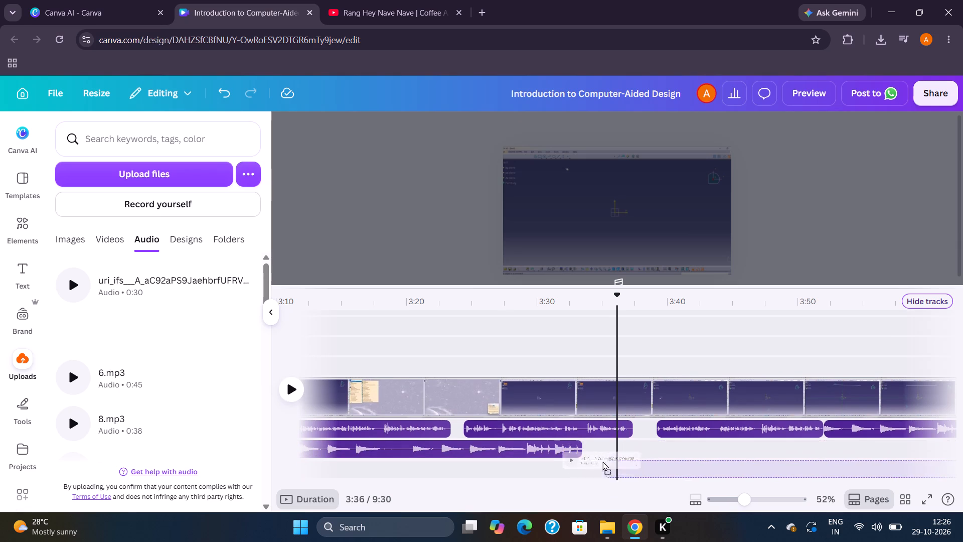
left_click_drag(602, 461, 596, 449)
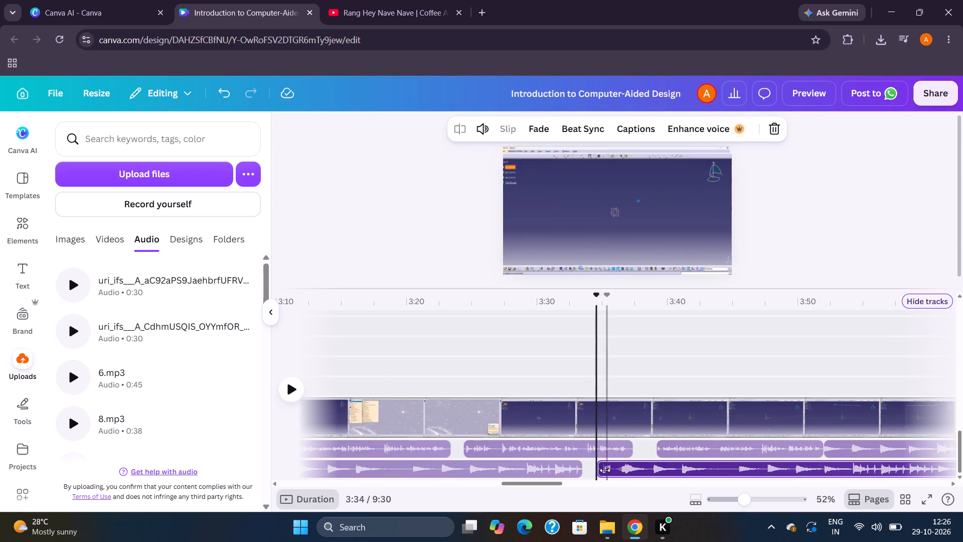
Split the newly added second-track music at about 3:39, where the next narration begins.
left_click(646, 480)
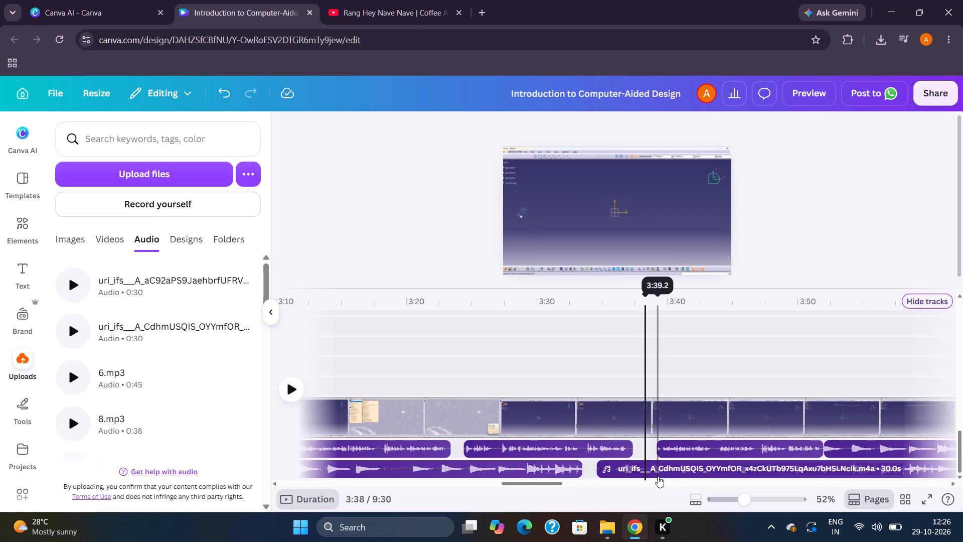
left_click(658, 476)
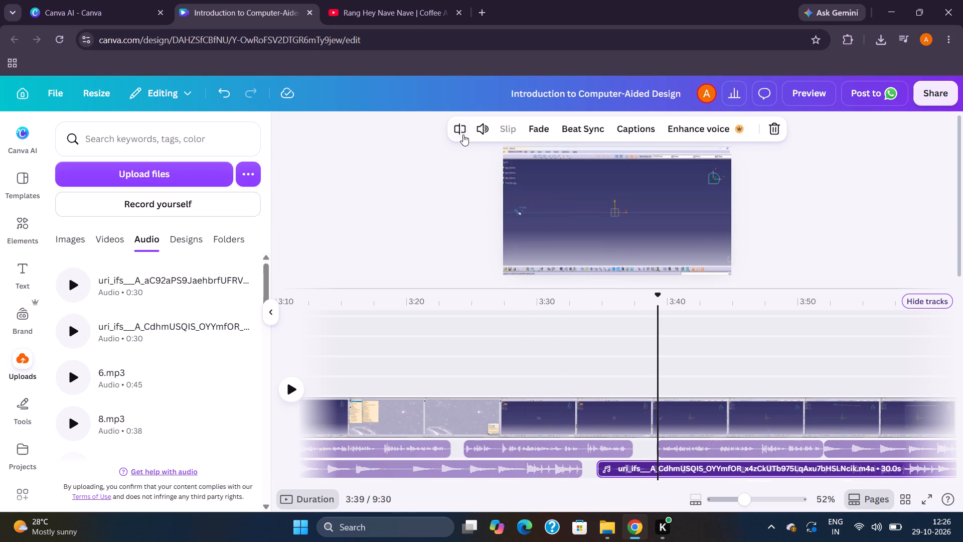
left_click(463, 134)
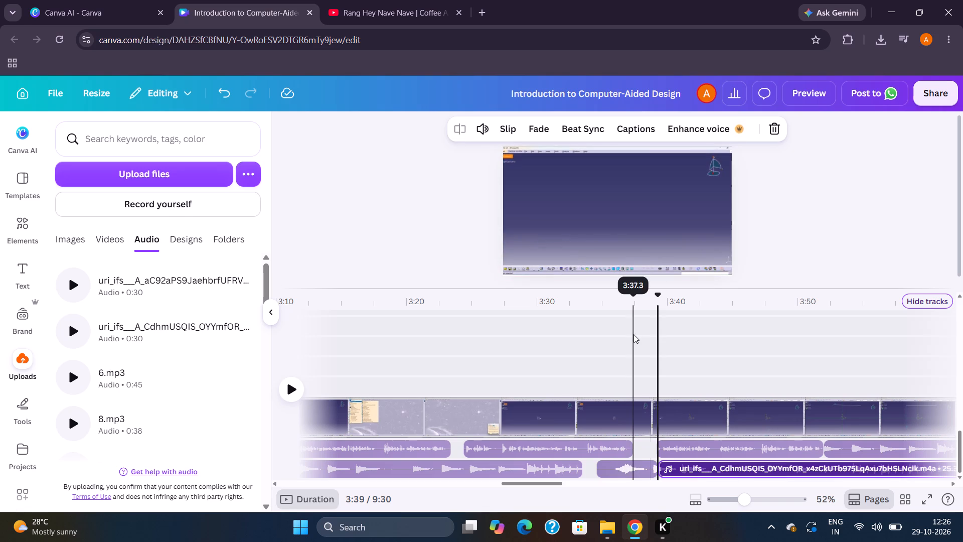
Move the 25.3-second remainder of the split music along the second audio track to about 4:25, at the end of the narration.
scroll(698, 477, "left", 4)
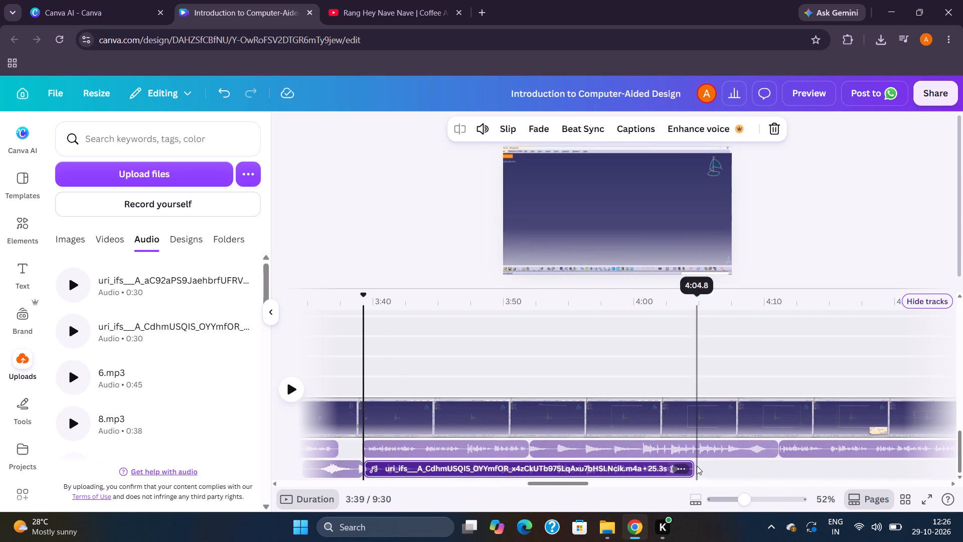
left_click(637, 471)
left_click_drag(637, 471, 654, 471)
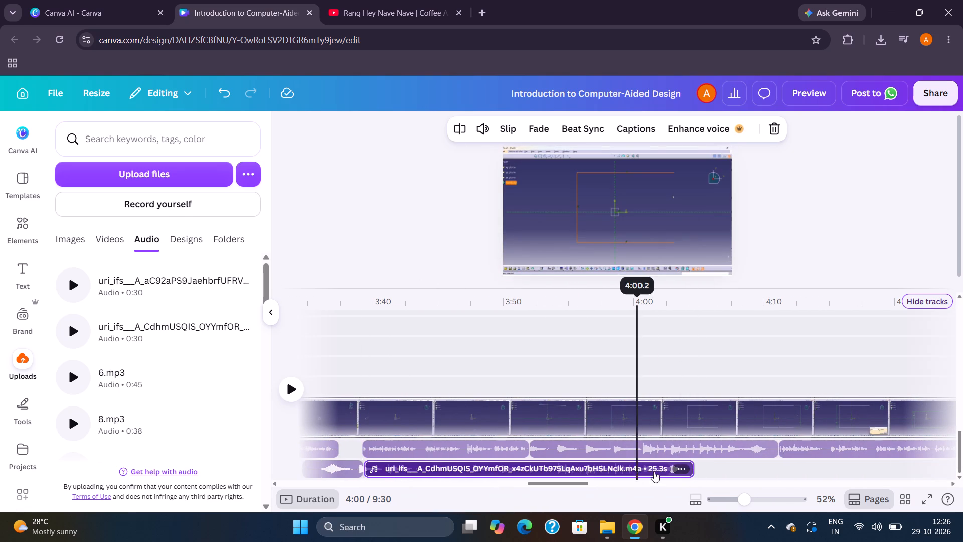
left_click_drag(654, 471, 849, 482)
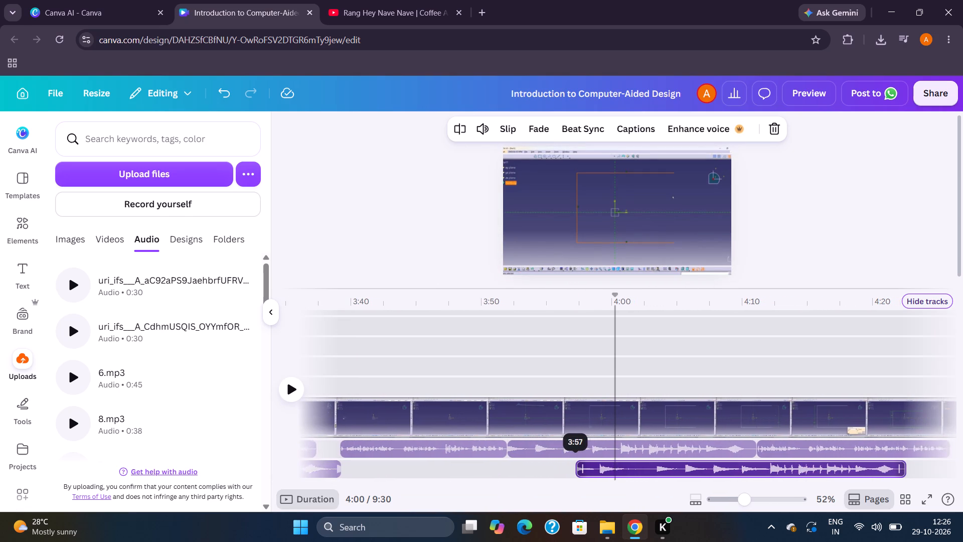
left_click_drag(849, 482, 894, 468)
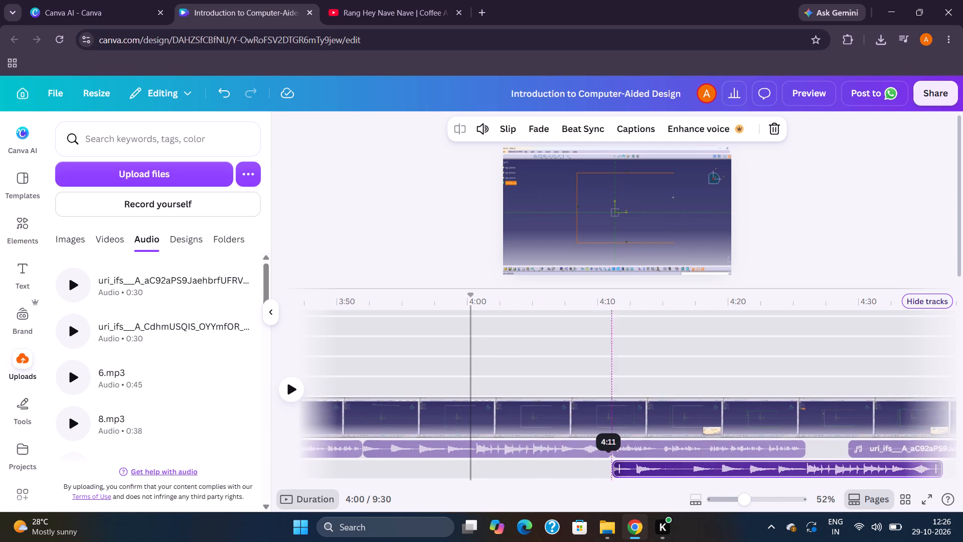
left_click_drag(894, 468, 799, 476)
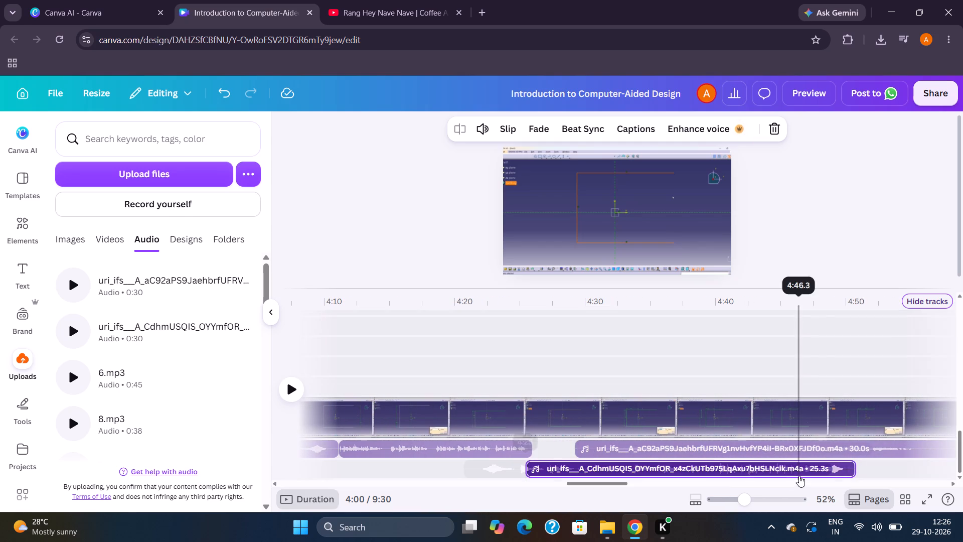
Split the relocated second-track music clip at about 4:27, shortly before the music above it starts.
left_click(581, 479)
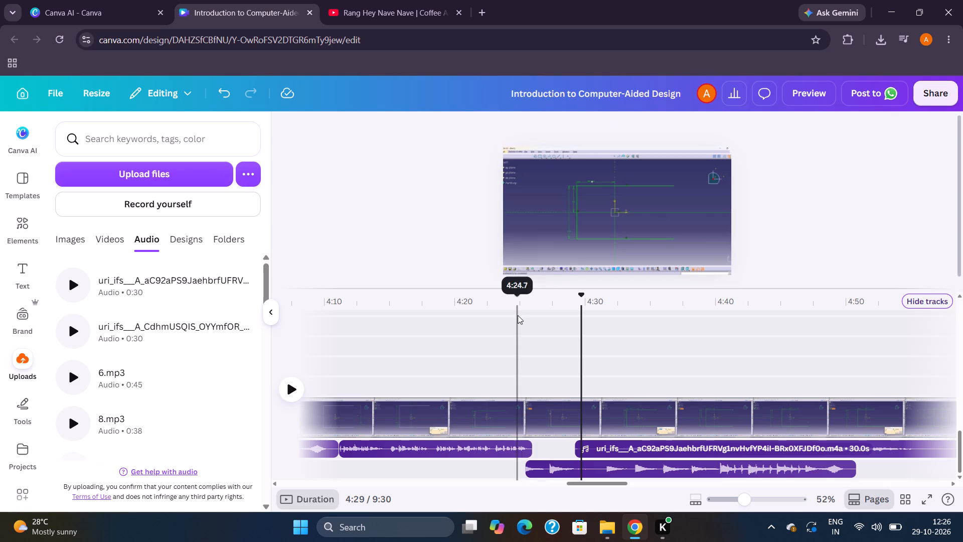
left_click(553, 464)
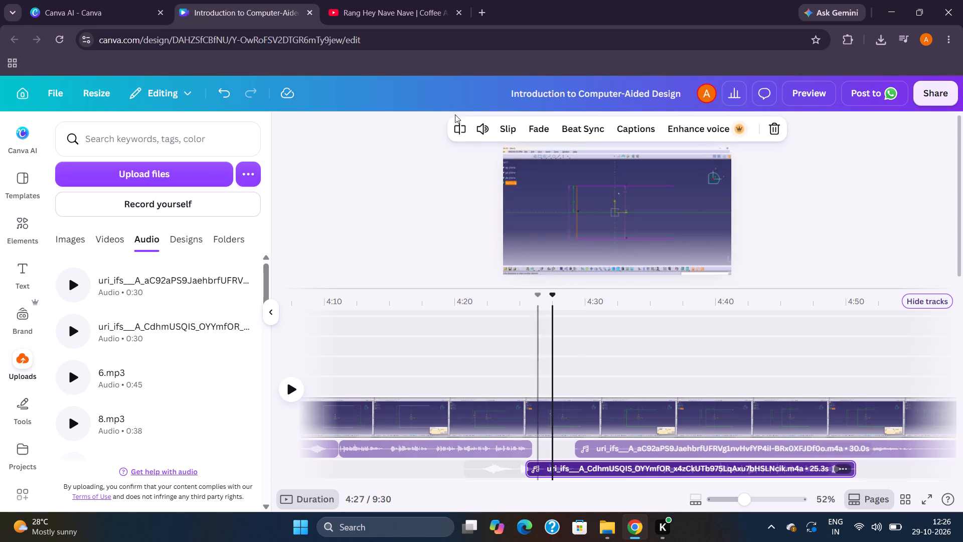
left_click(456, 128)
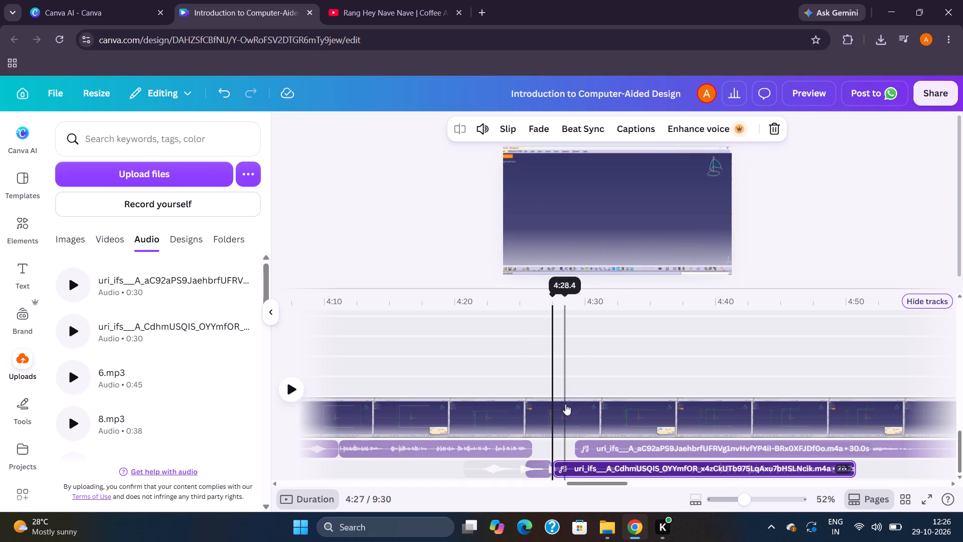
Move the longer split remainder along the second audio track to about 4:58, near the end of the 30-second music above.
left_click_drag(581, 469, 730, 480)
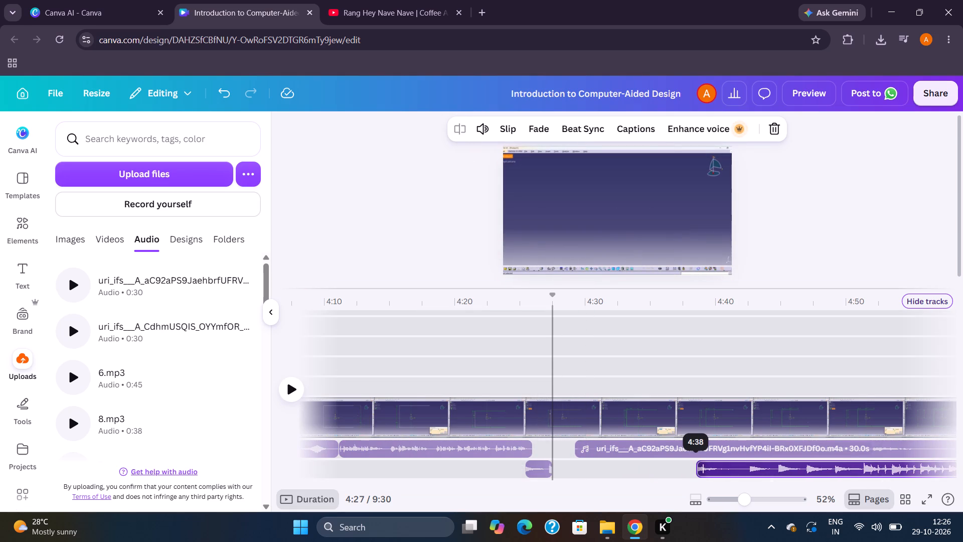
left_click_drag(730, 480, 855, 475)
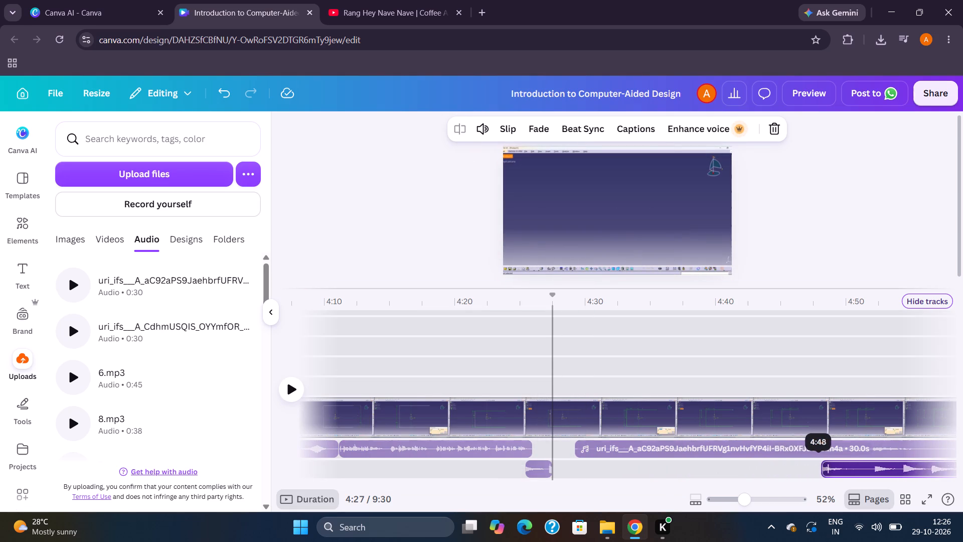
left_click_drag(855, 475, 831, 483)
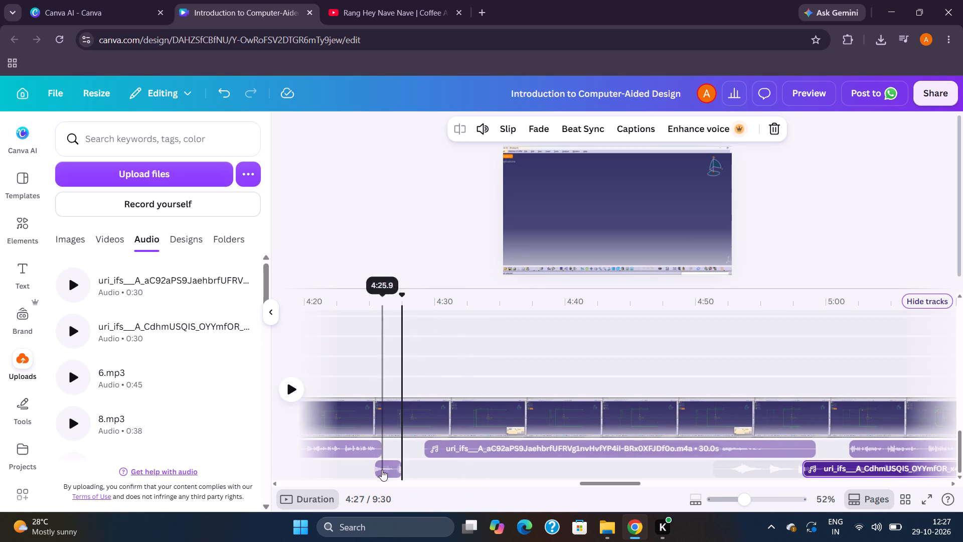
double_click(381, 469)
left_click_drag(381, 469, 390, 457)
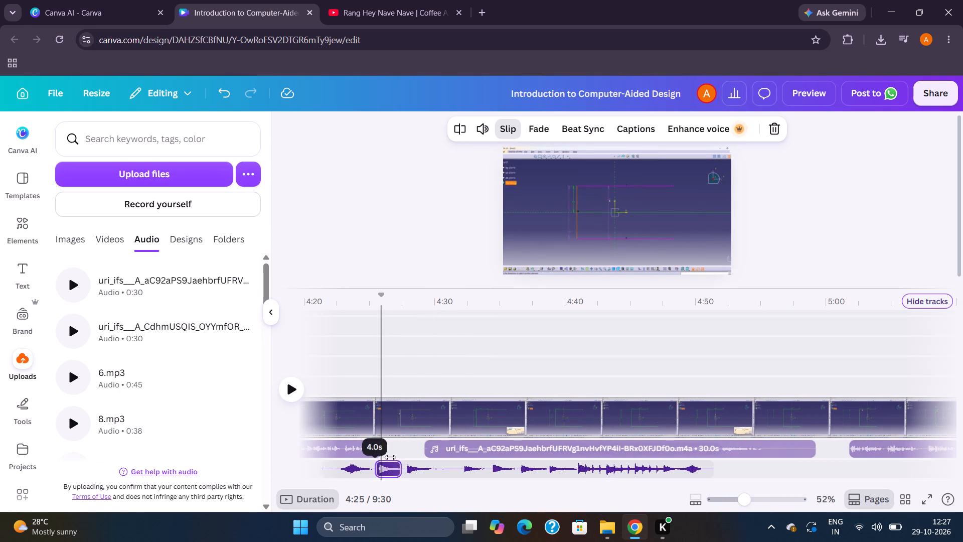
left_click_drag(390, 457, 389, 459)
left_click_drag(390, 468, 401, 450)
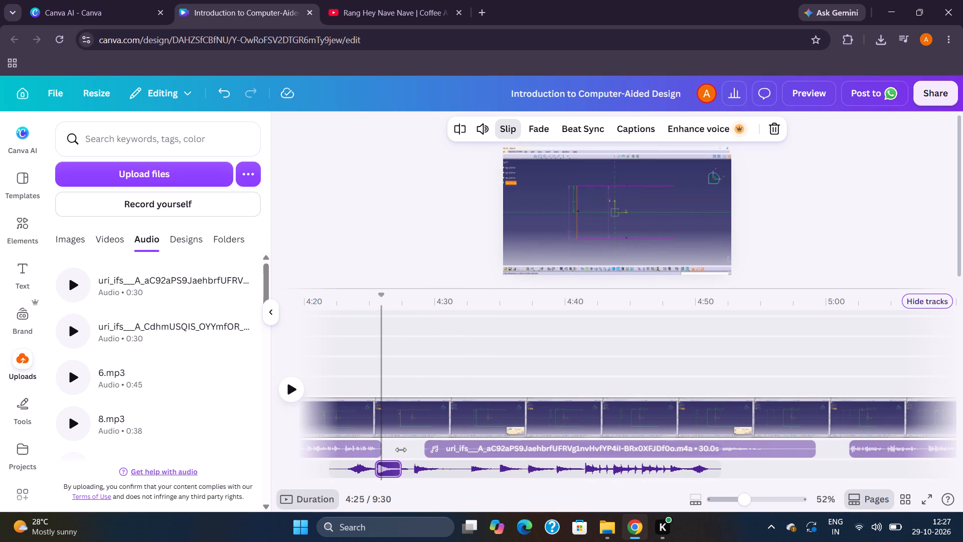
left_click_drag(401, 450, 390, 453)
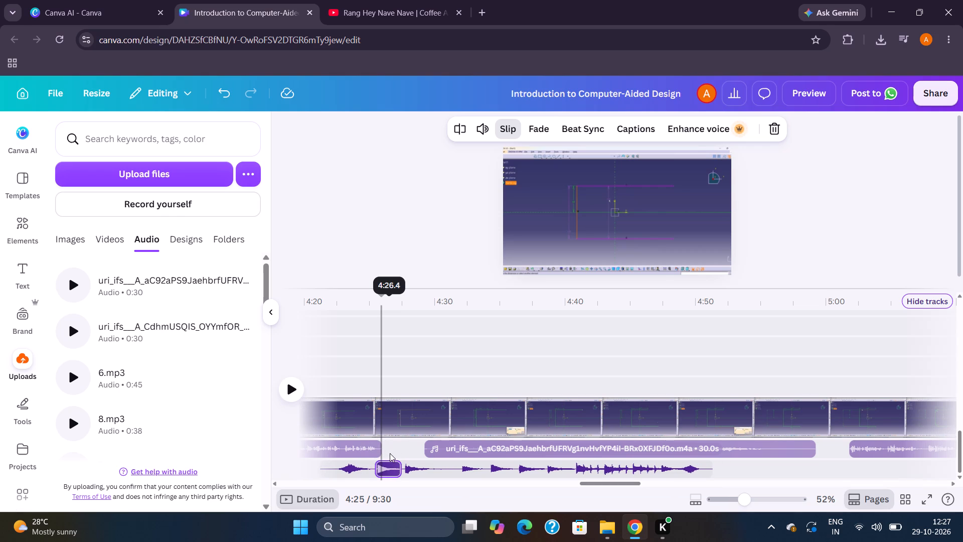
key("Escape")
Move the short music piece at 4:25 onto the first audio track, directly after the narration at about 4:26.
left_click_drag(389, 465, 390, 459)
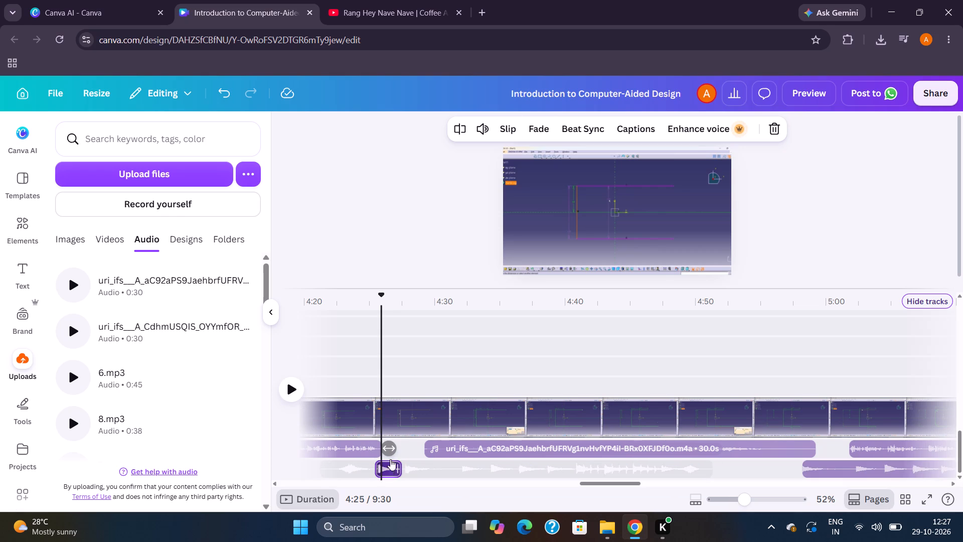
left_click_drag(390, 459, 396, 441)
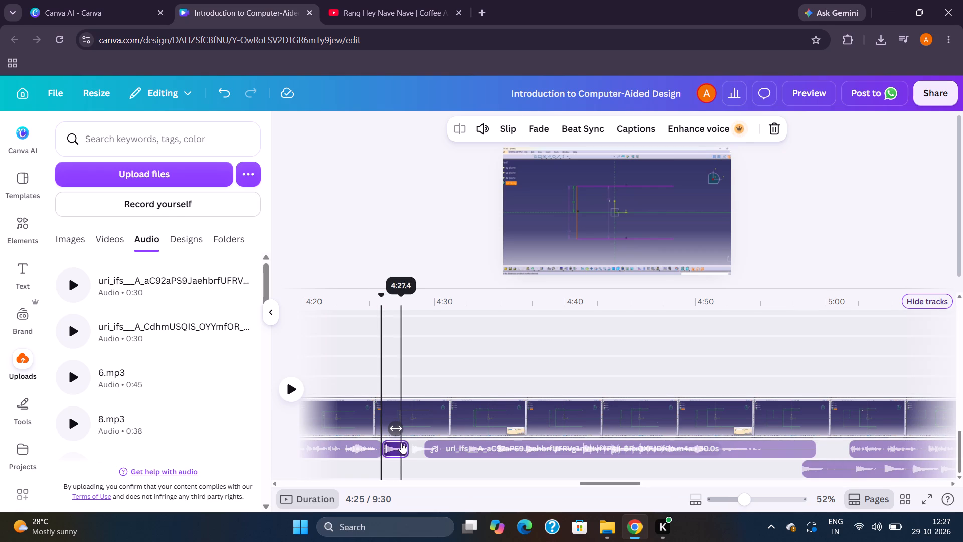
Play the transition from about 4:25 and extend the short music piece to about 4:28, meeting the next music clip.
left_click(372, 468)
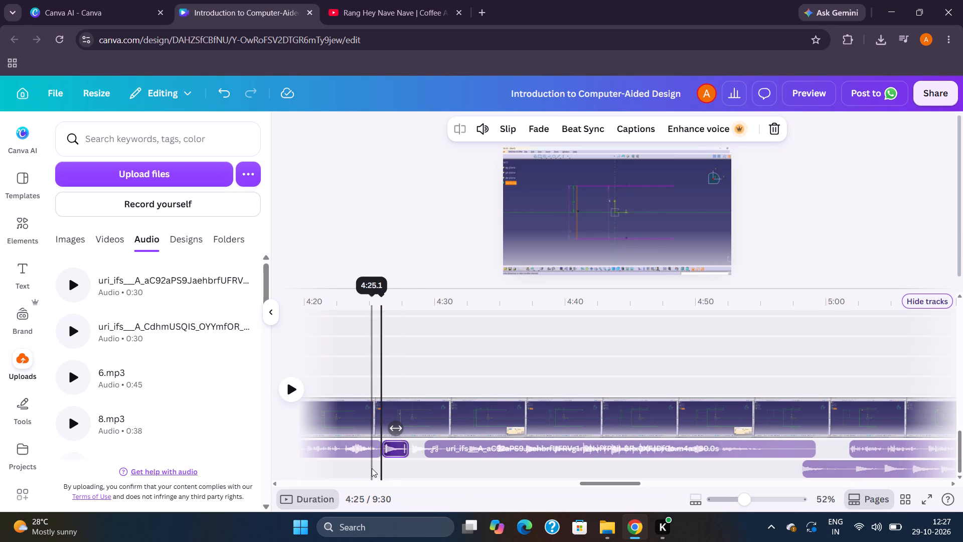
key("space")
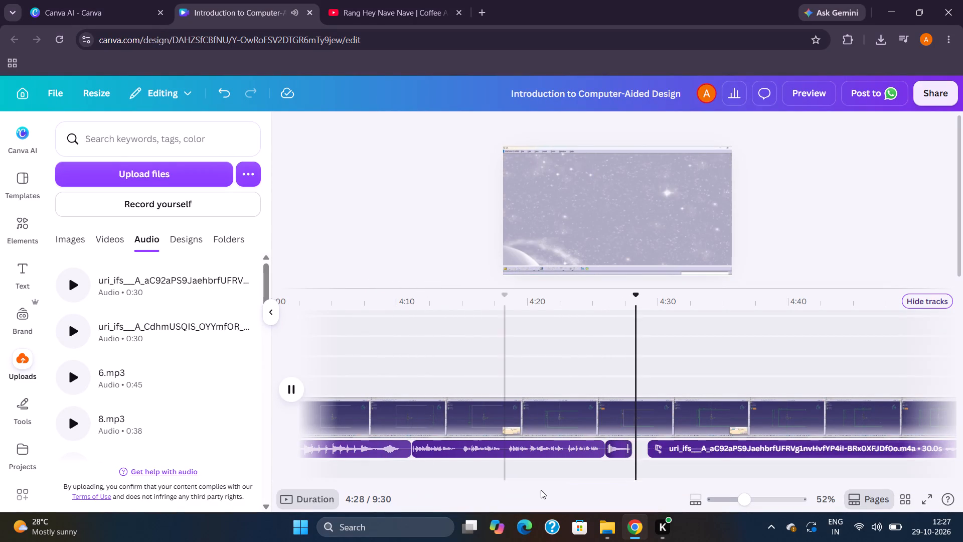
scroll(593, 470, "left", 2)
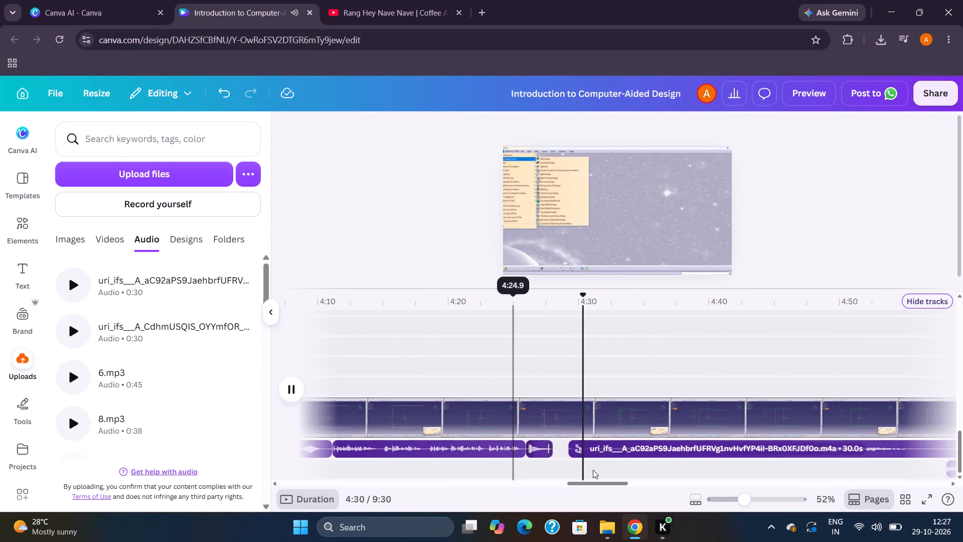
scroll(593, 470, "left", 2)
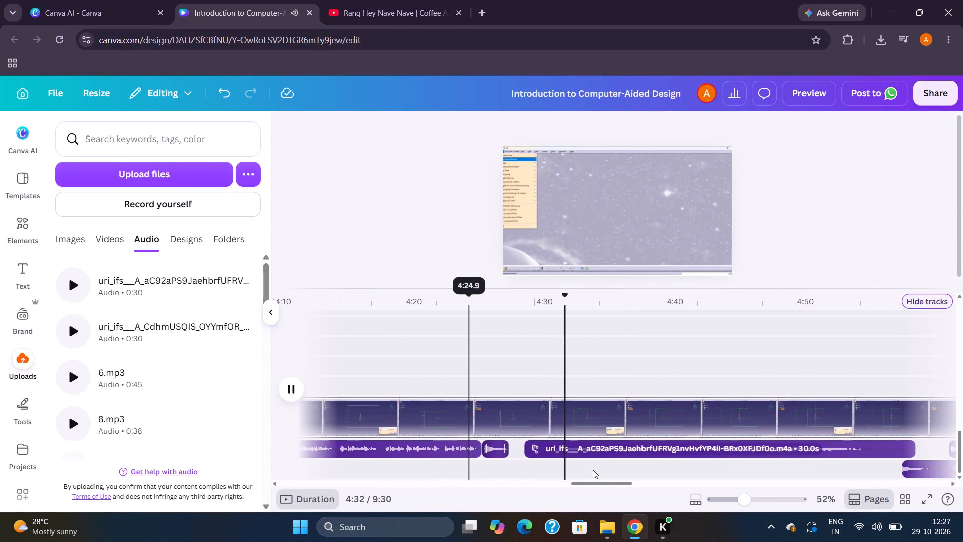
scroll(593, 470, "left", 1)
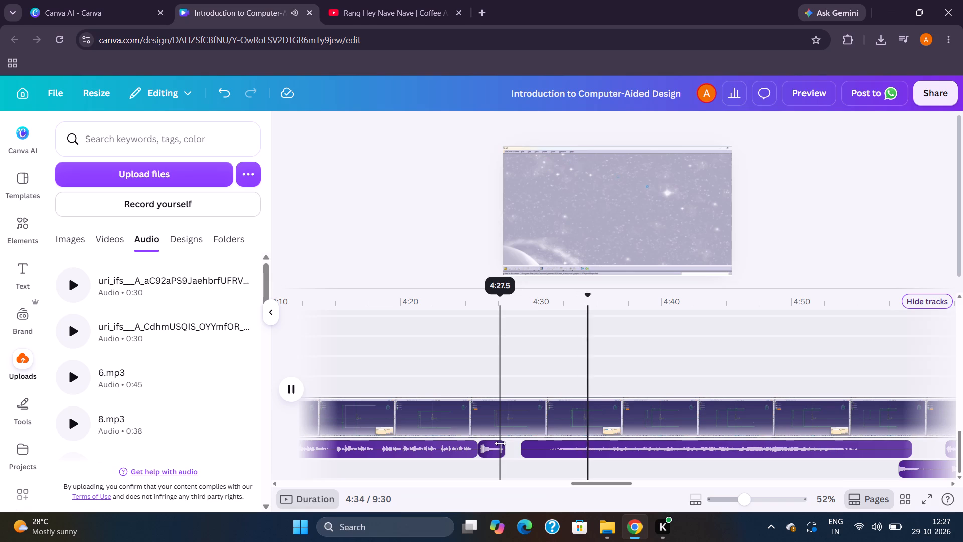
left_click_drag(500, 443, 511, 444)
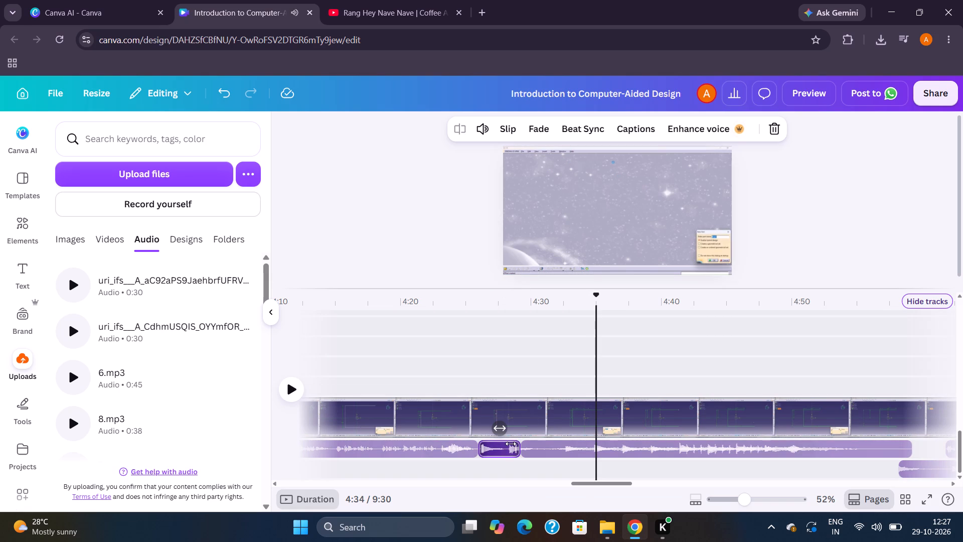
Play from about 4:27 to 4:45 to review the joined music, and look over the audio placement up to about 6:50.
left_click(499, 461)
key("space")
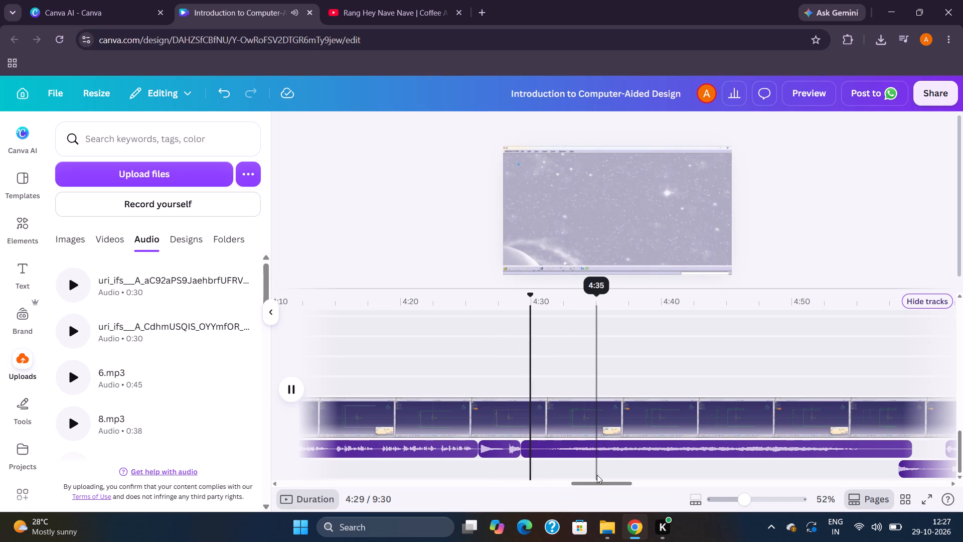
scroll(597, 475, "left", 3)
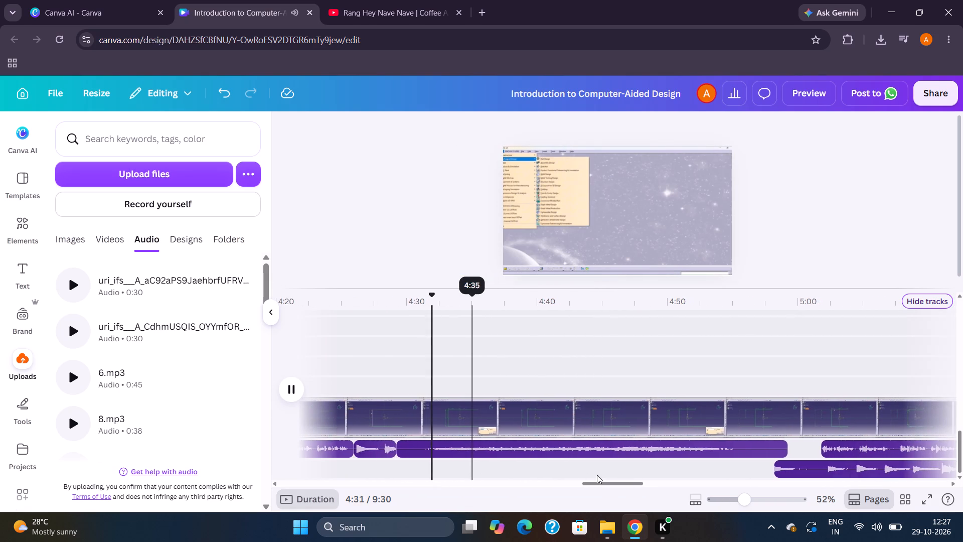
scroll(597, 475, "left", 3)
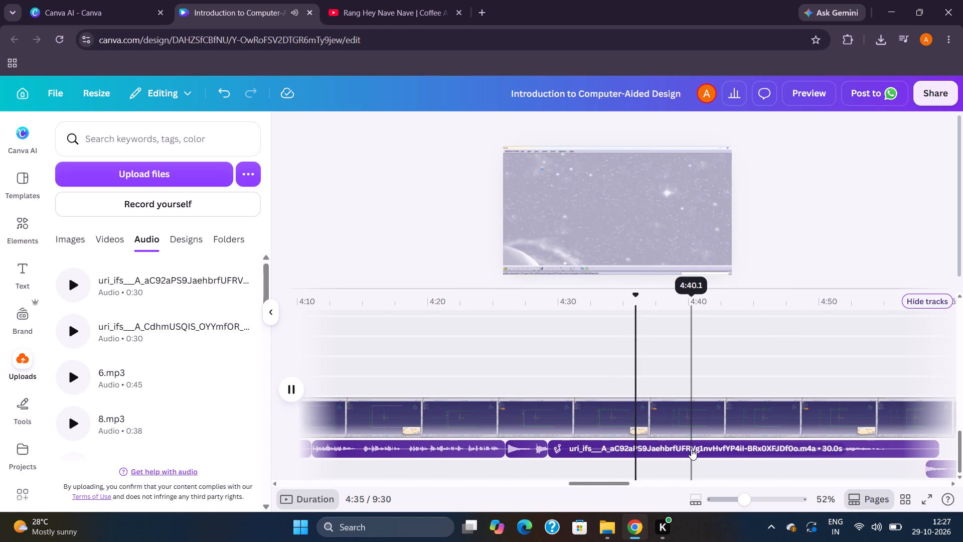
scroll(777, 445, "left", 6)
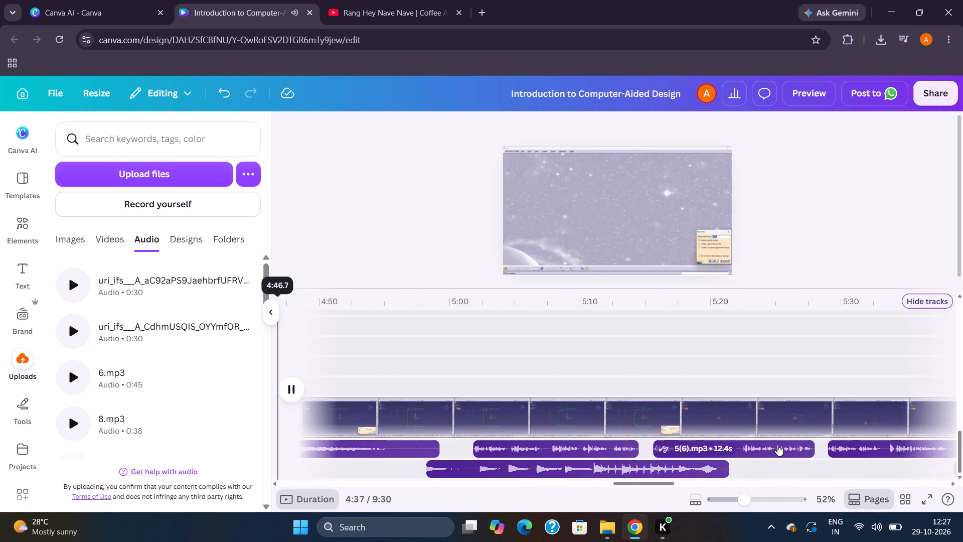
scroll(777, 445, "left", 7)
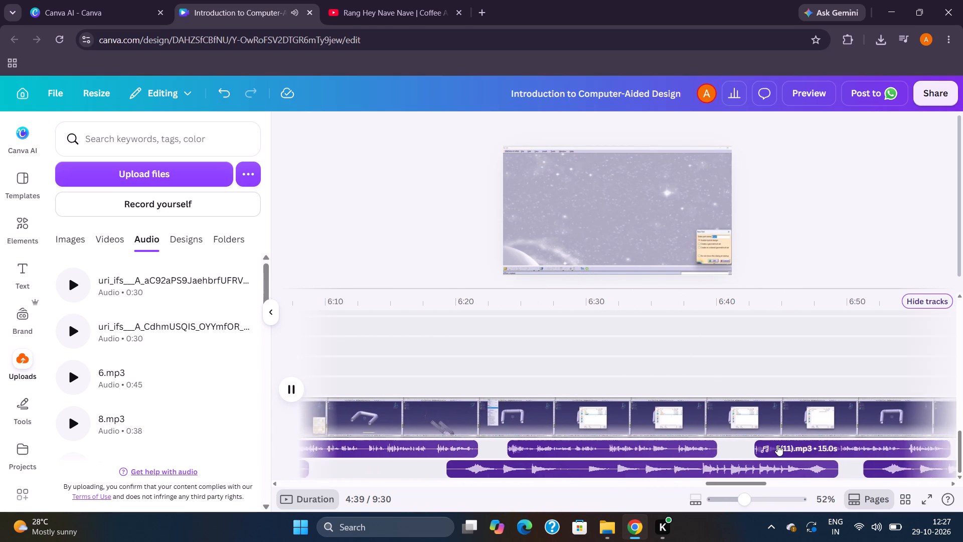
scroll(777, 445, "right", 5)
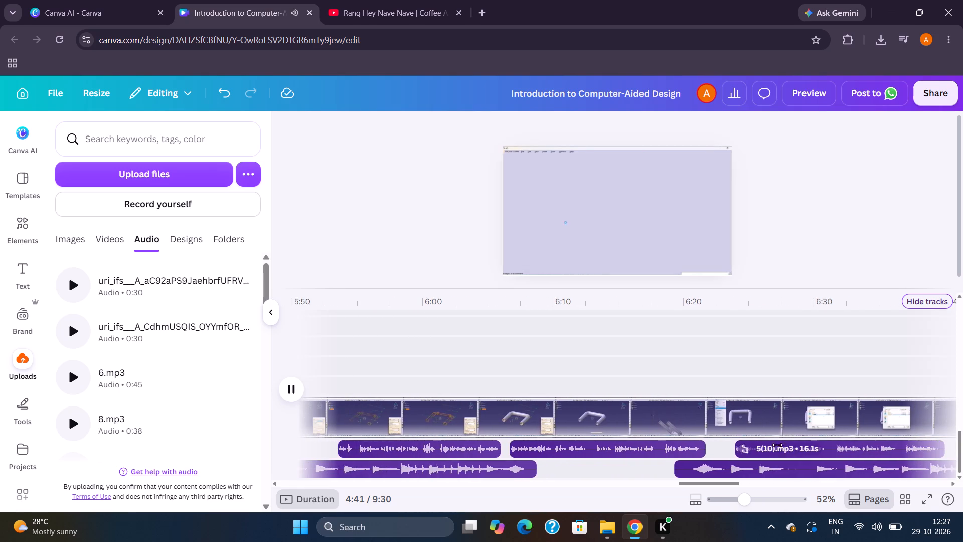
scroll(777, 445, "right", 2)
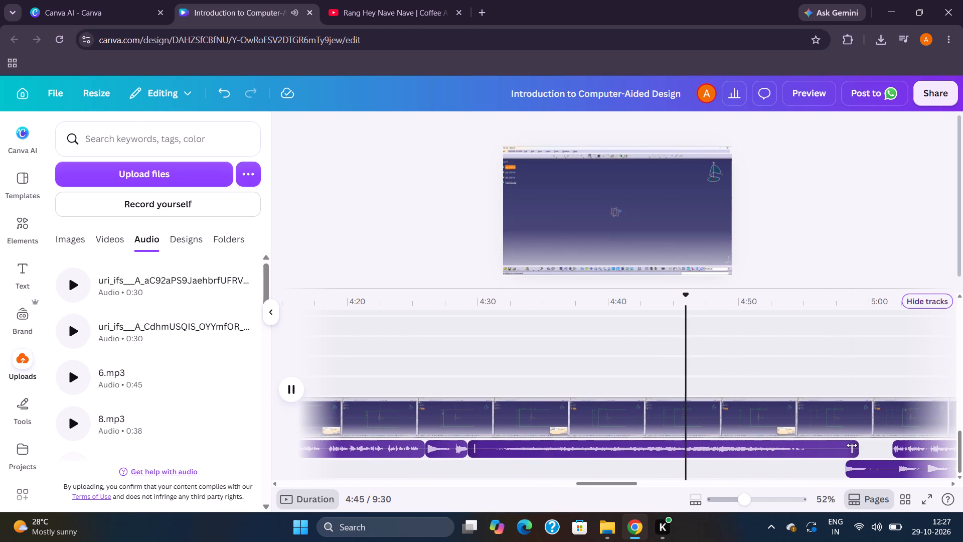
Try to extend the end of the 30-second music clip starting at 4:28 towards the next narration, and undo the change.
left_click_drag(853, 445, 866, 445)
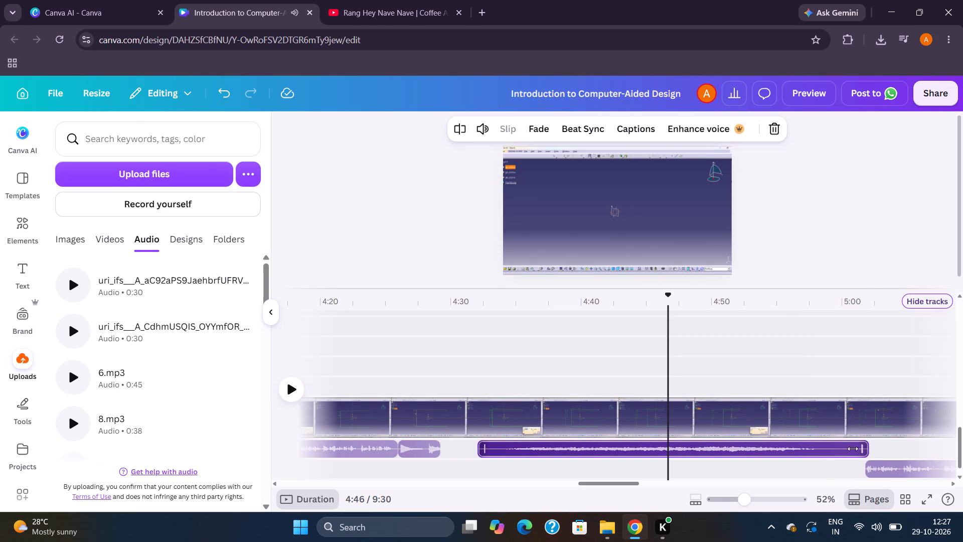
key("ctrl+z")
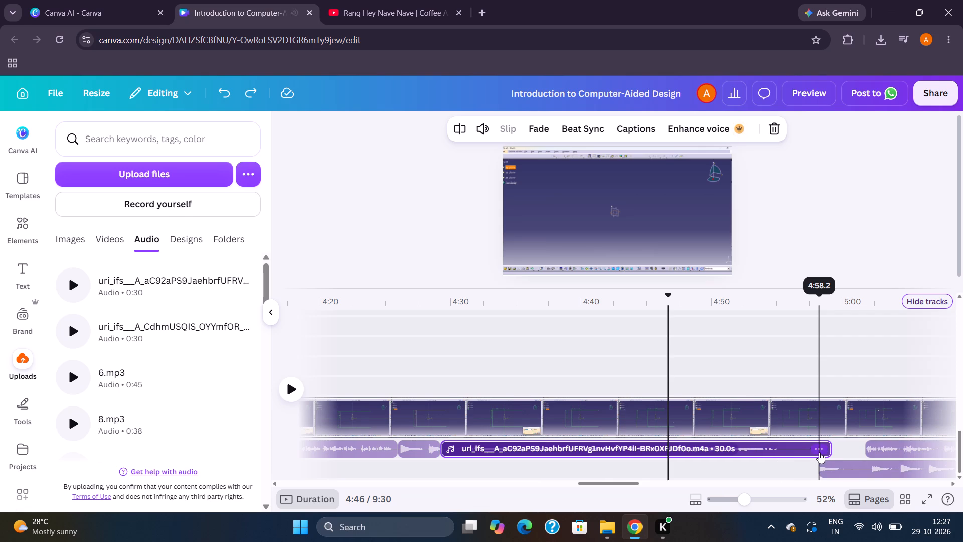
Adjust the end of the music clip that starts at about 4:28, leaving it 29.9 seconds long and ending at about 4:58.
left_click_drag(830, 451, 846, 450)
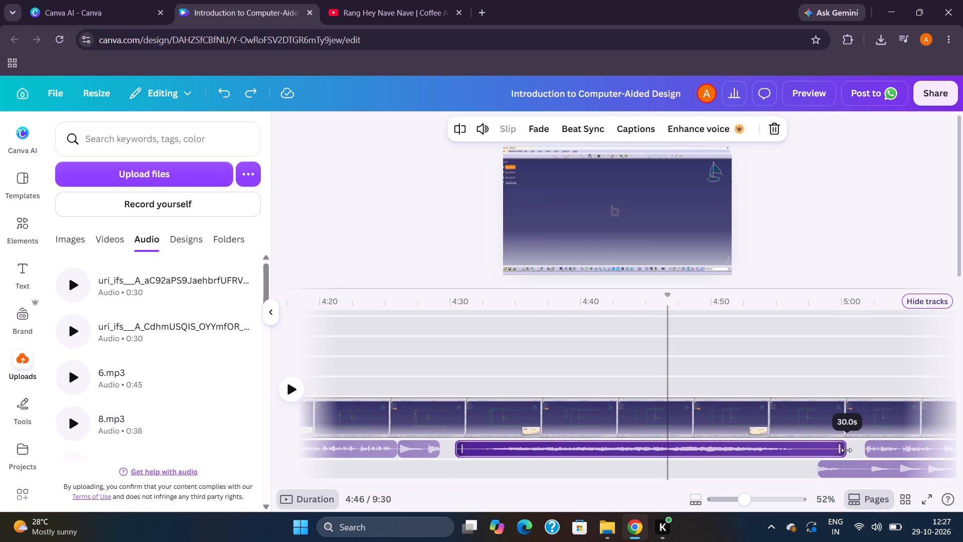
left_click_drag(846, 450, 828, 452)
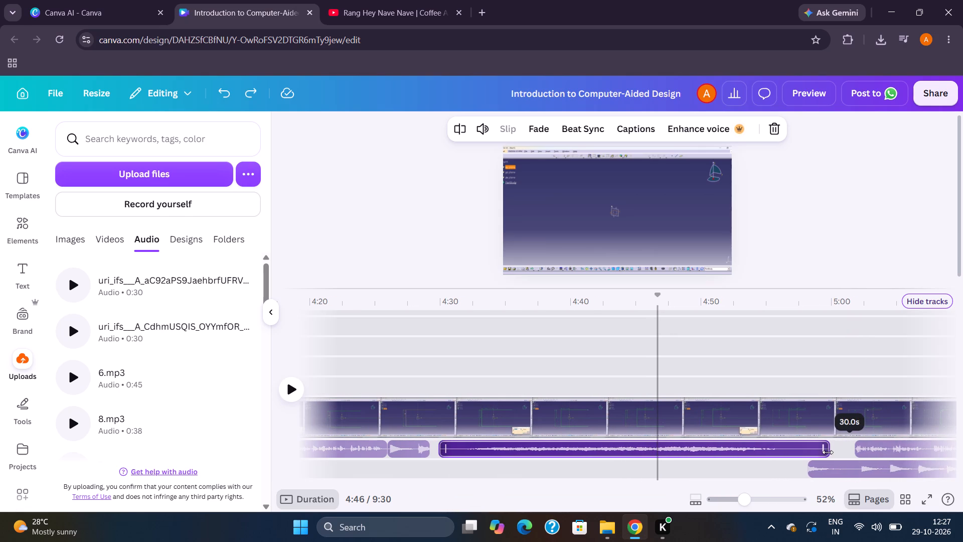
left_click_drag(828, 452, 818, 453)
Look over the narration and music placement along the whole timeline, from the start to the end at 9:30.
scroll(737, 466, "left", 3)
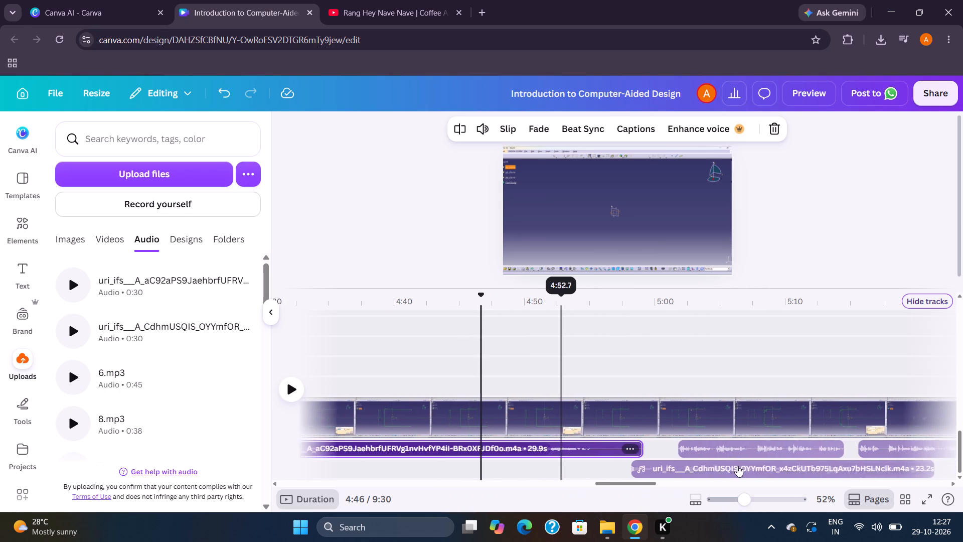
scroll(737, 466, "left", 4)
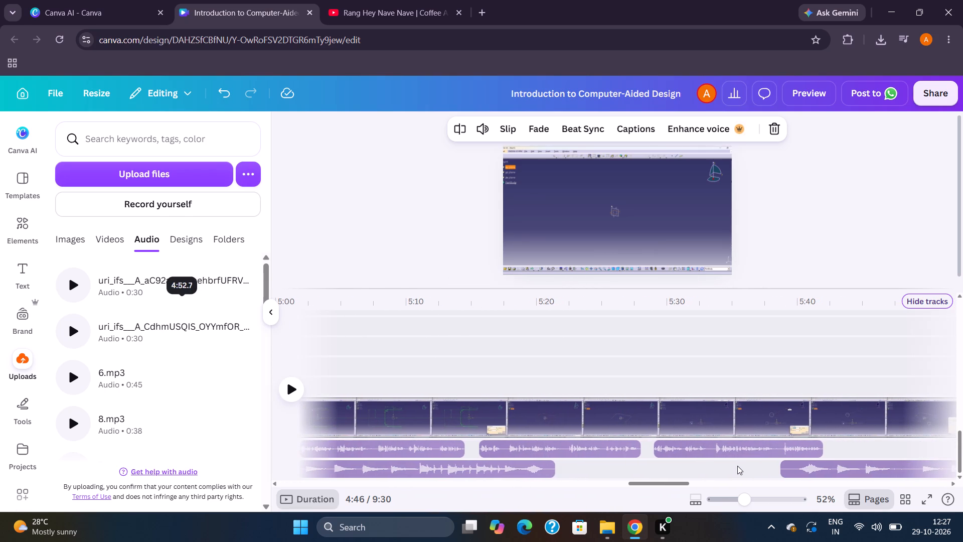
scroll(686, 464, "left", 7)
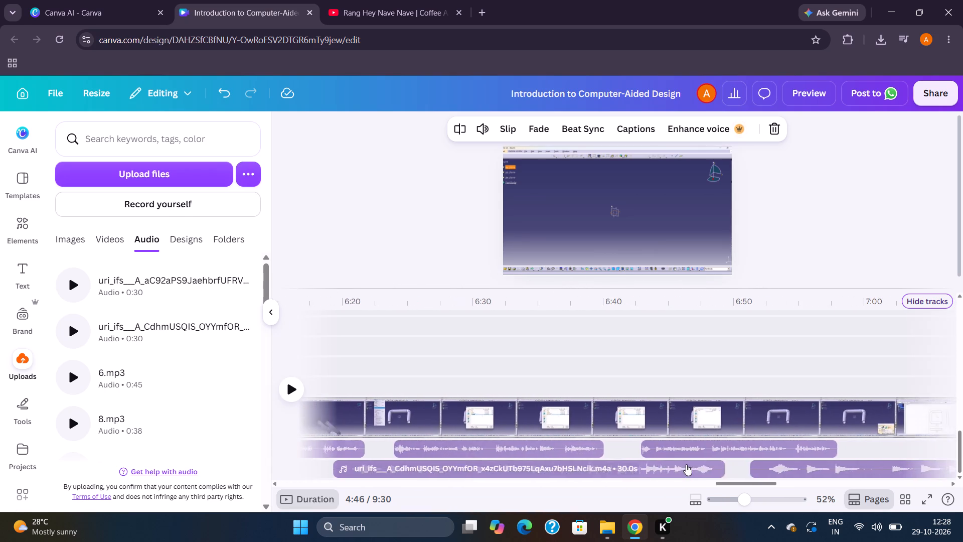
scroll(686, 464, "right", 8)
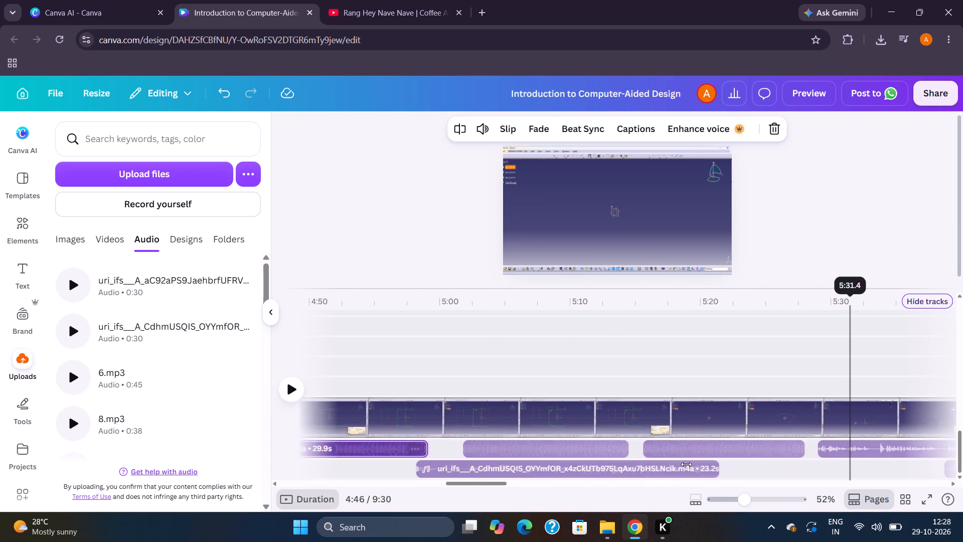
scroll(686, 464, "right", 5)
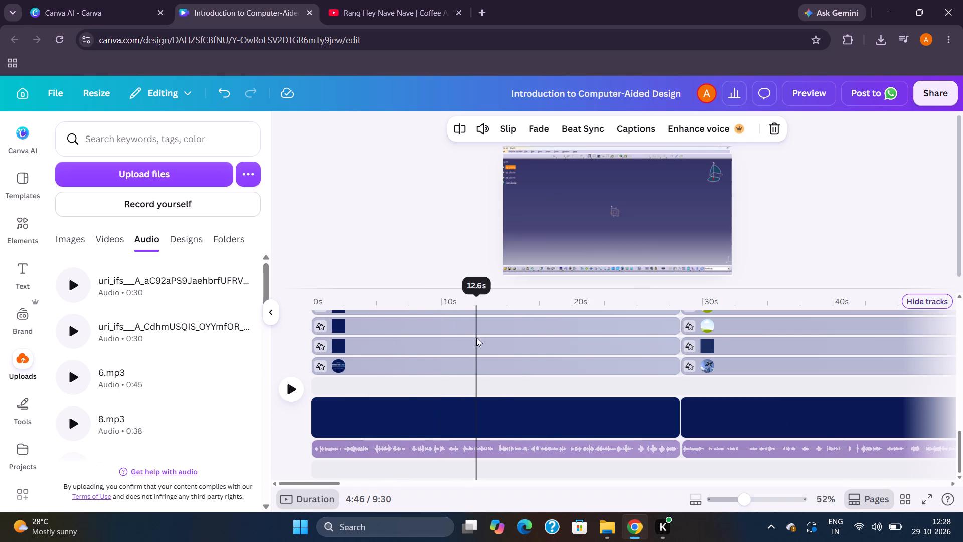
scroll(503, 397, "left", 16)
scroll(503, 397, "left", 14)
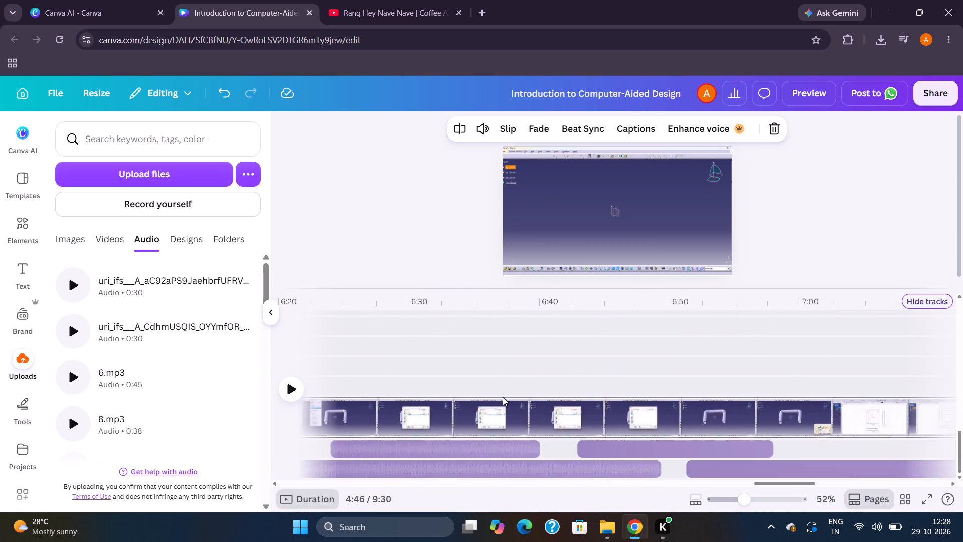
scroll(503, 397, "left", 14)
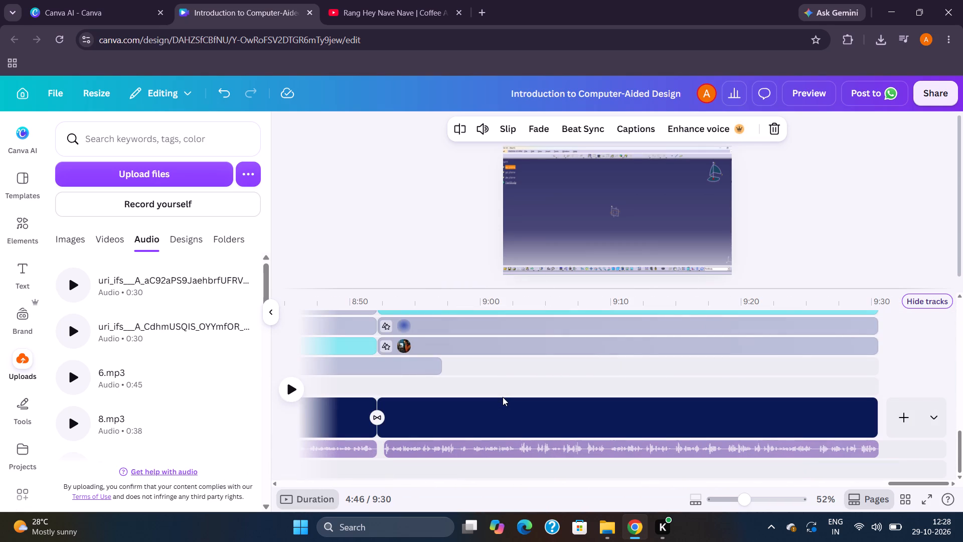
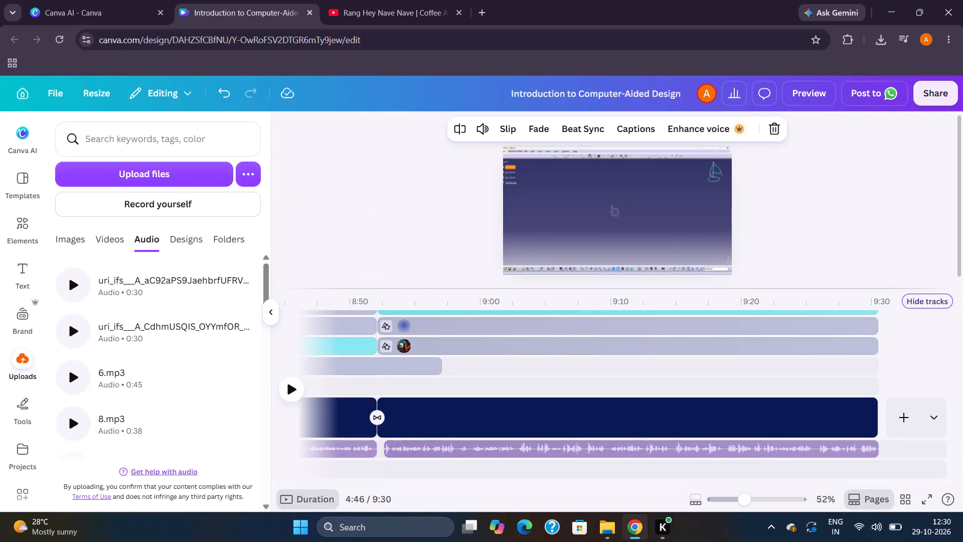
Switch to the YouTube video Rang Hey Nave Nave, resume its playback in full screen, and return to the normal view.
left_click(385, 0)
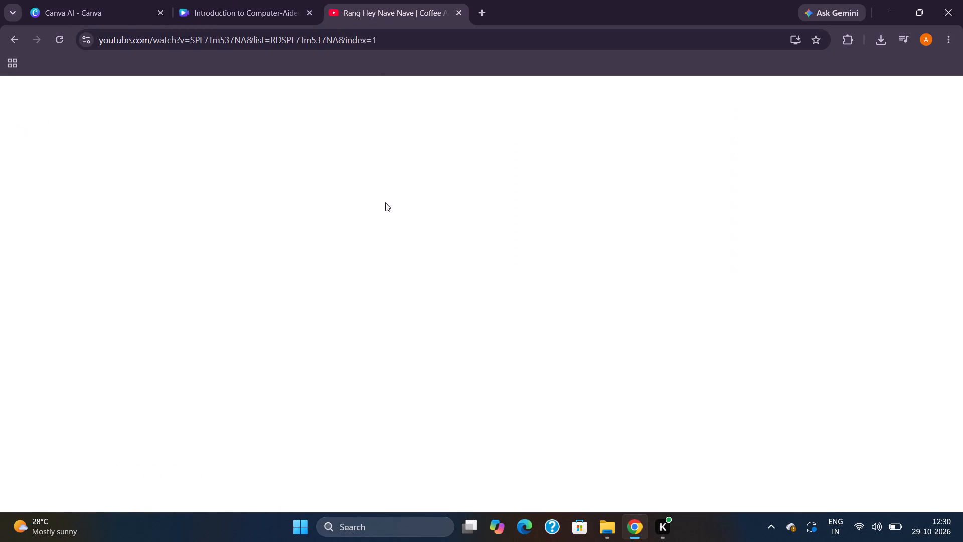
double_click(394, 259)
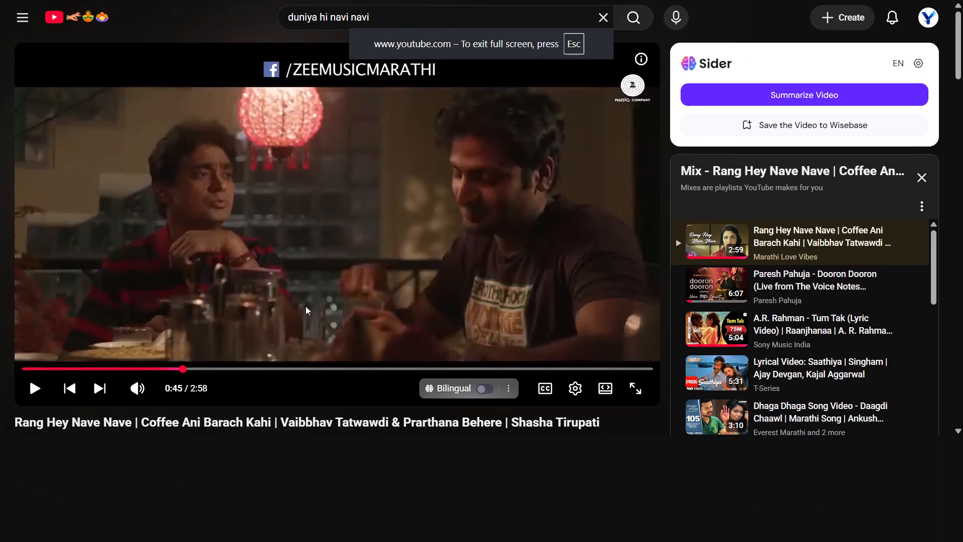
left_click(23, 525)
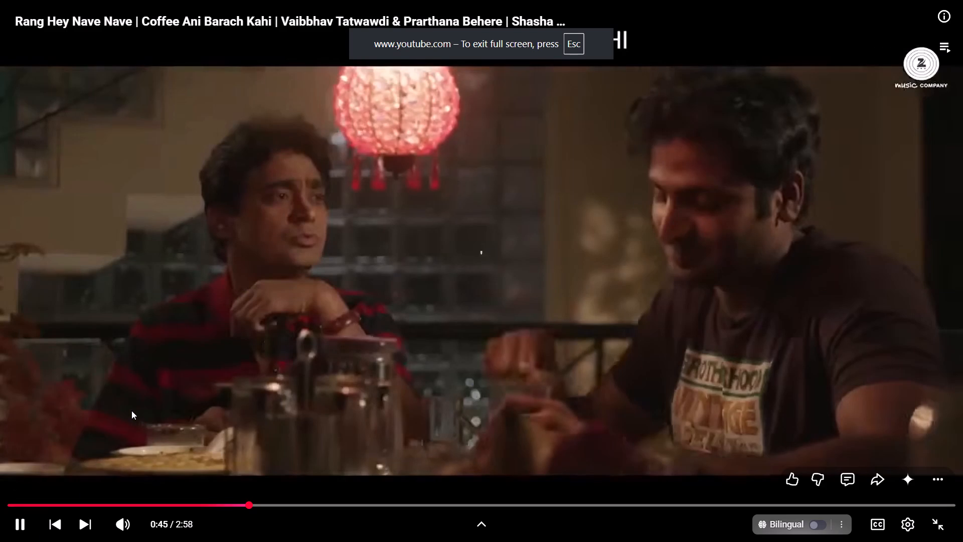
key("Escape")
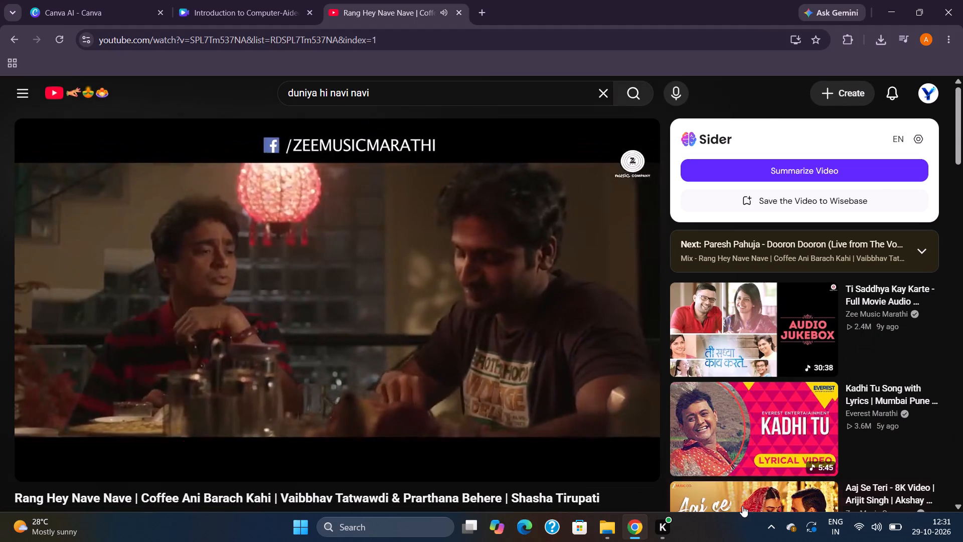